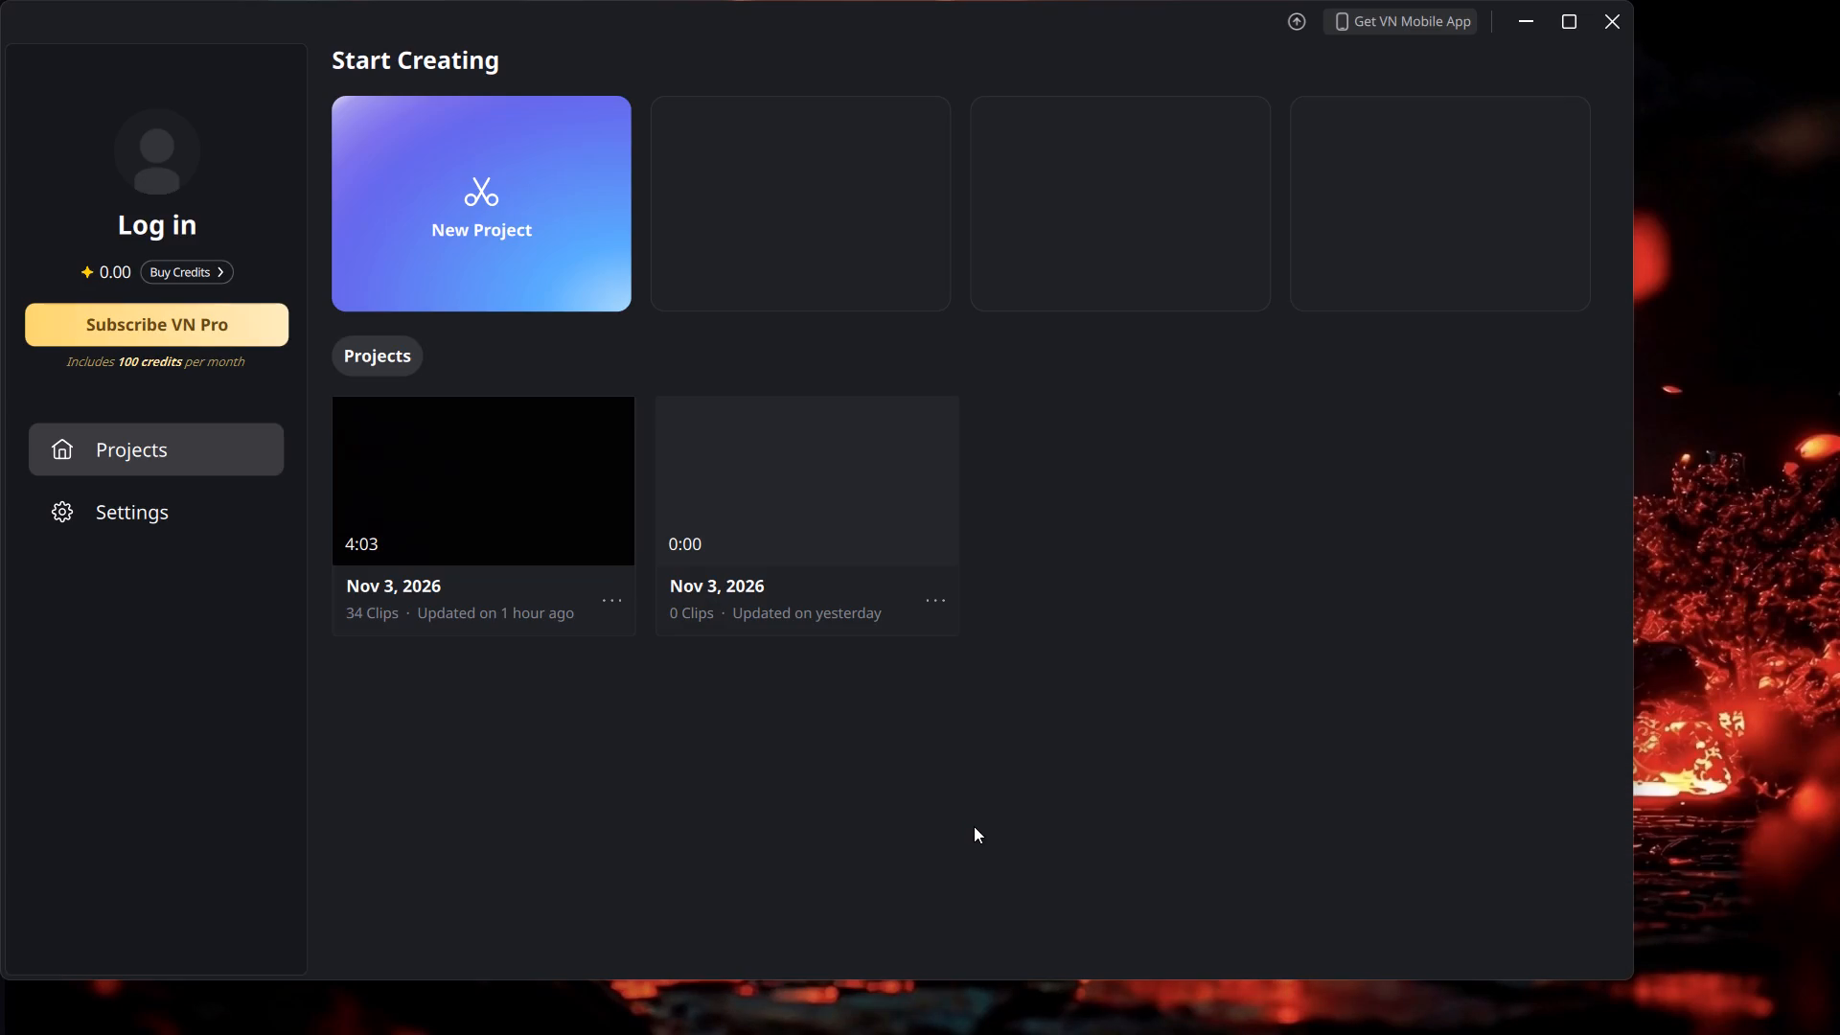
Open the existing 4:03 project dated Nov 3, 2026 with 34 clips.
click(479, 516)
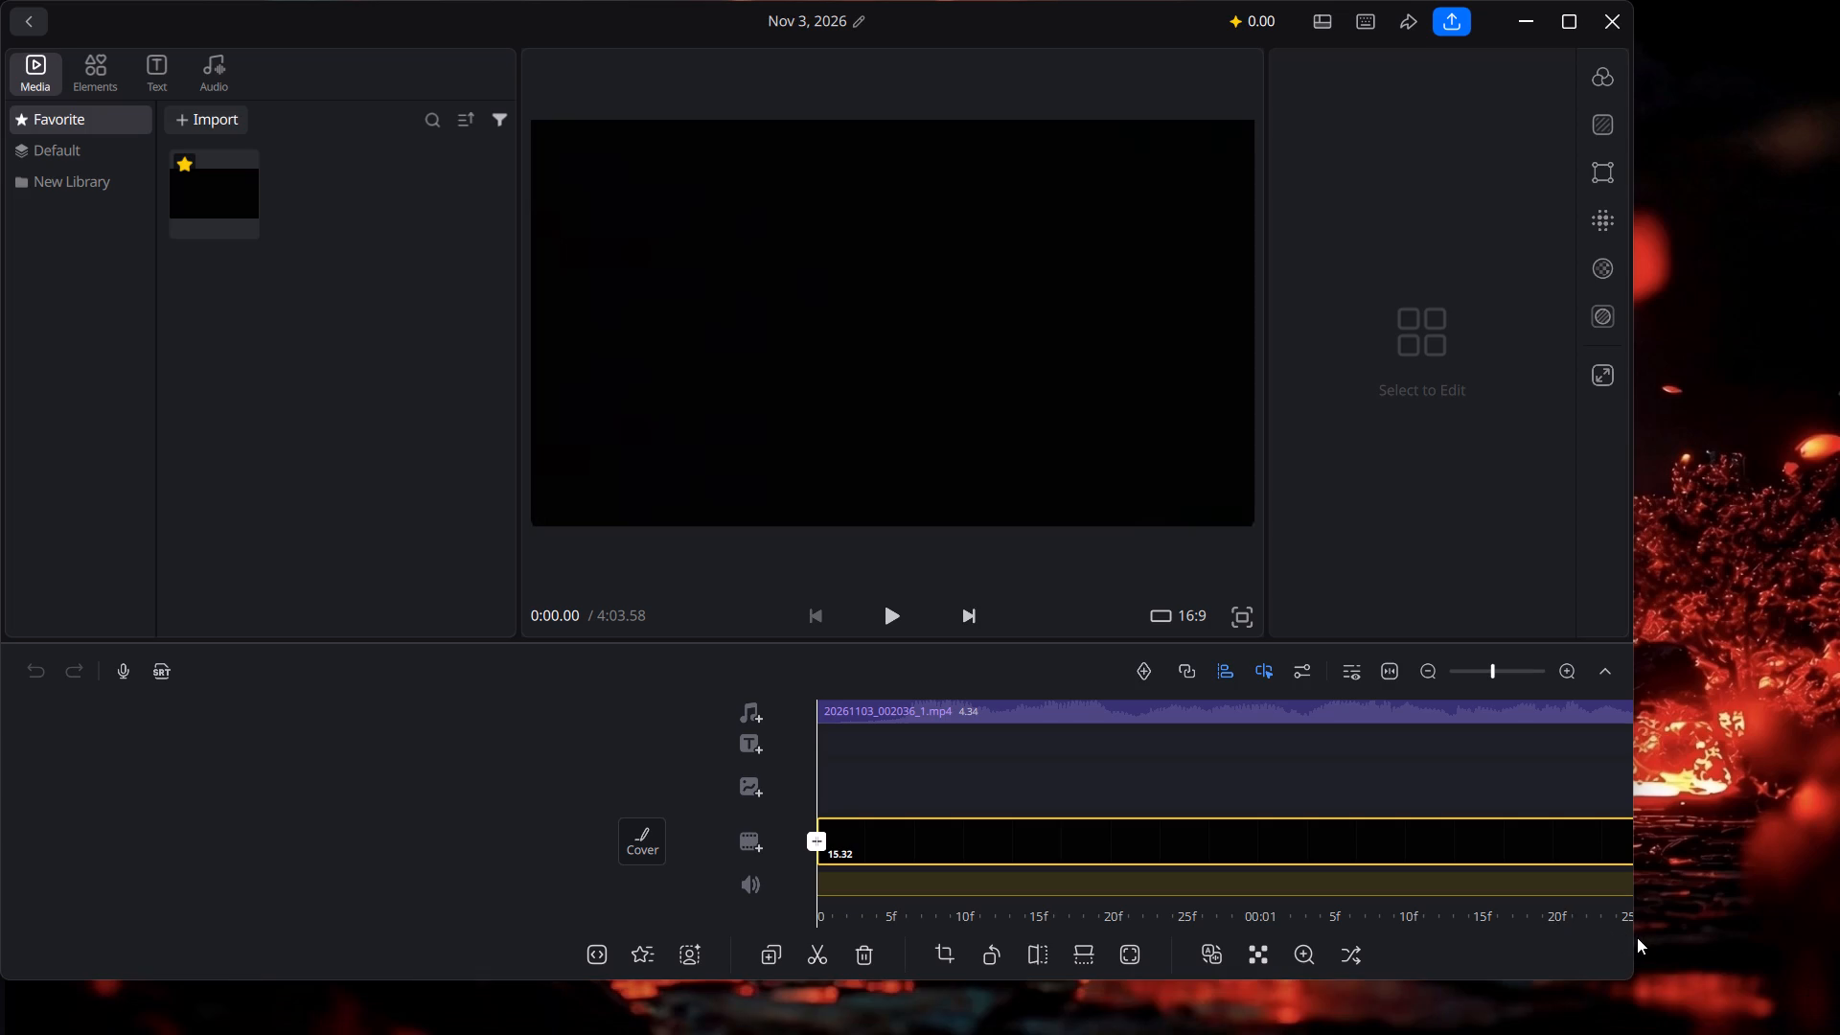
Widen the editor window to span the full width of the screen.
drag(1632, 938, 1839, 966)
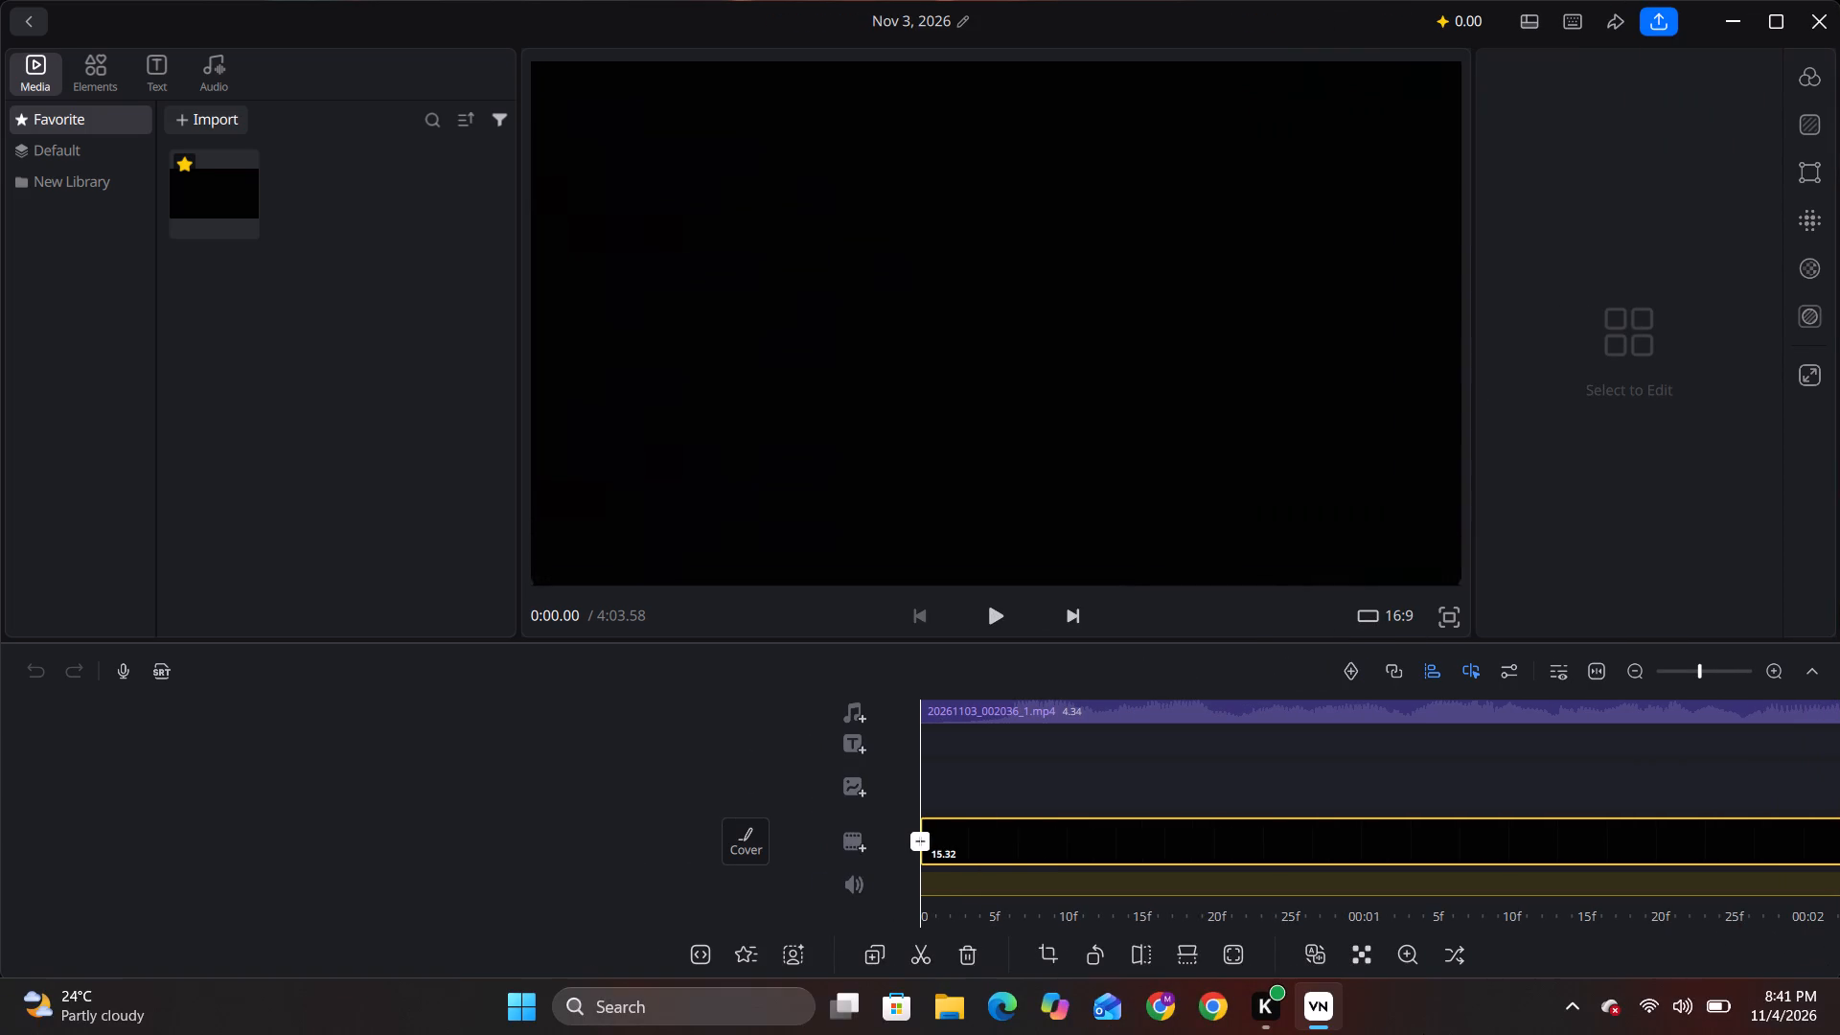
Switch the computer's Wi-Fi connection to the S24 phone hotspot and return to the video editor.
click(1652, 1019)
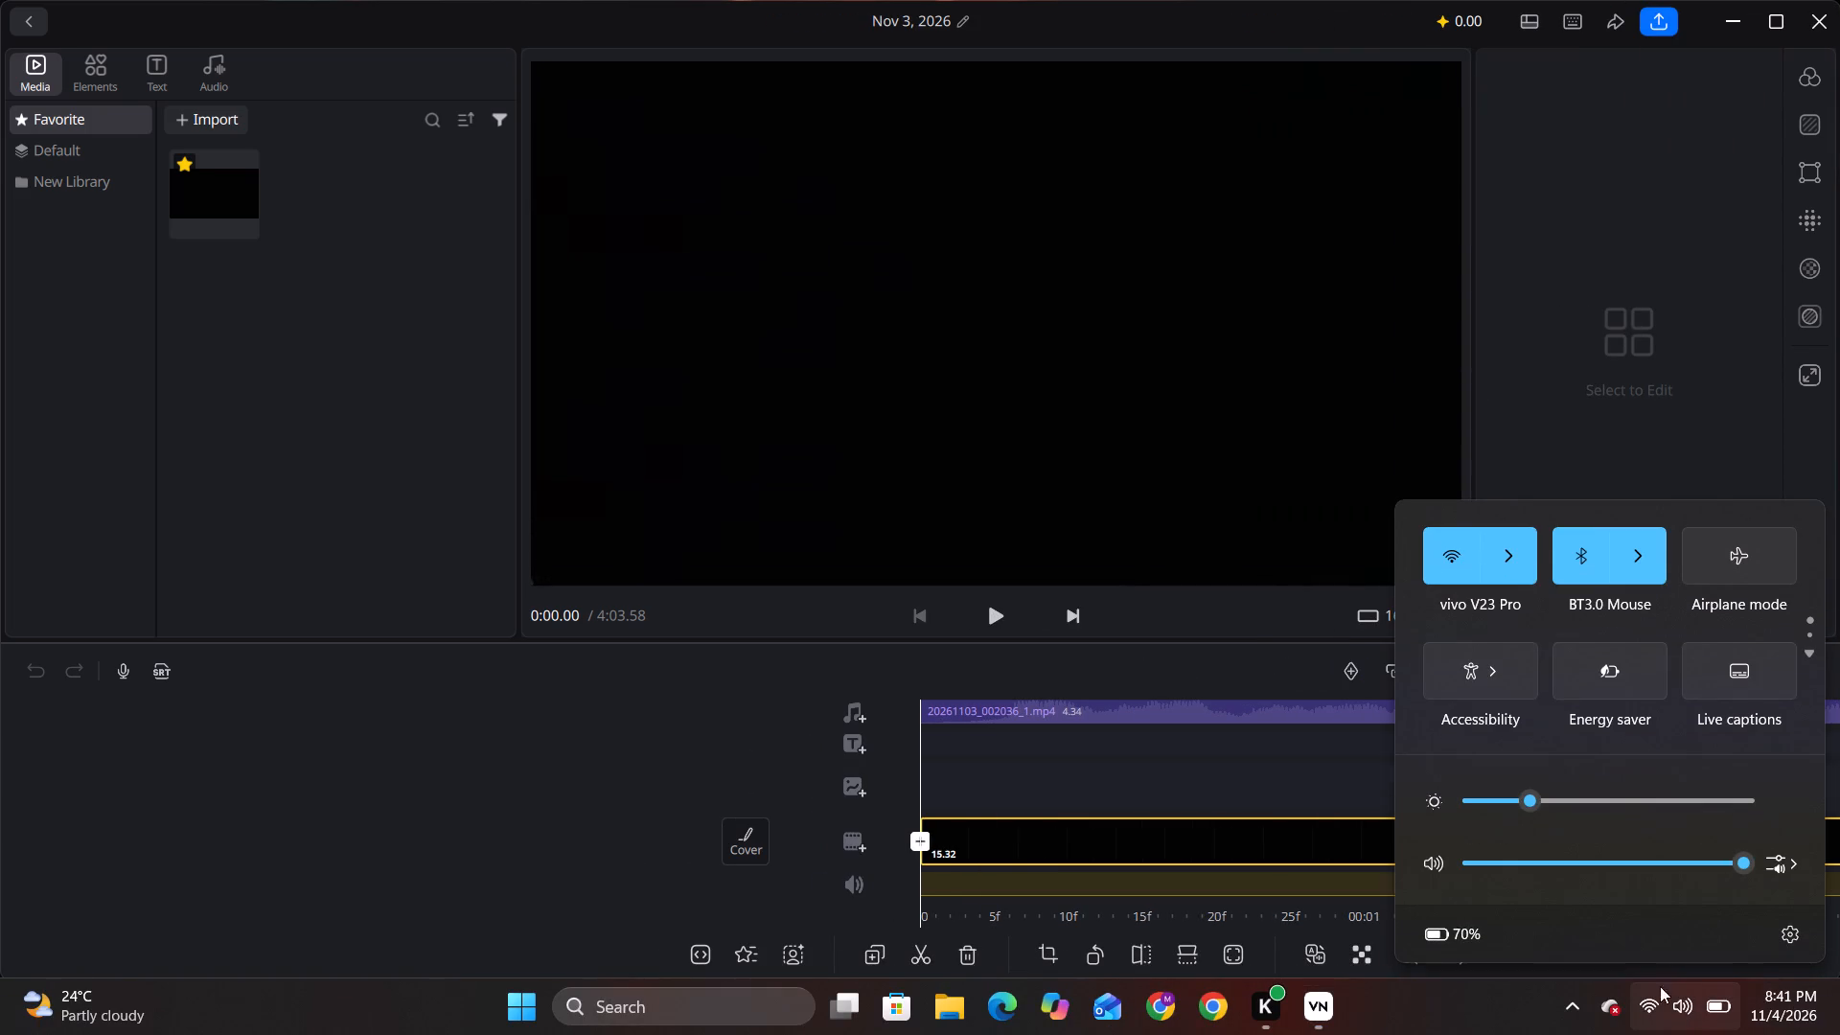
click(1513, 584)
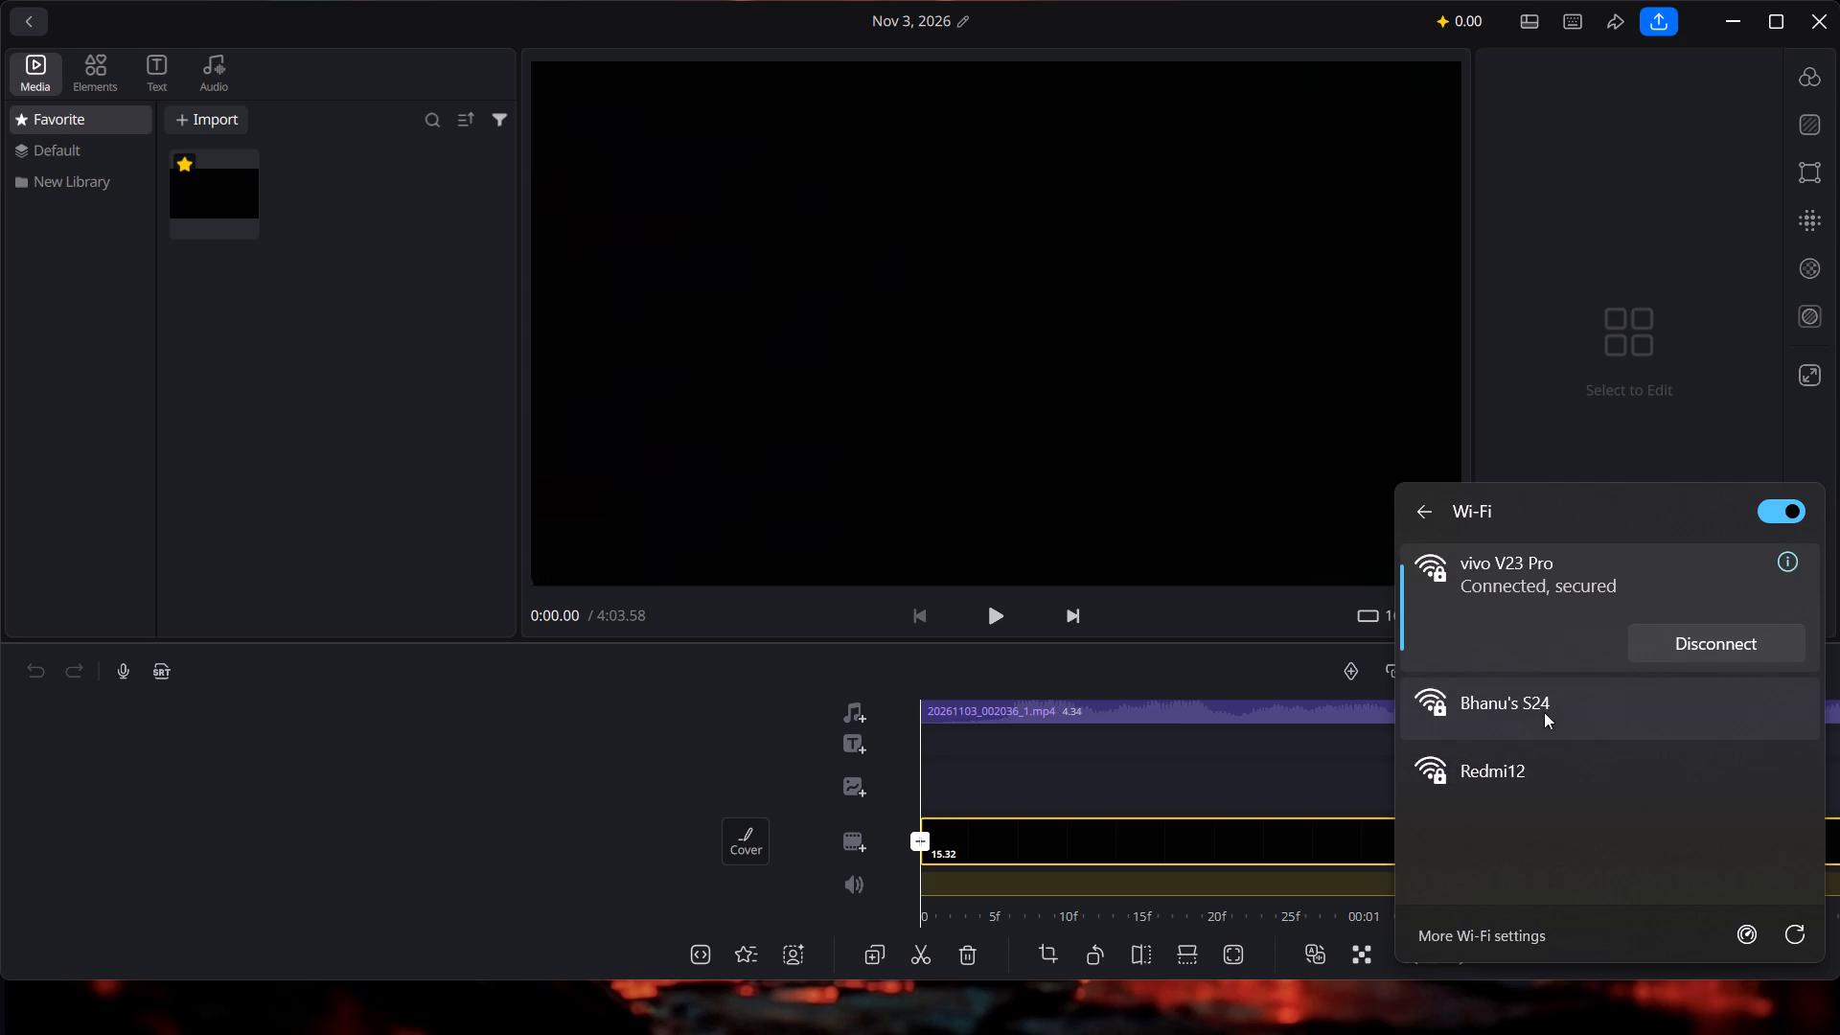
click(1544, 712)
click(1690, 752)
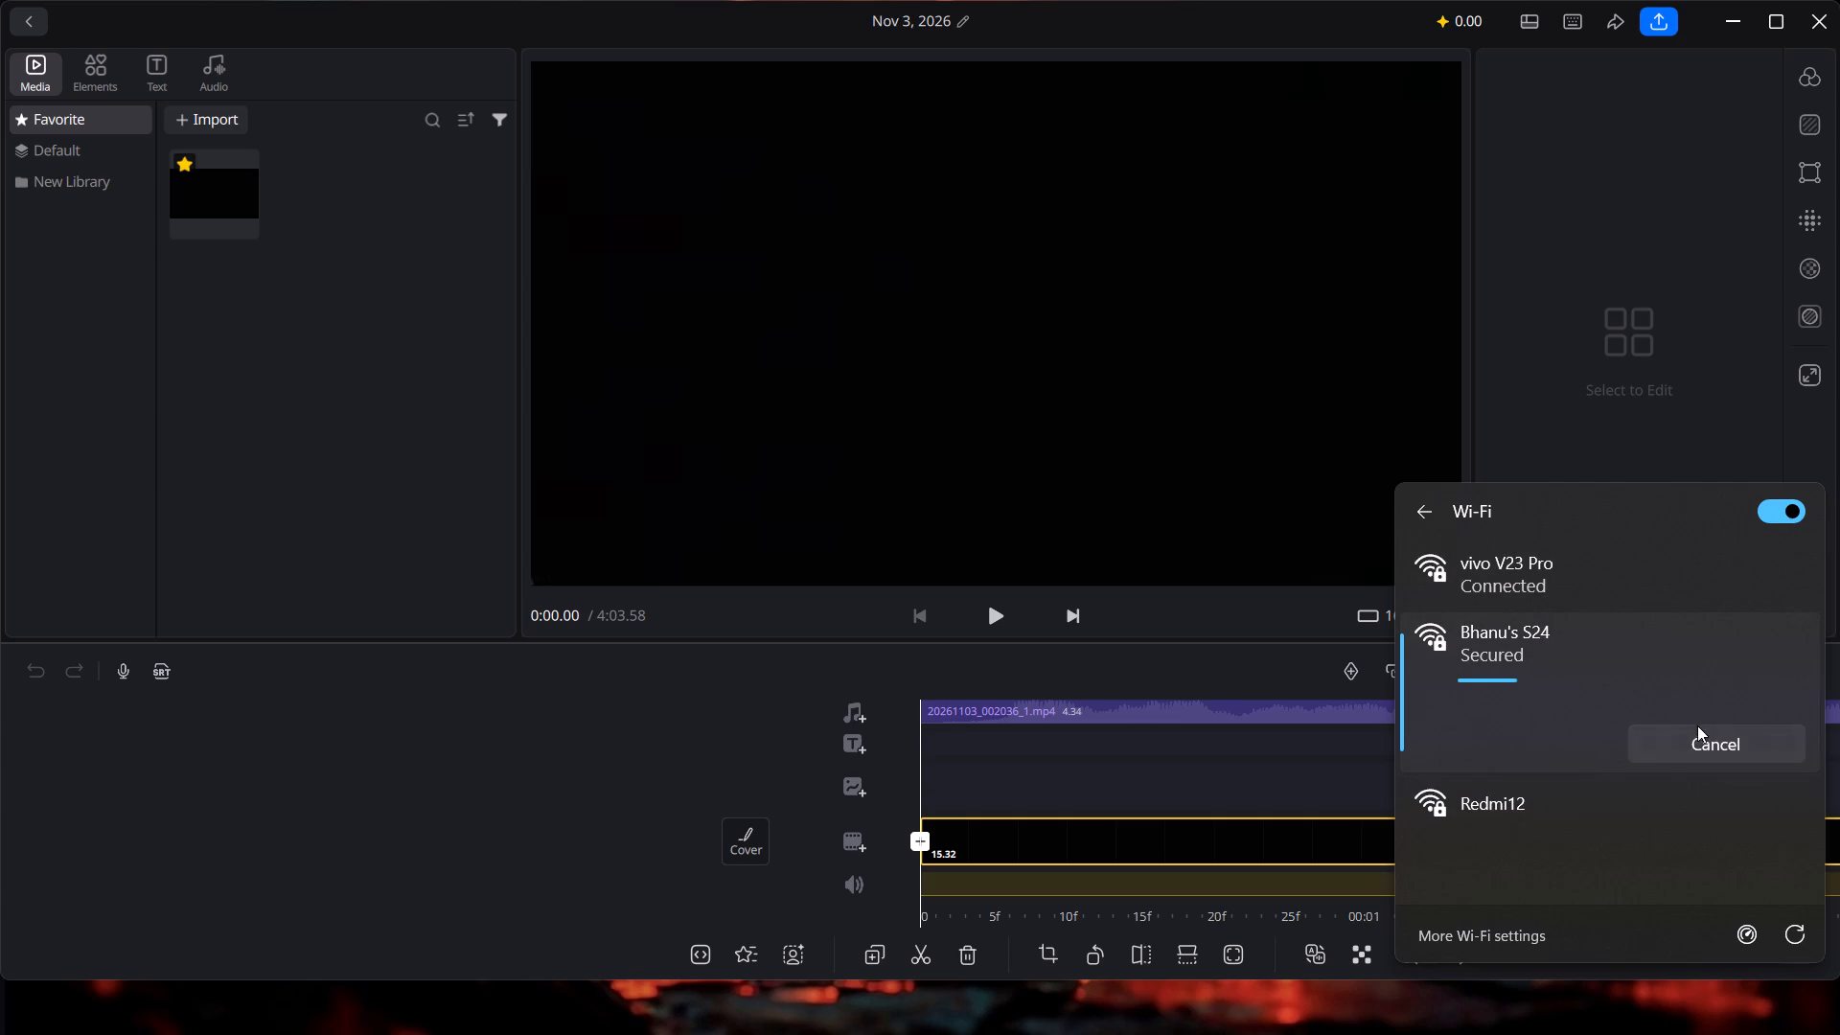
click(462, 796)
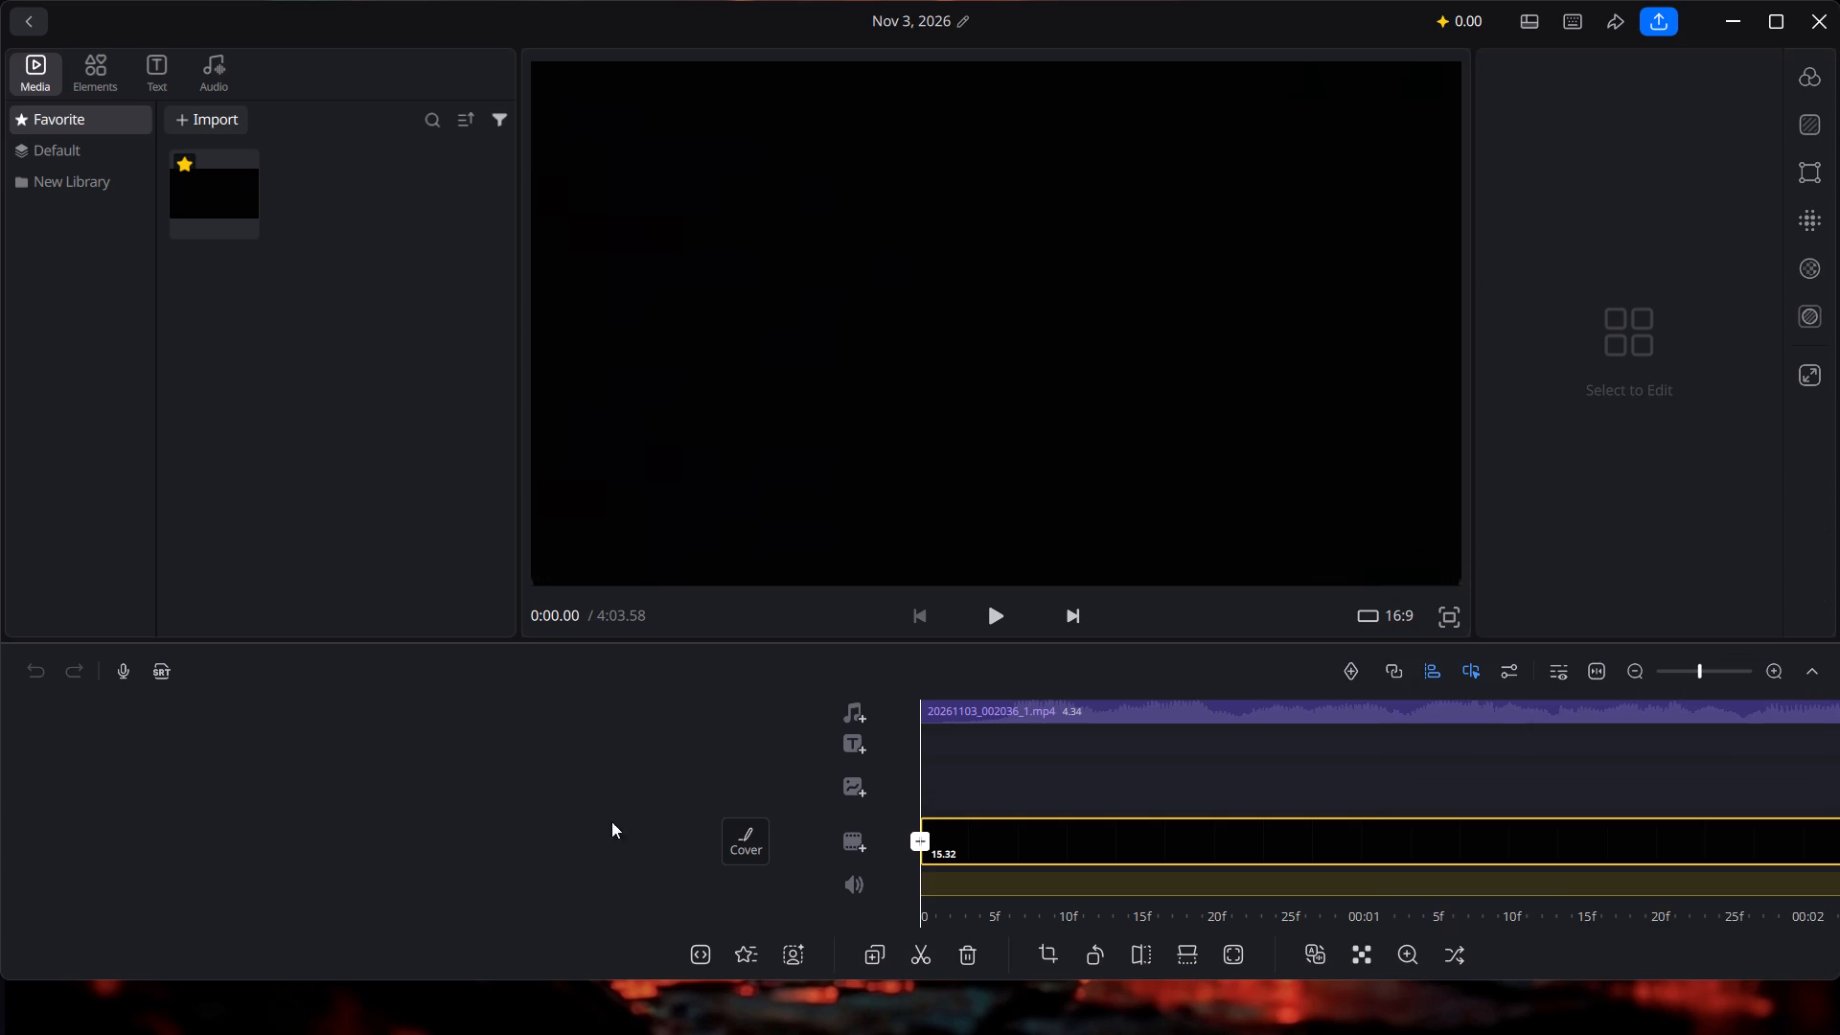
Scrub forward through the first seconds of the timeline to examine the opening clip.
drag(1581, 845, 1294, 839)
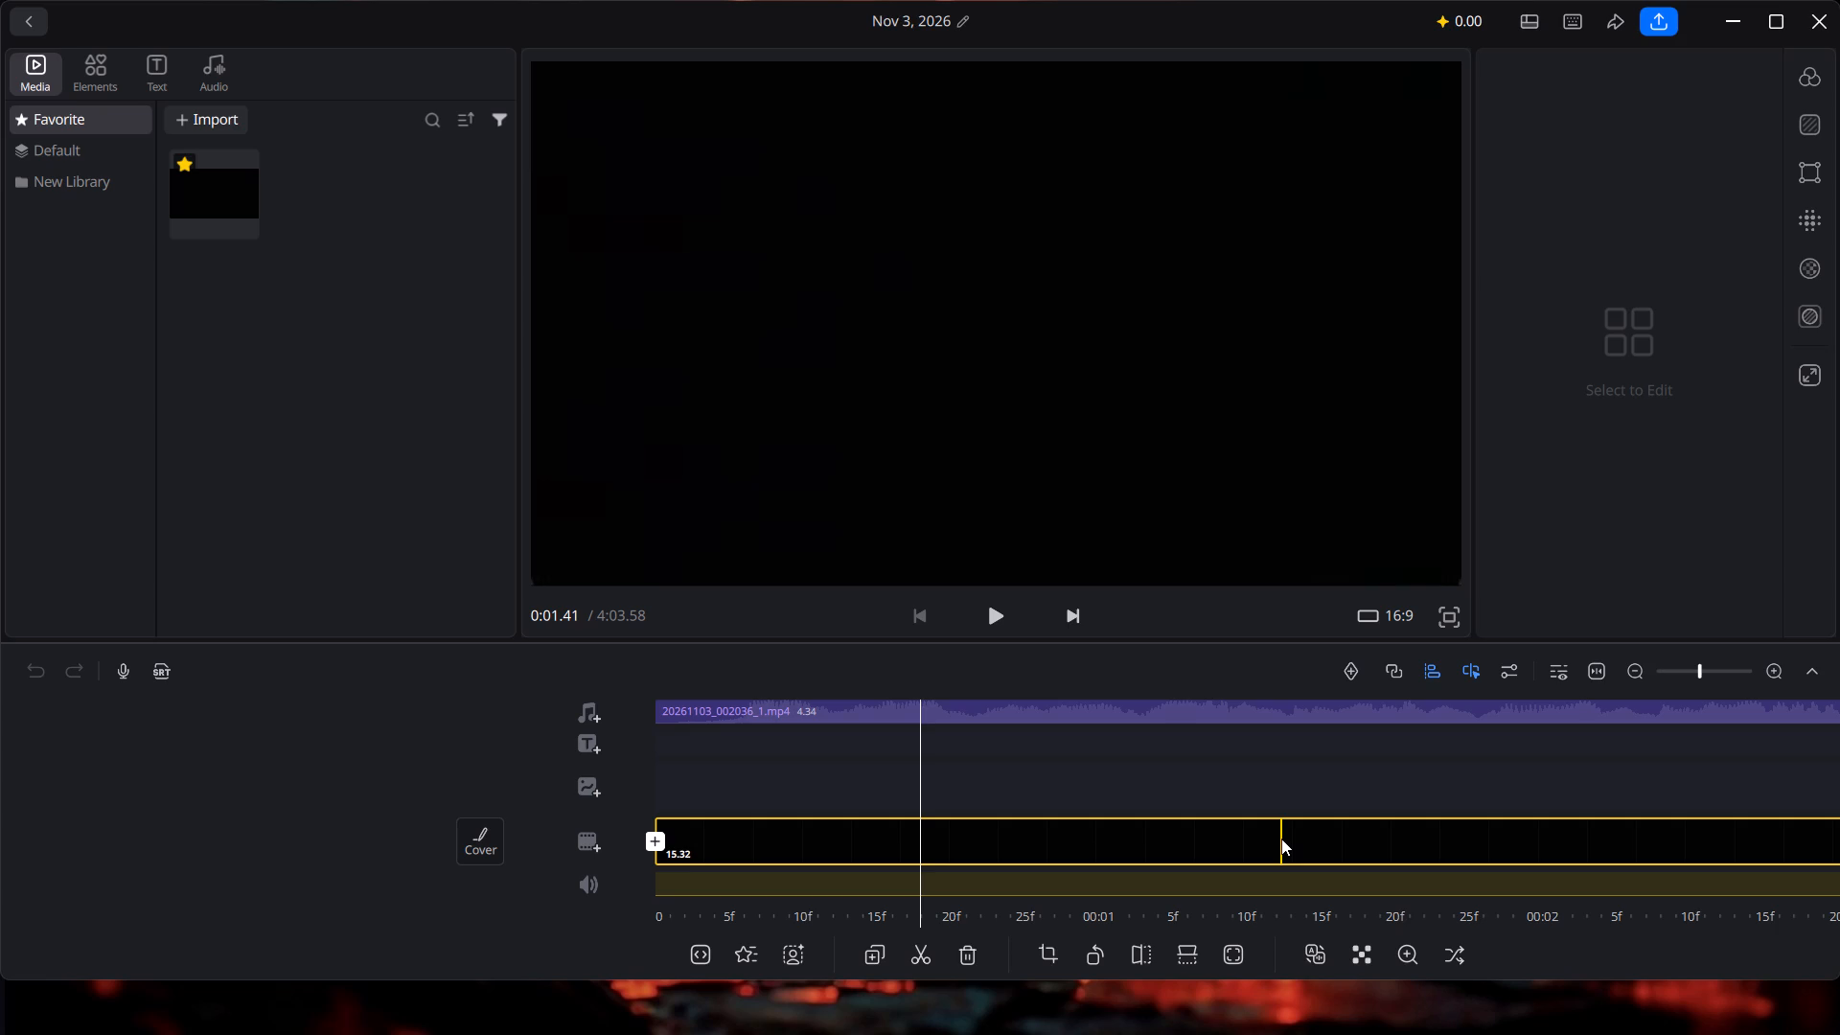
drag(1554, 749, 1073, 755)
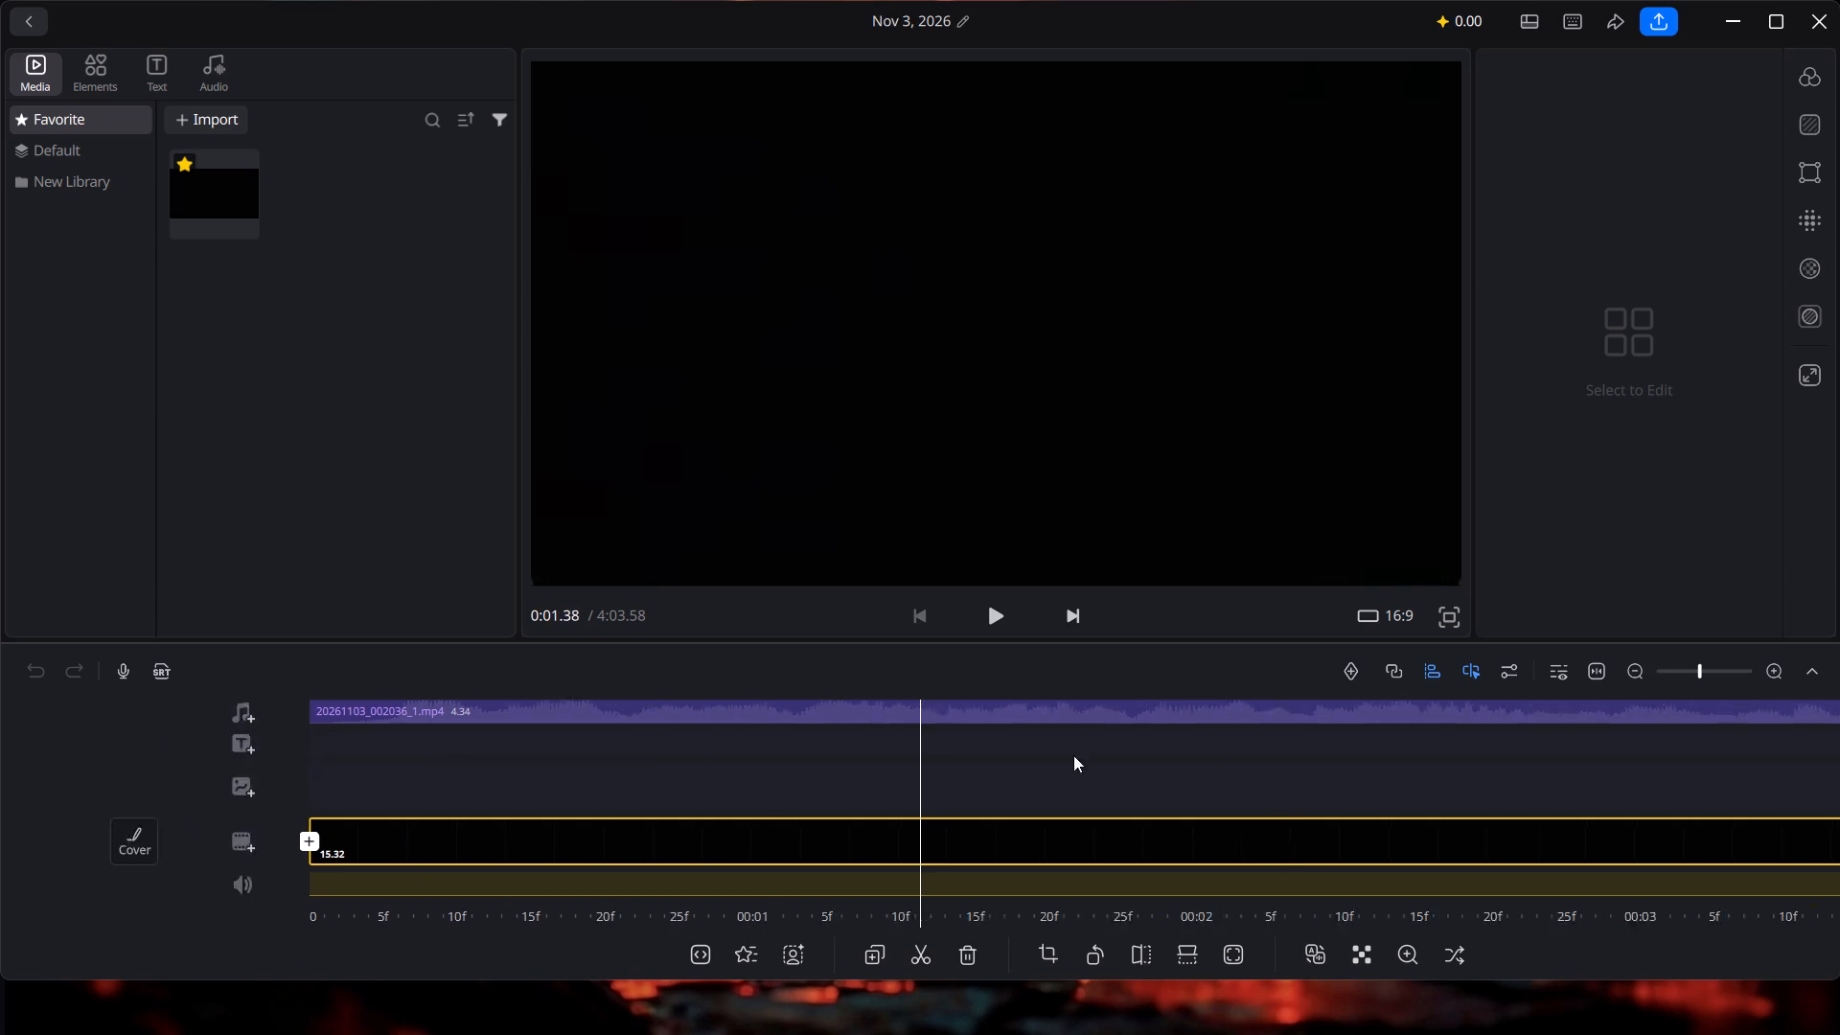
drag(1073, 755, 1081, 755)
drag(1839, 755, 1305, 757)
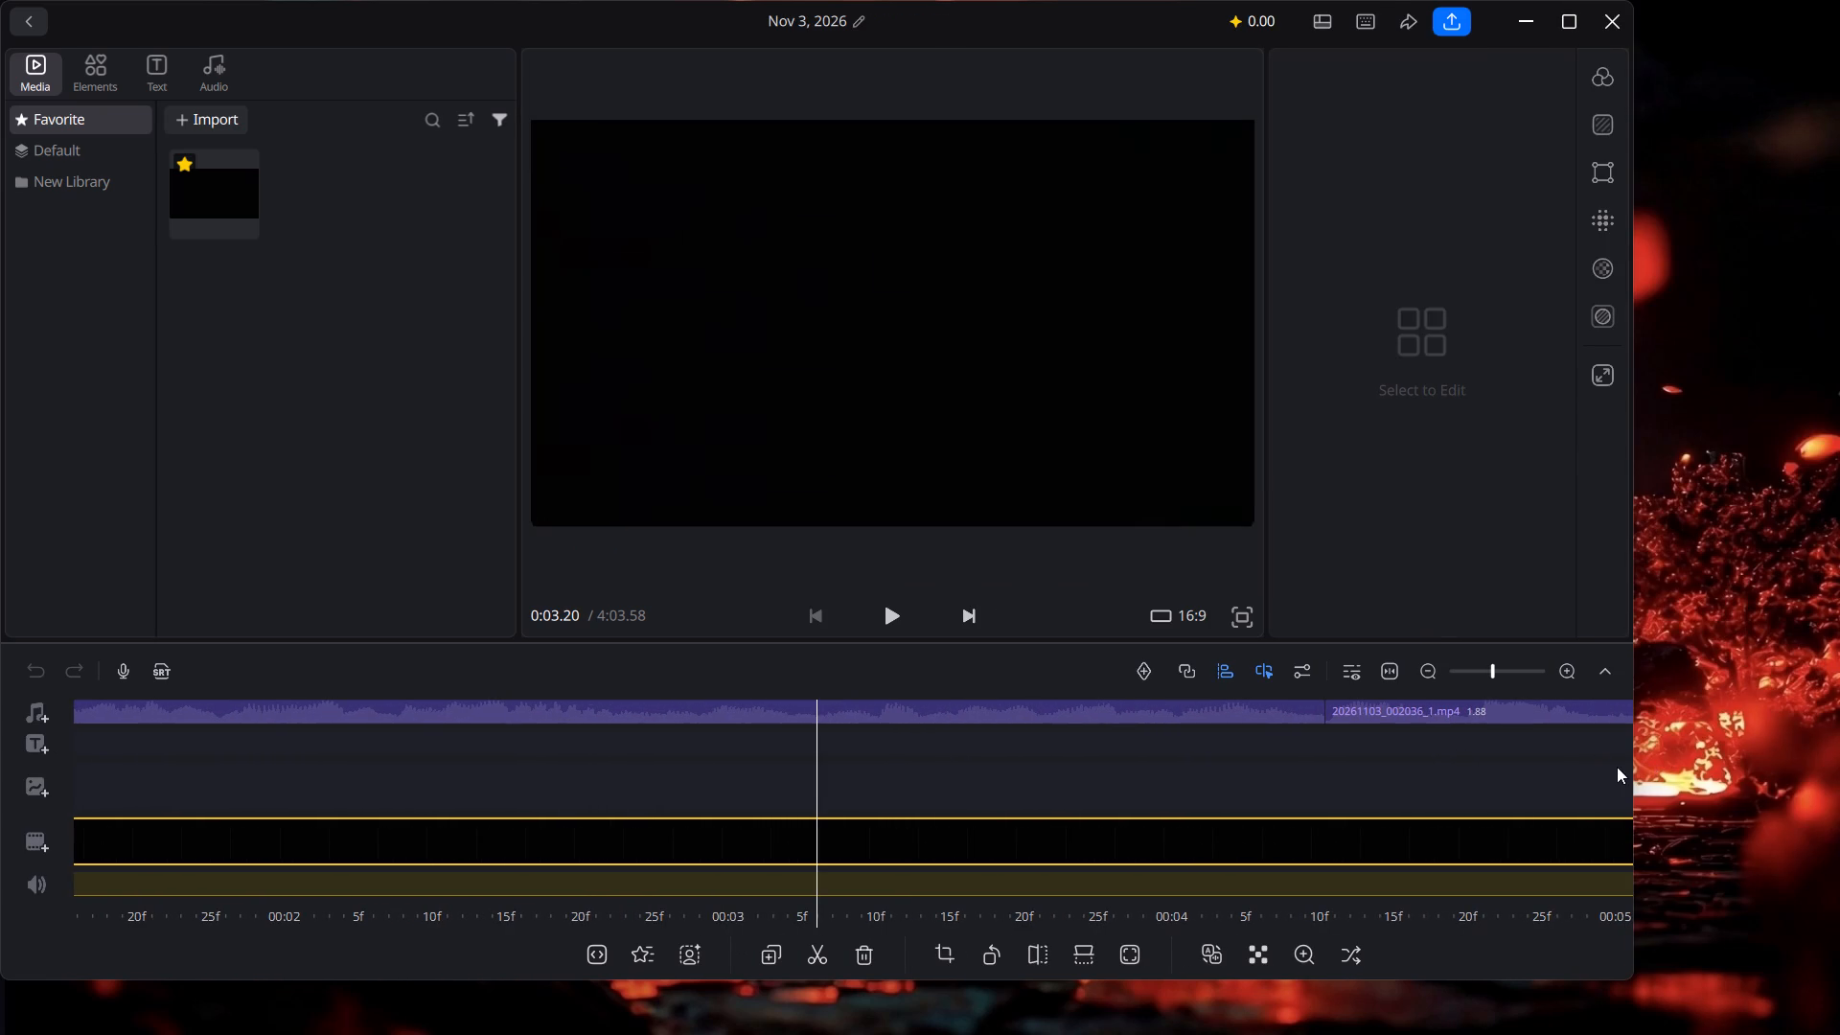
Widen the editor window to the edge of the screen.
drag(1631, 762, 1839, 751)
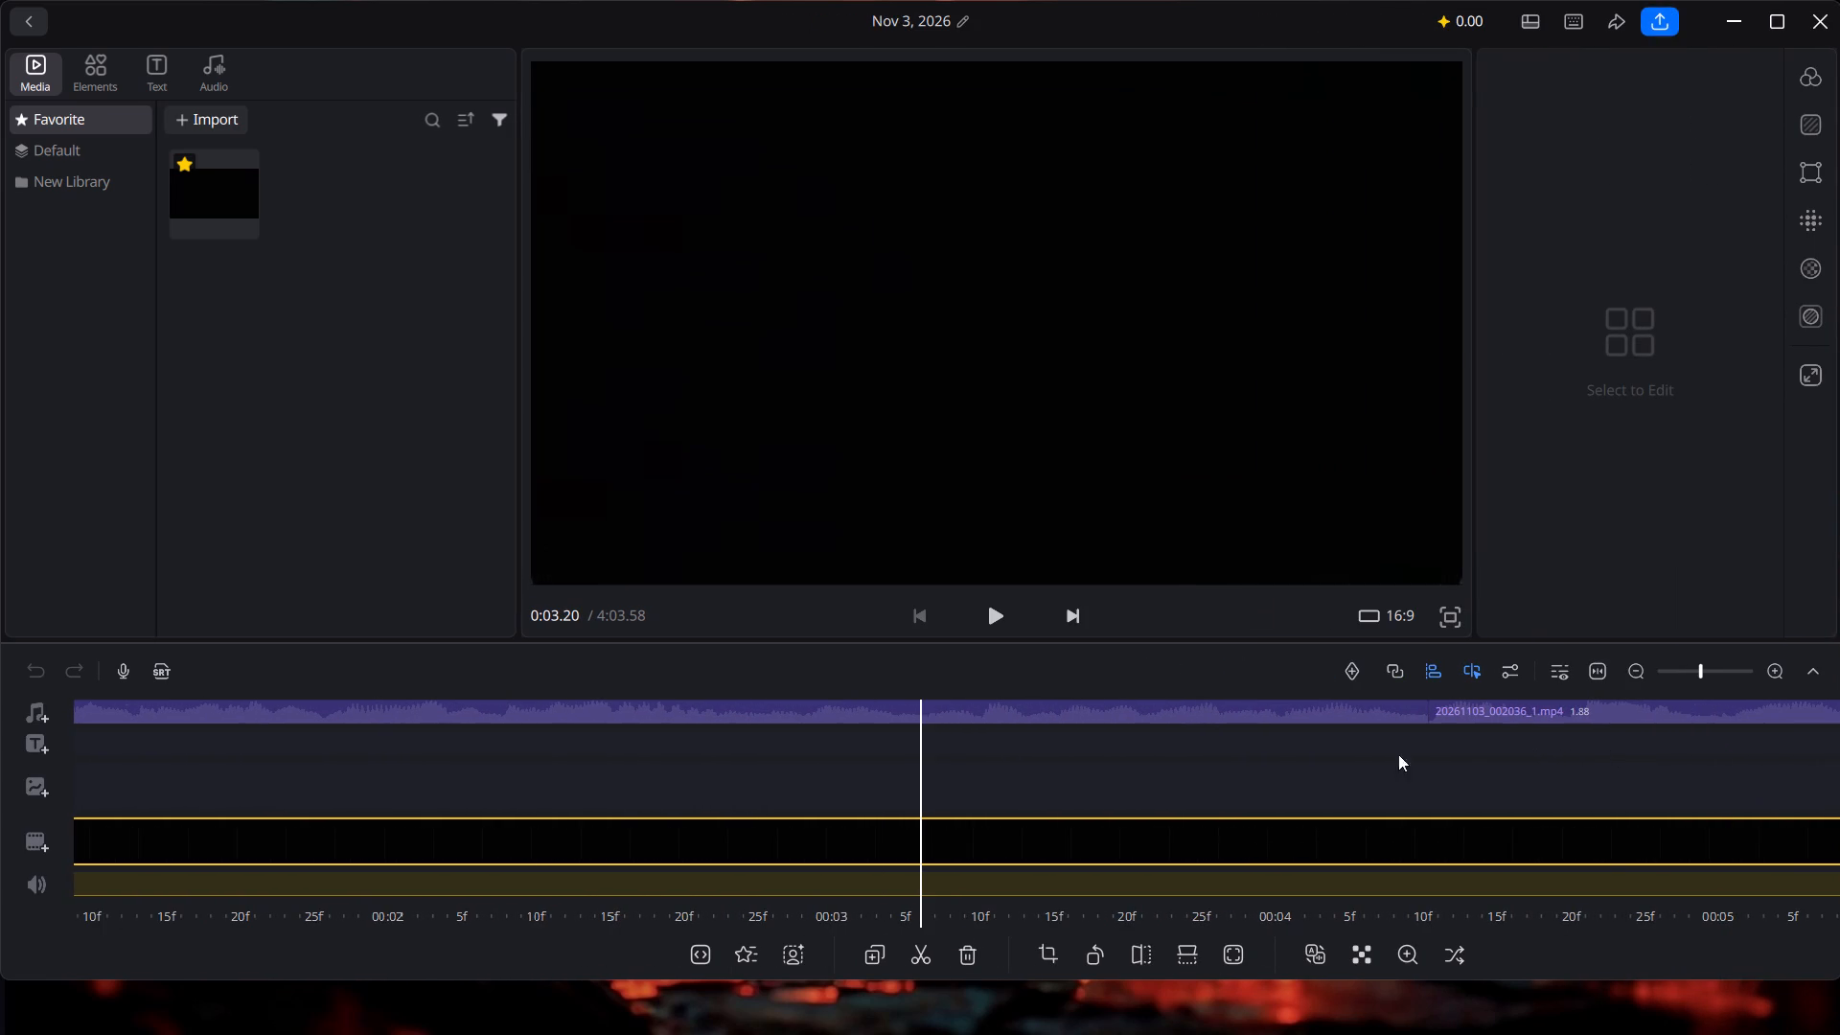
Scrub forward along the timeline from the black opening to about 2:43, reviewing the story clips in the preview.
drag(1378, 768, 1227, 768)
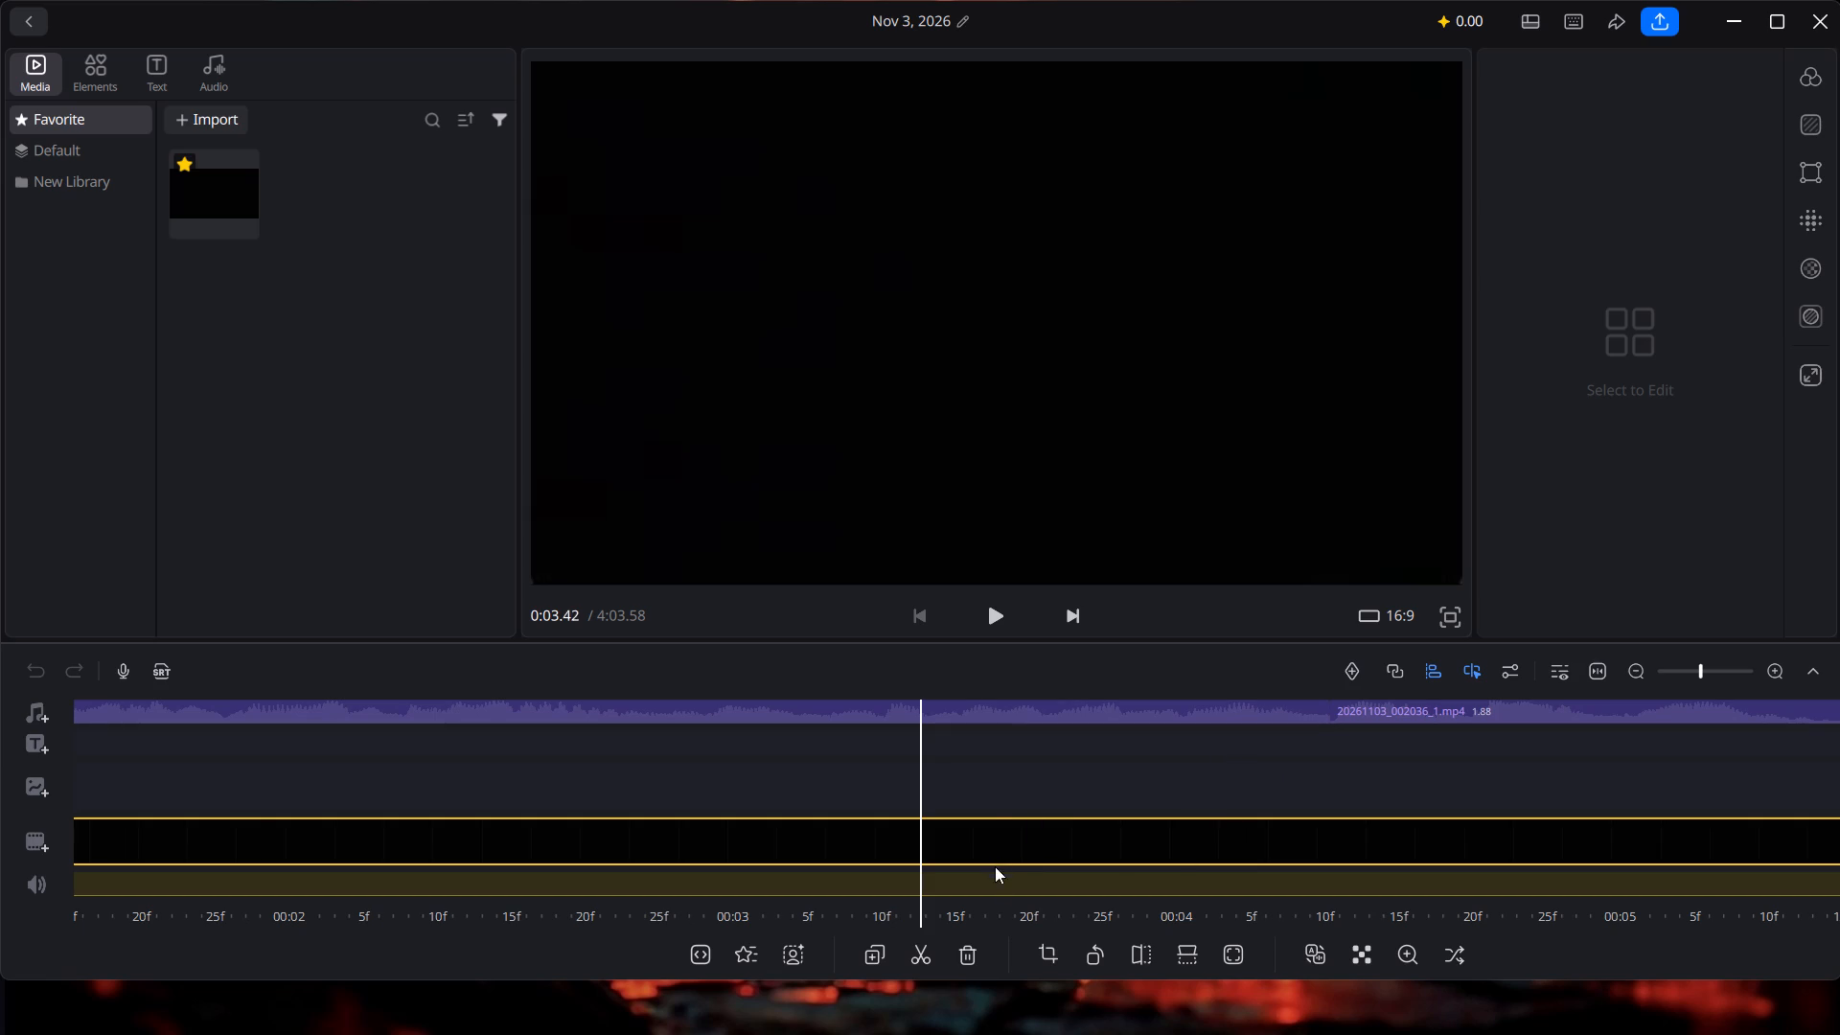
drag(1105, 766, 578, 768)
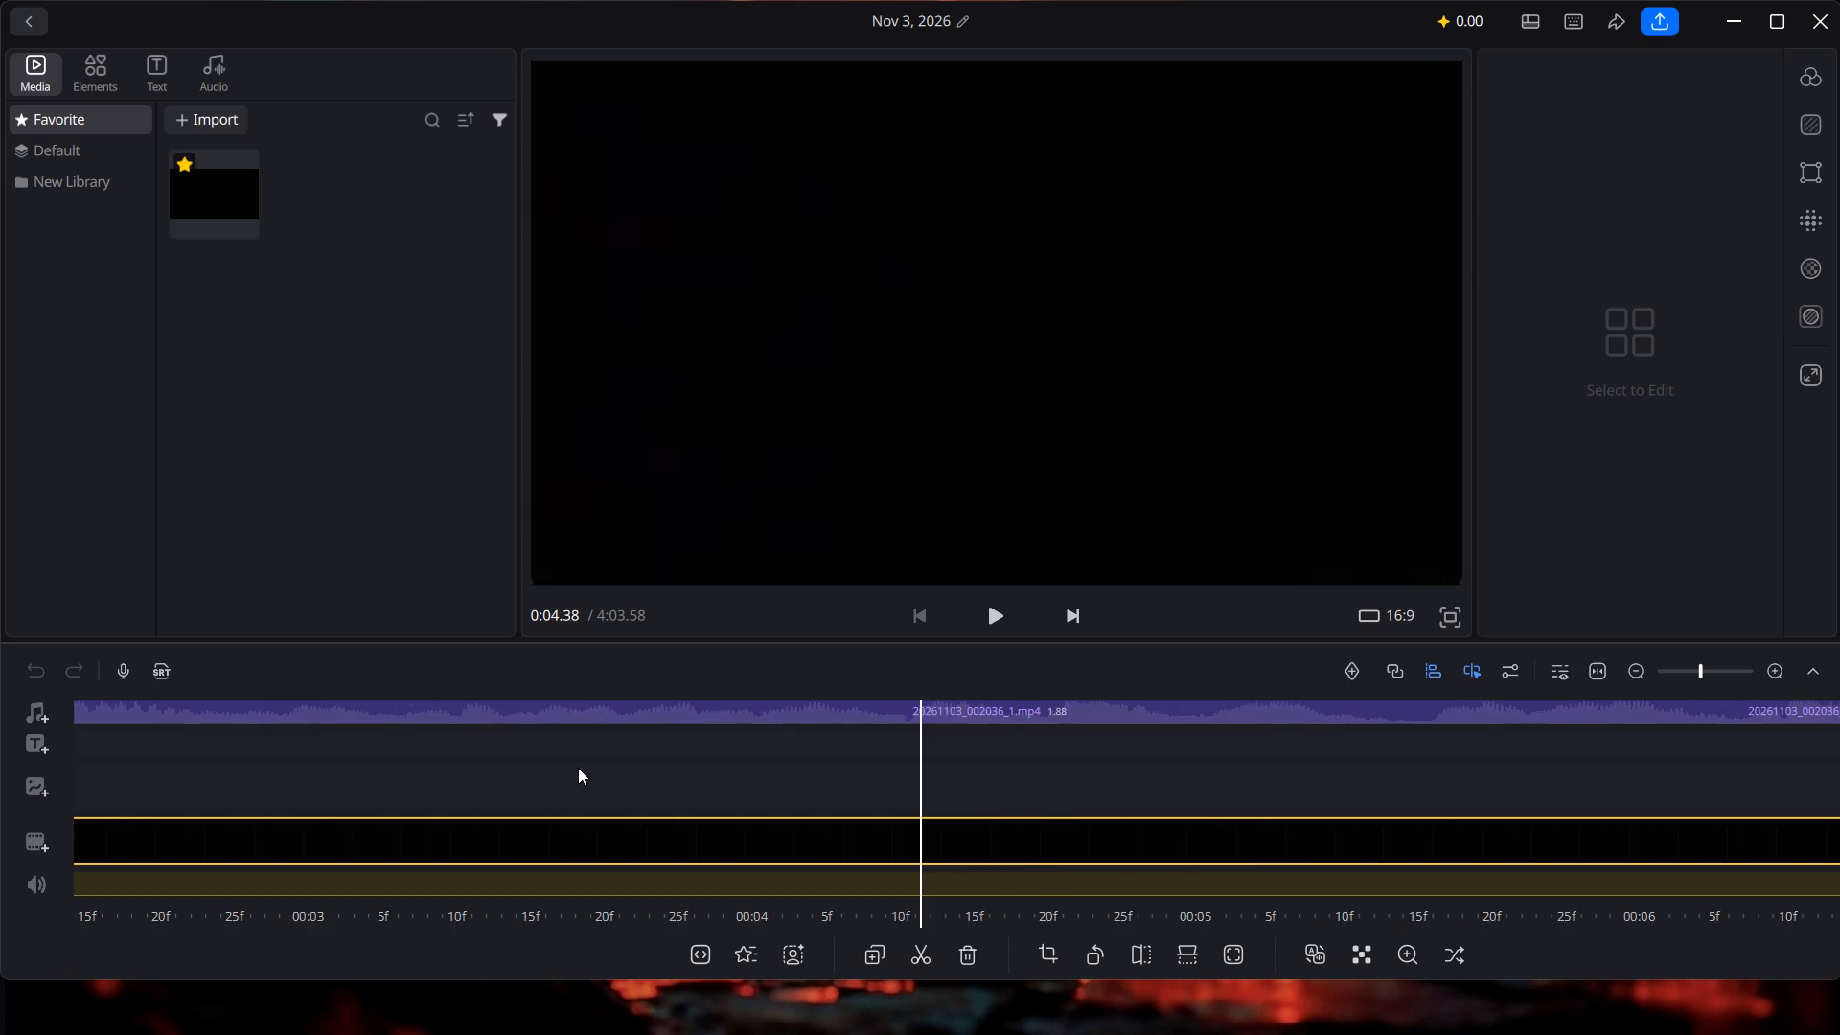
drag(578, 768, 577, 768)
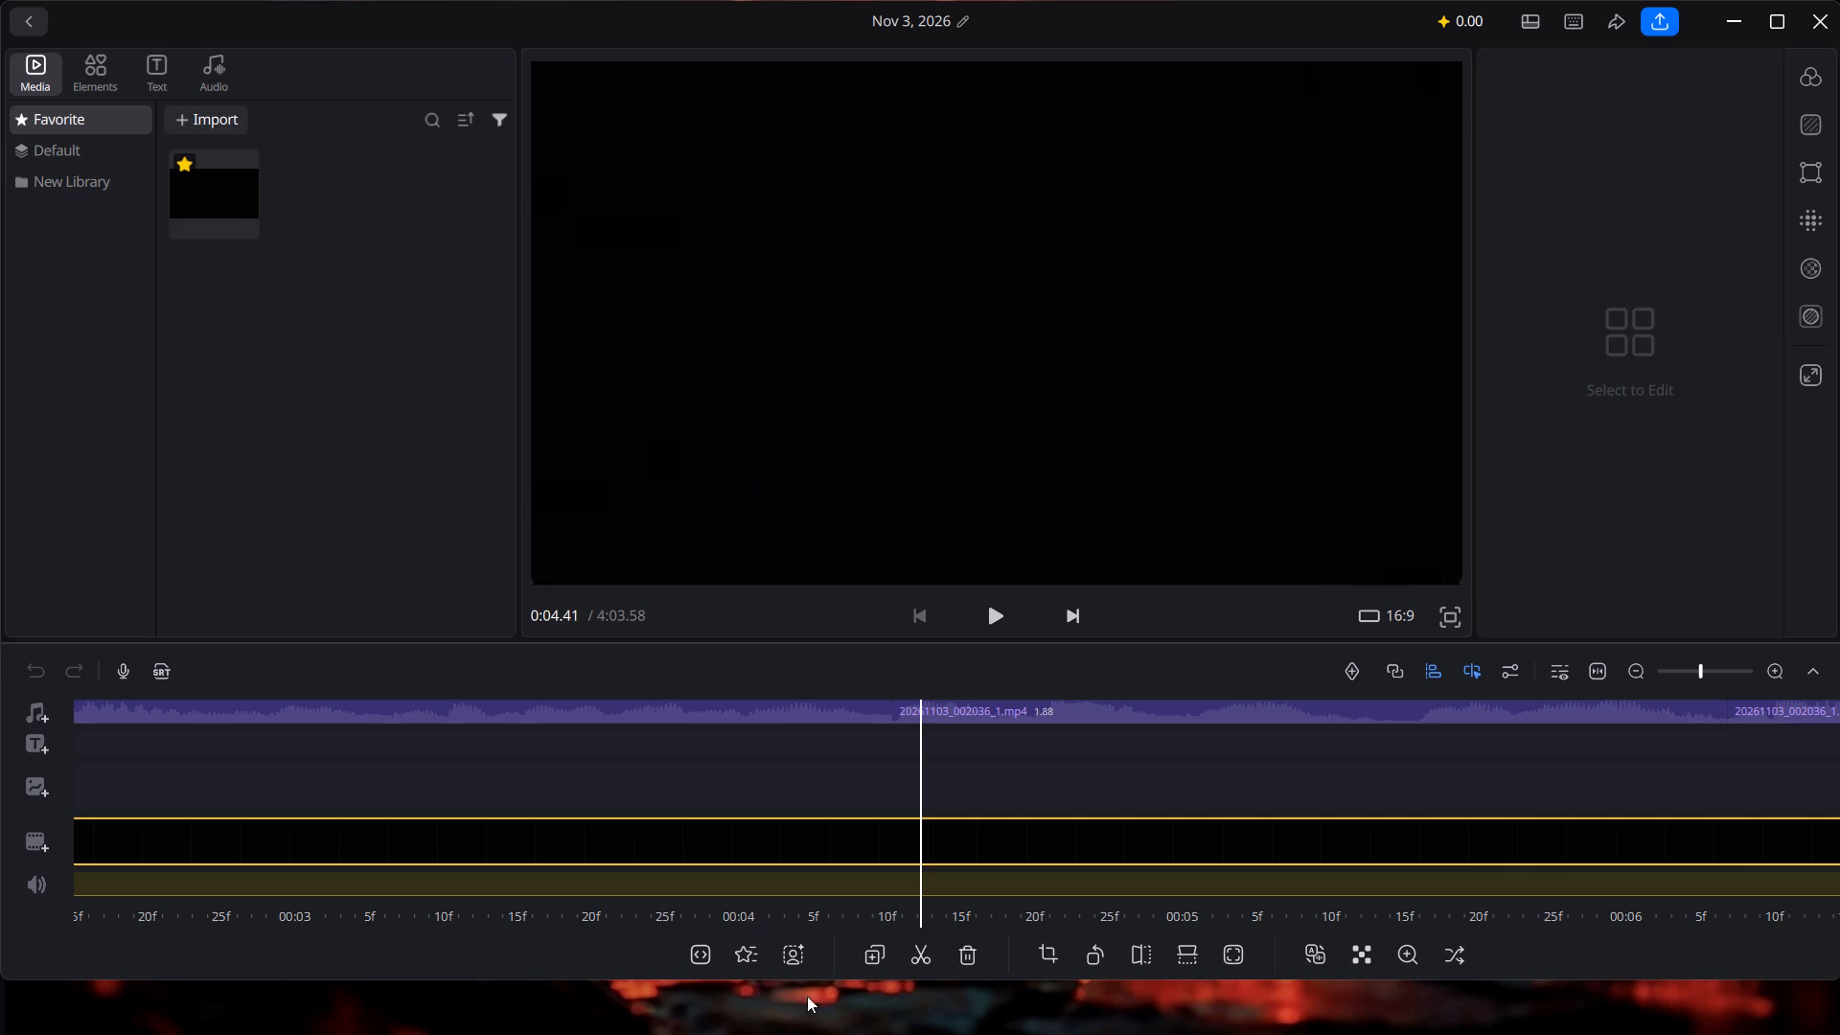
drag(1399, 826, 761, 808)
drag(1345, 789, 1329, 789)
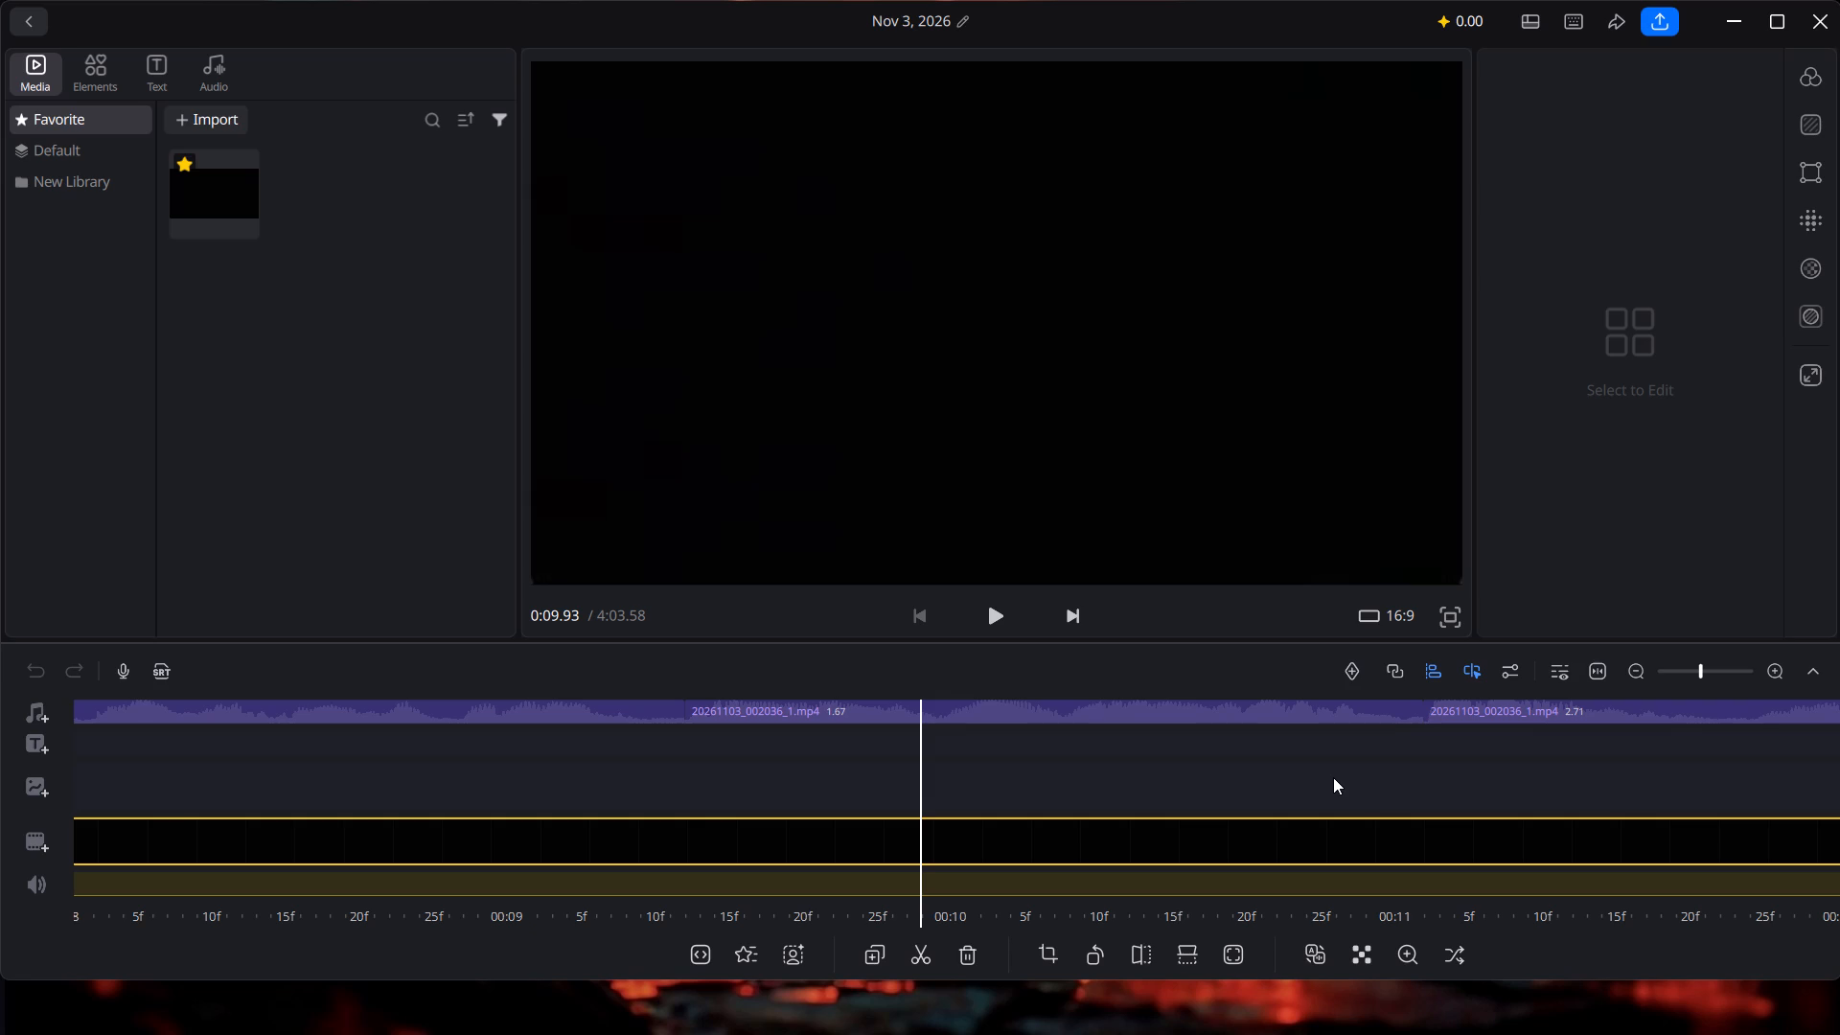
drag(1432, 768, 643, 752)
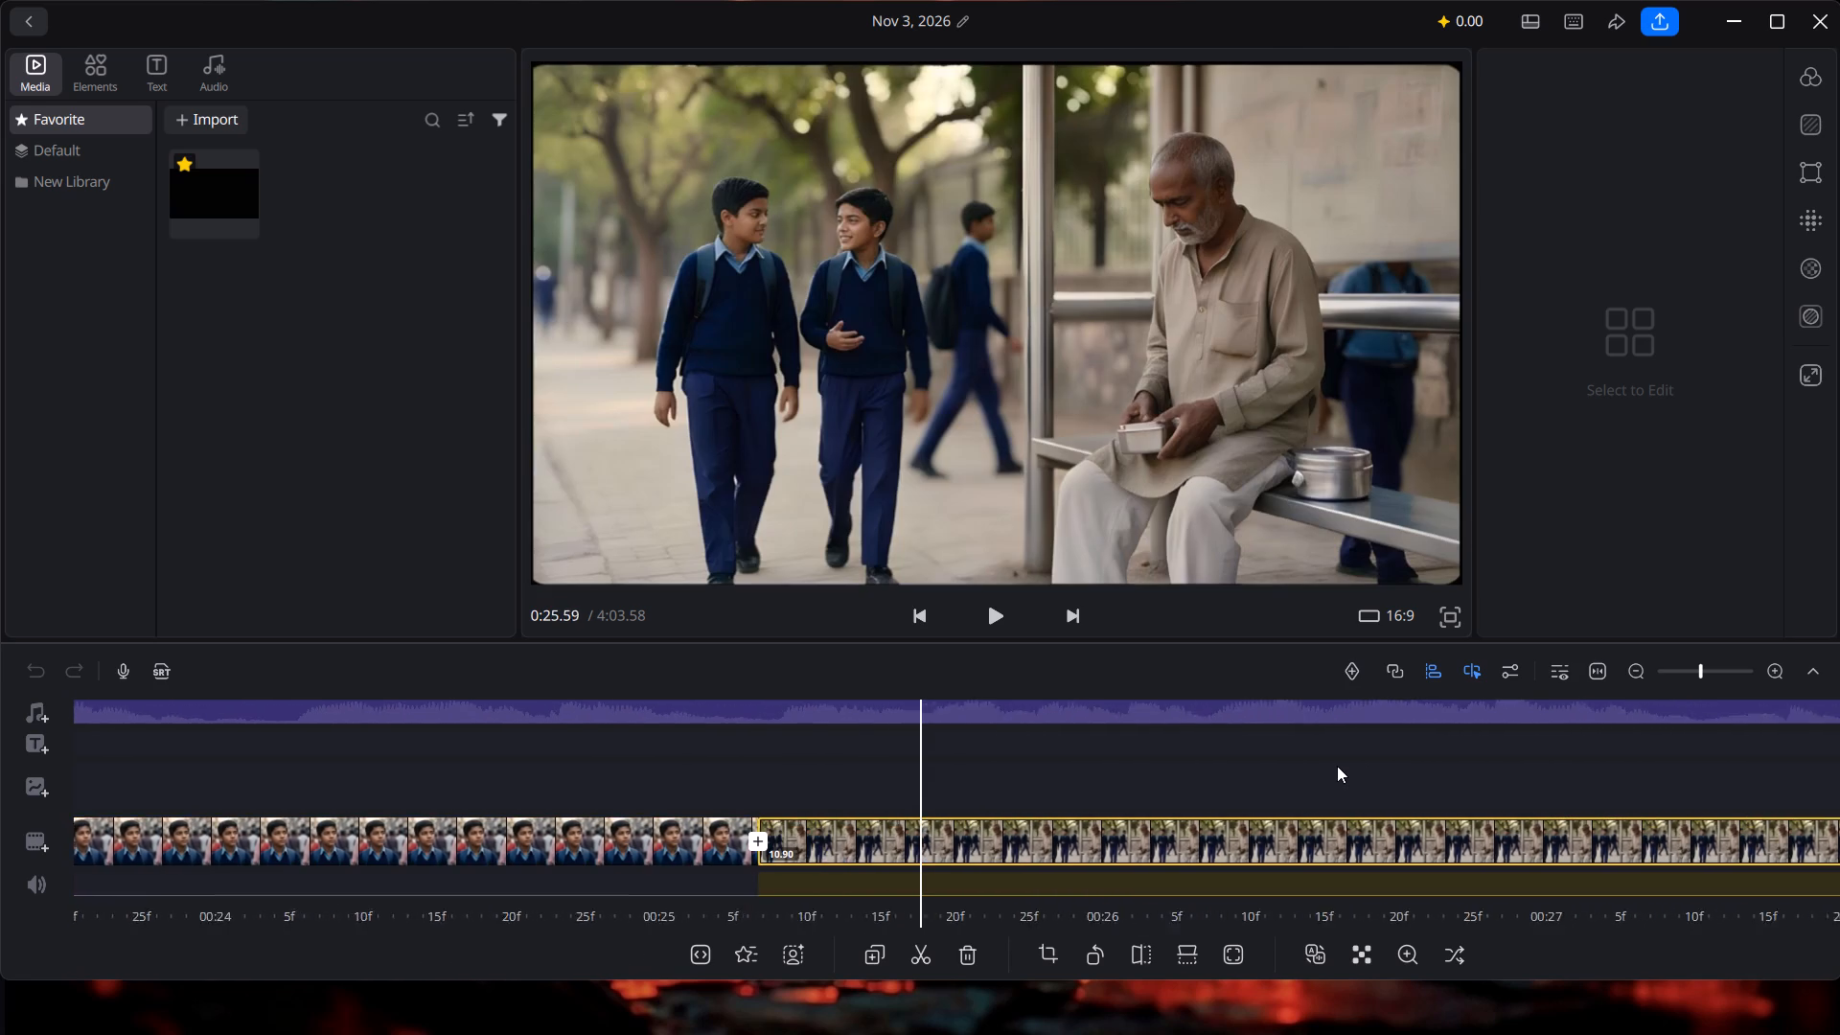
drag(1337, 766, 490, 787)
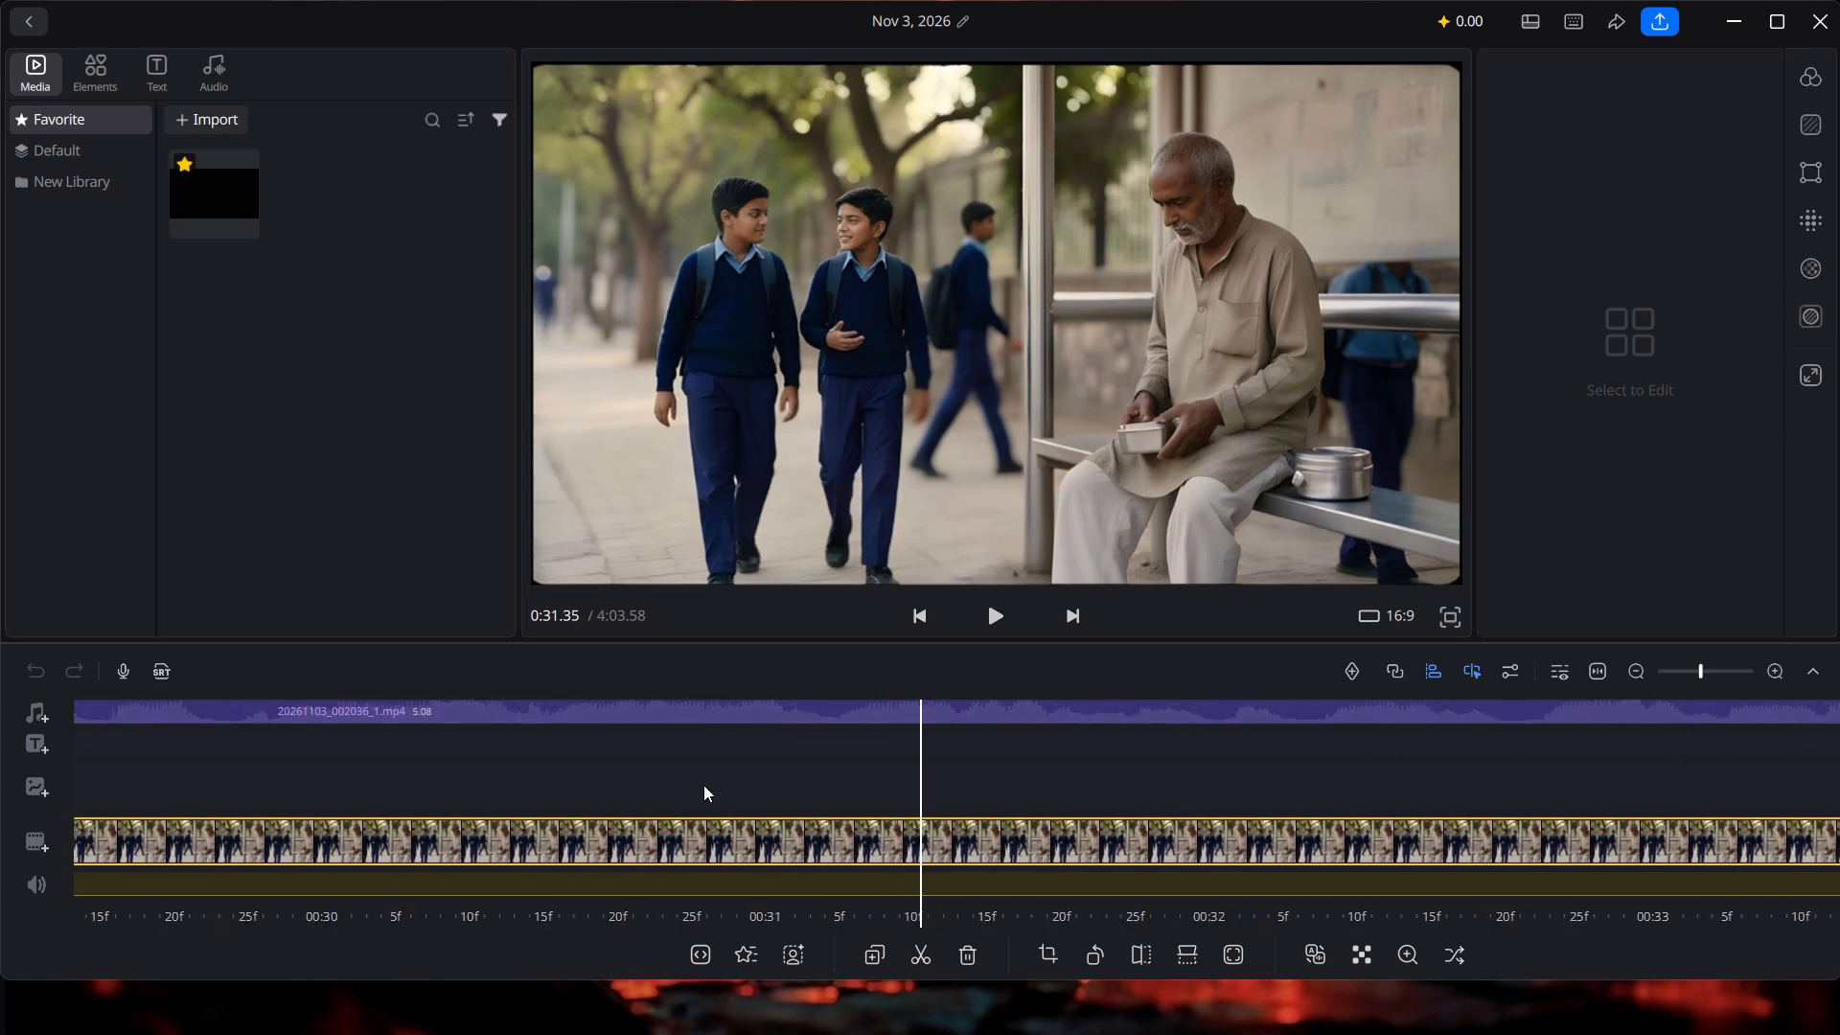
drag(704, 785, 839, 785)
drag(839, 785, 241, 785)
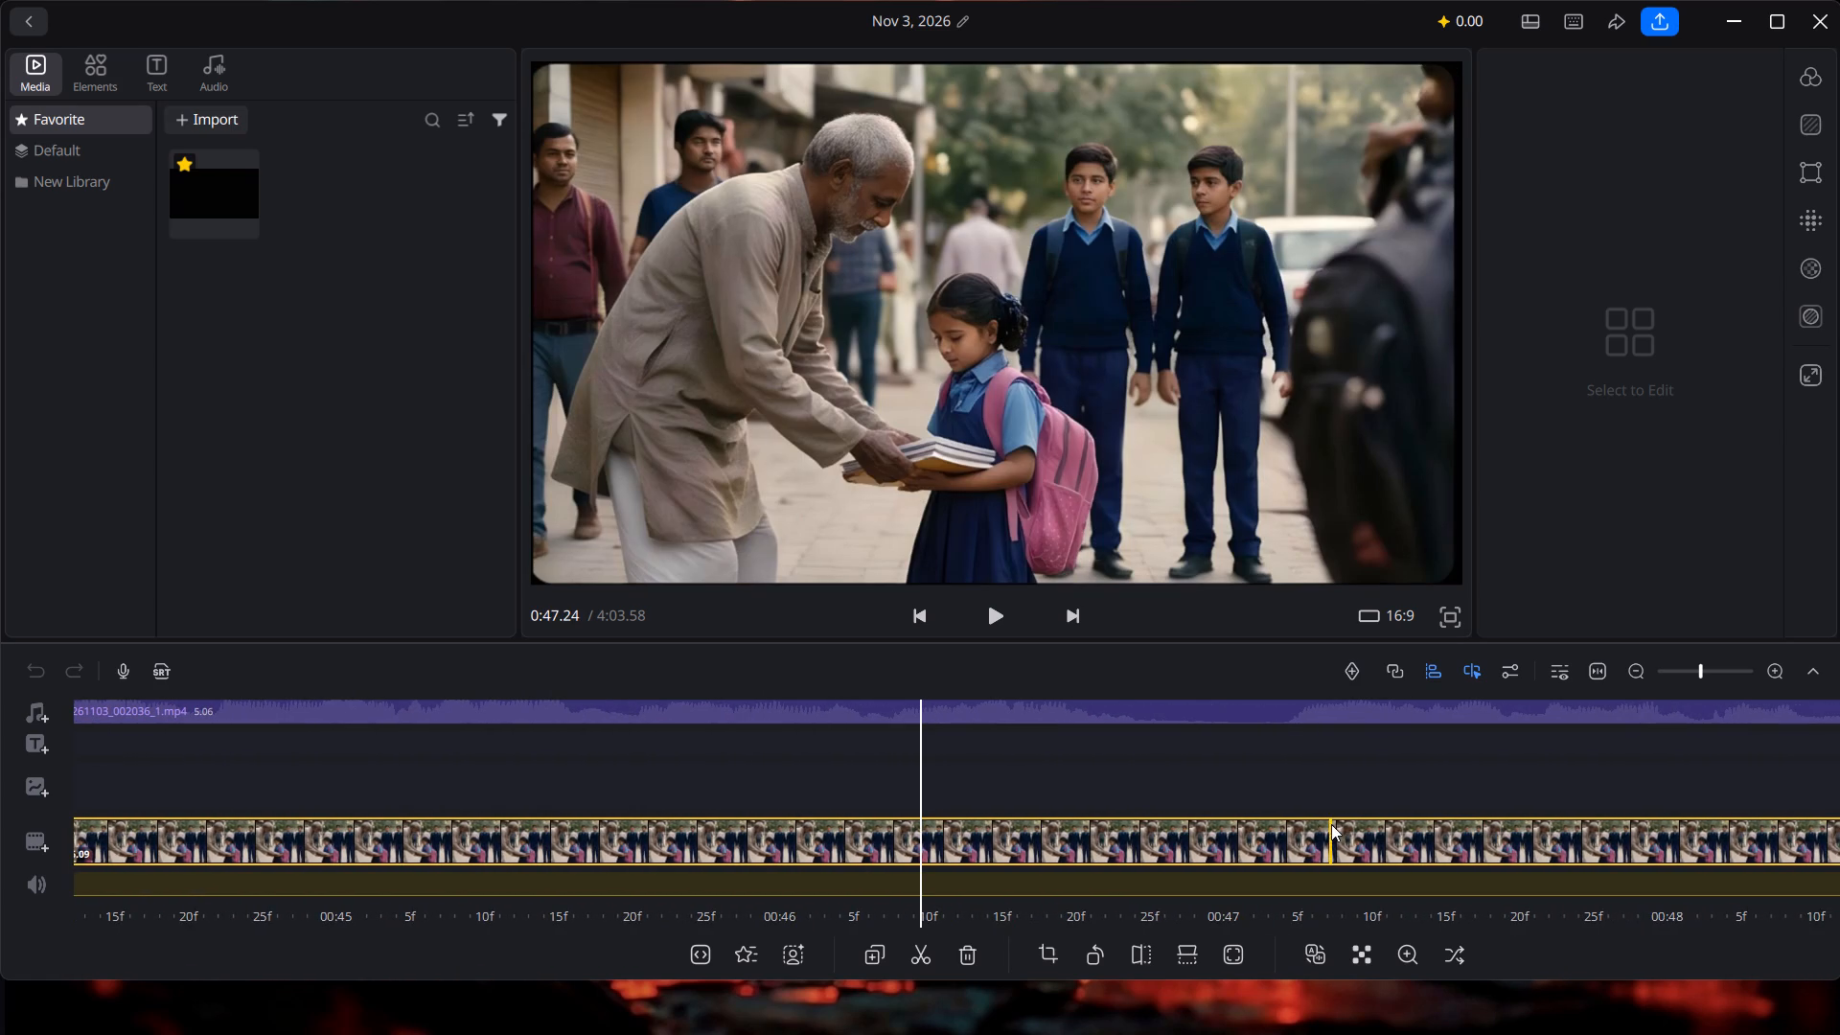
drag(1454, 750, 458, 717)
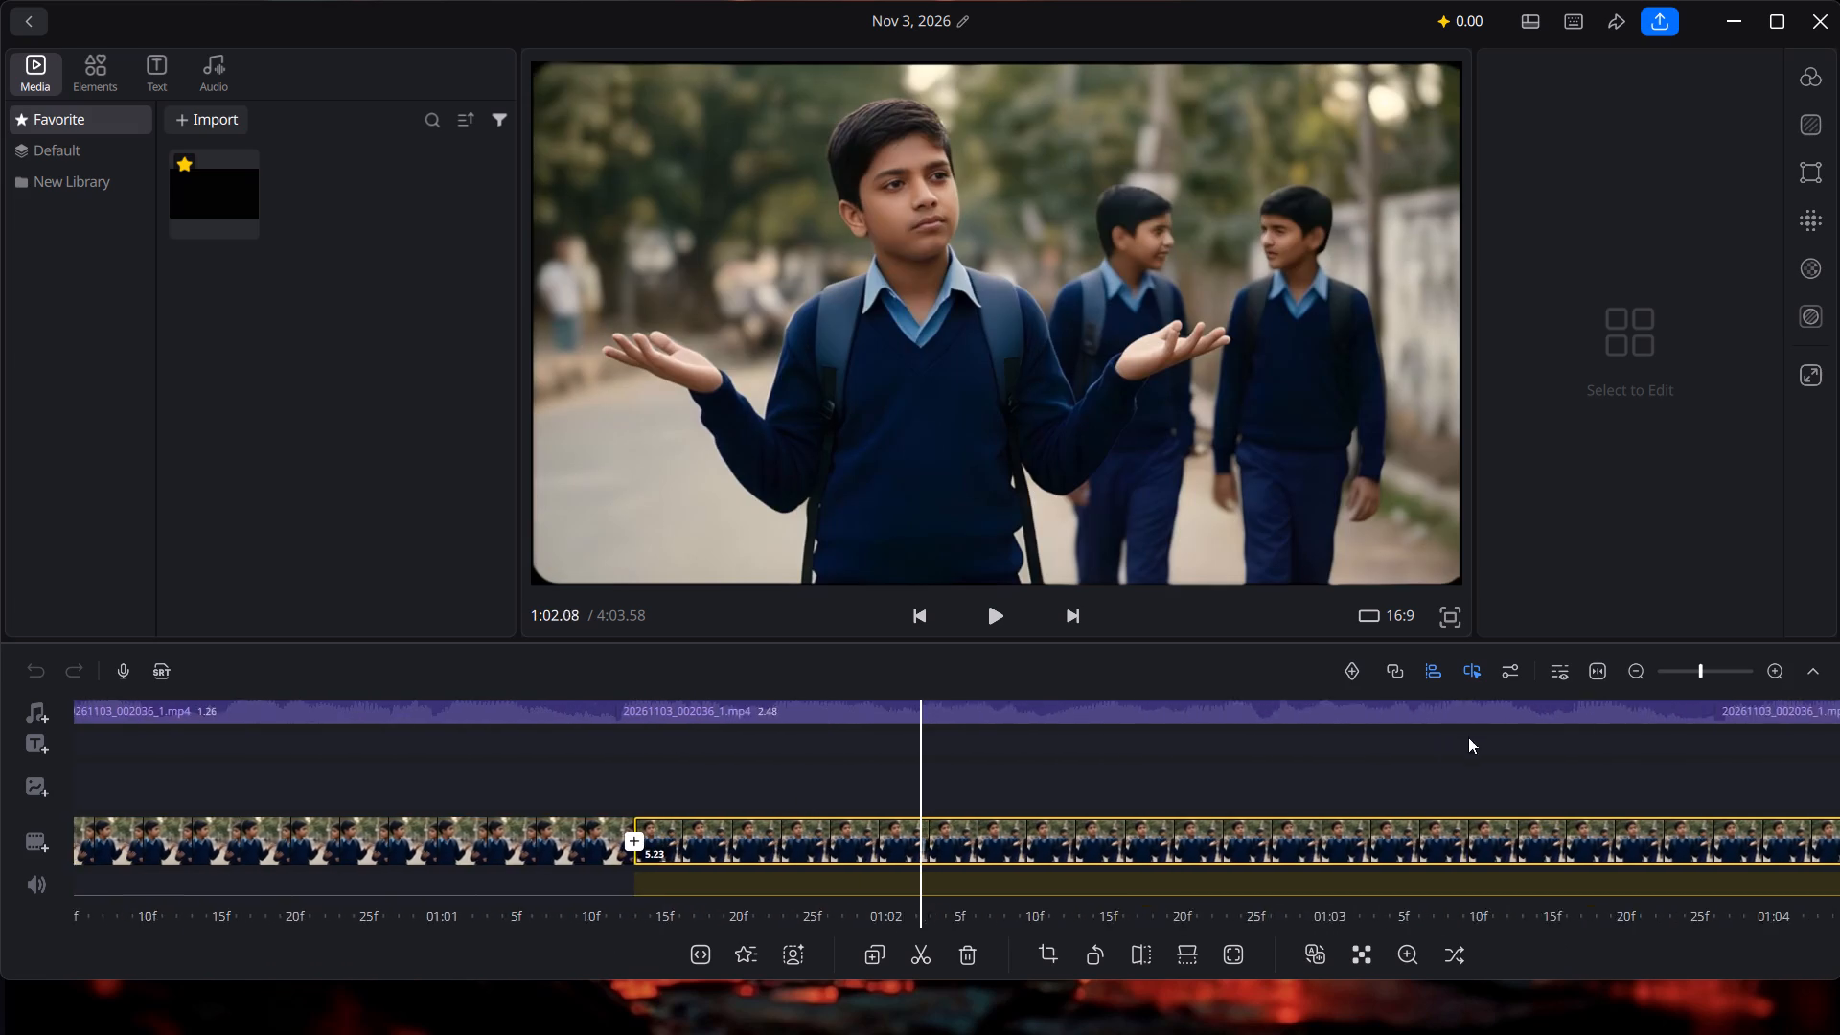
drag(1641, 773, 408, 739)
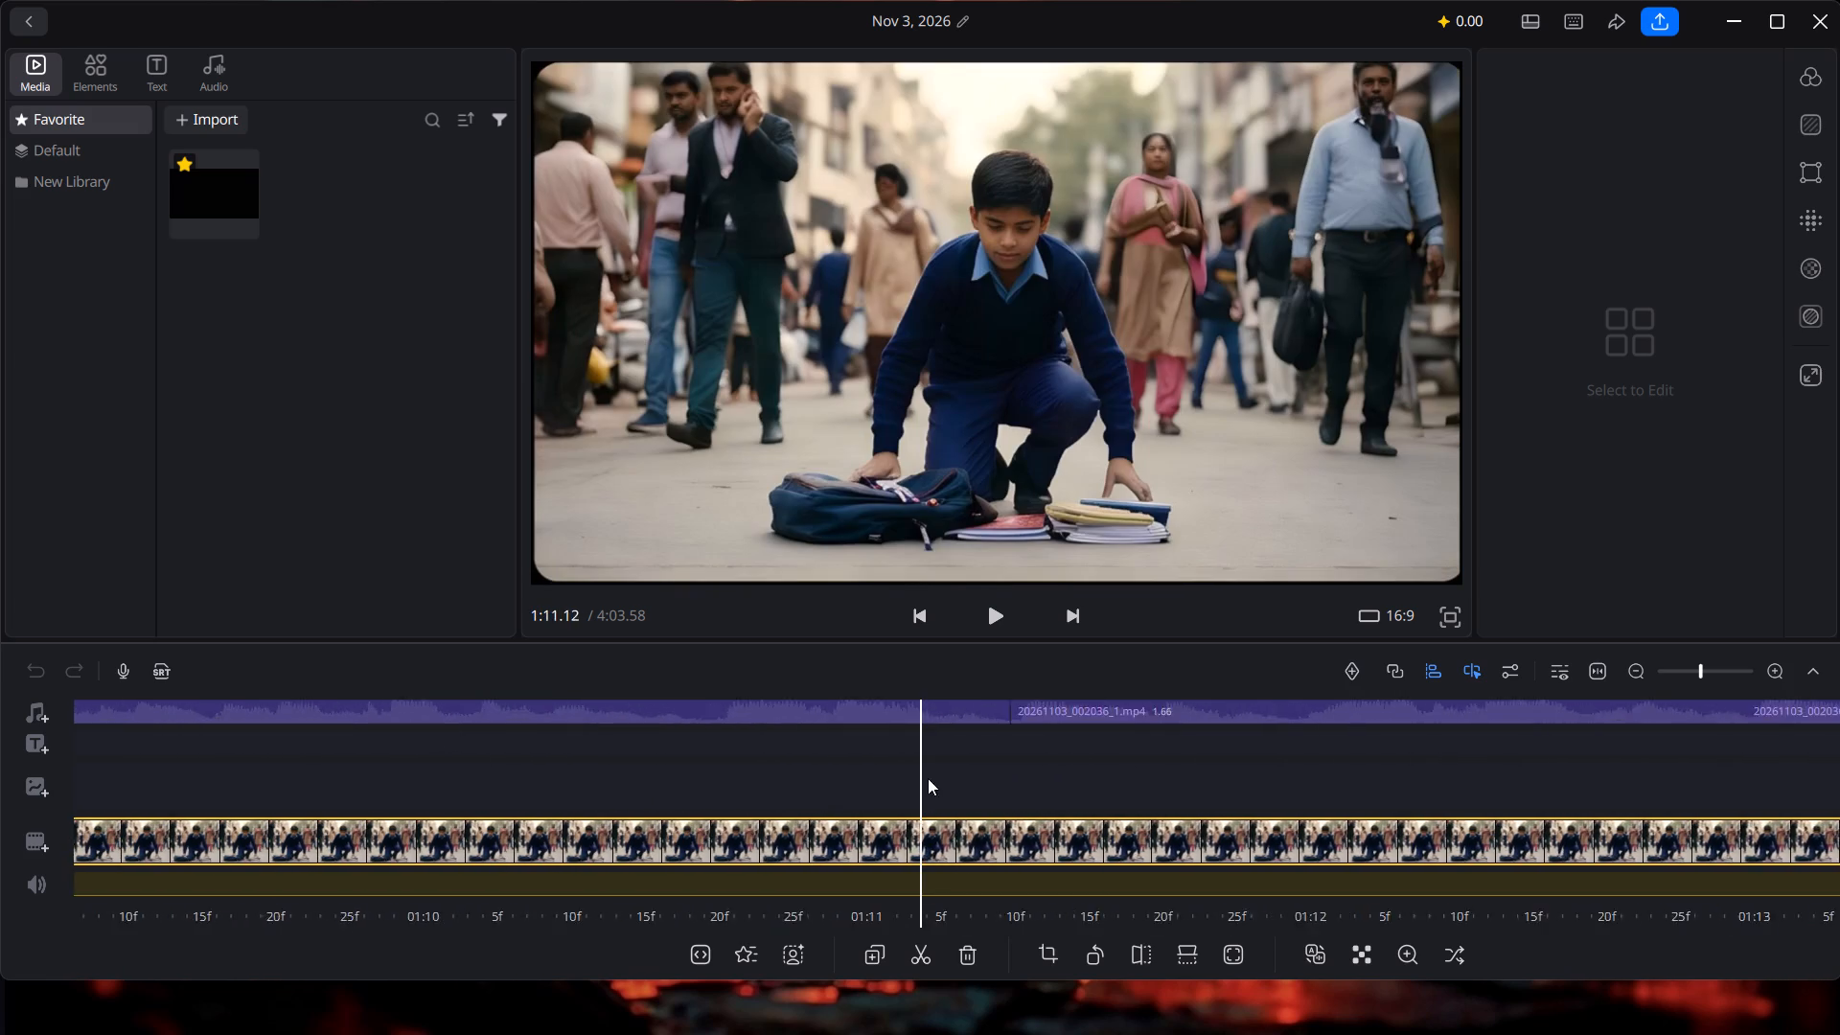
drag(1663, 795, 374, 839)
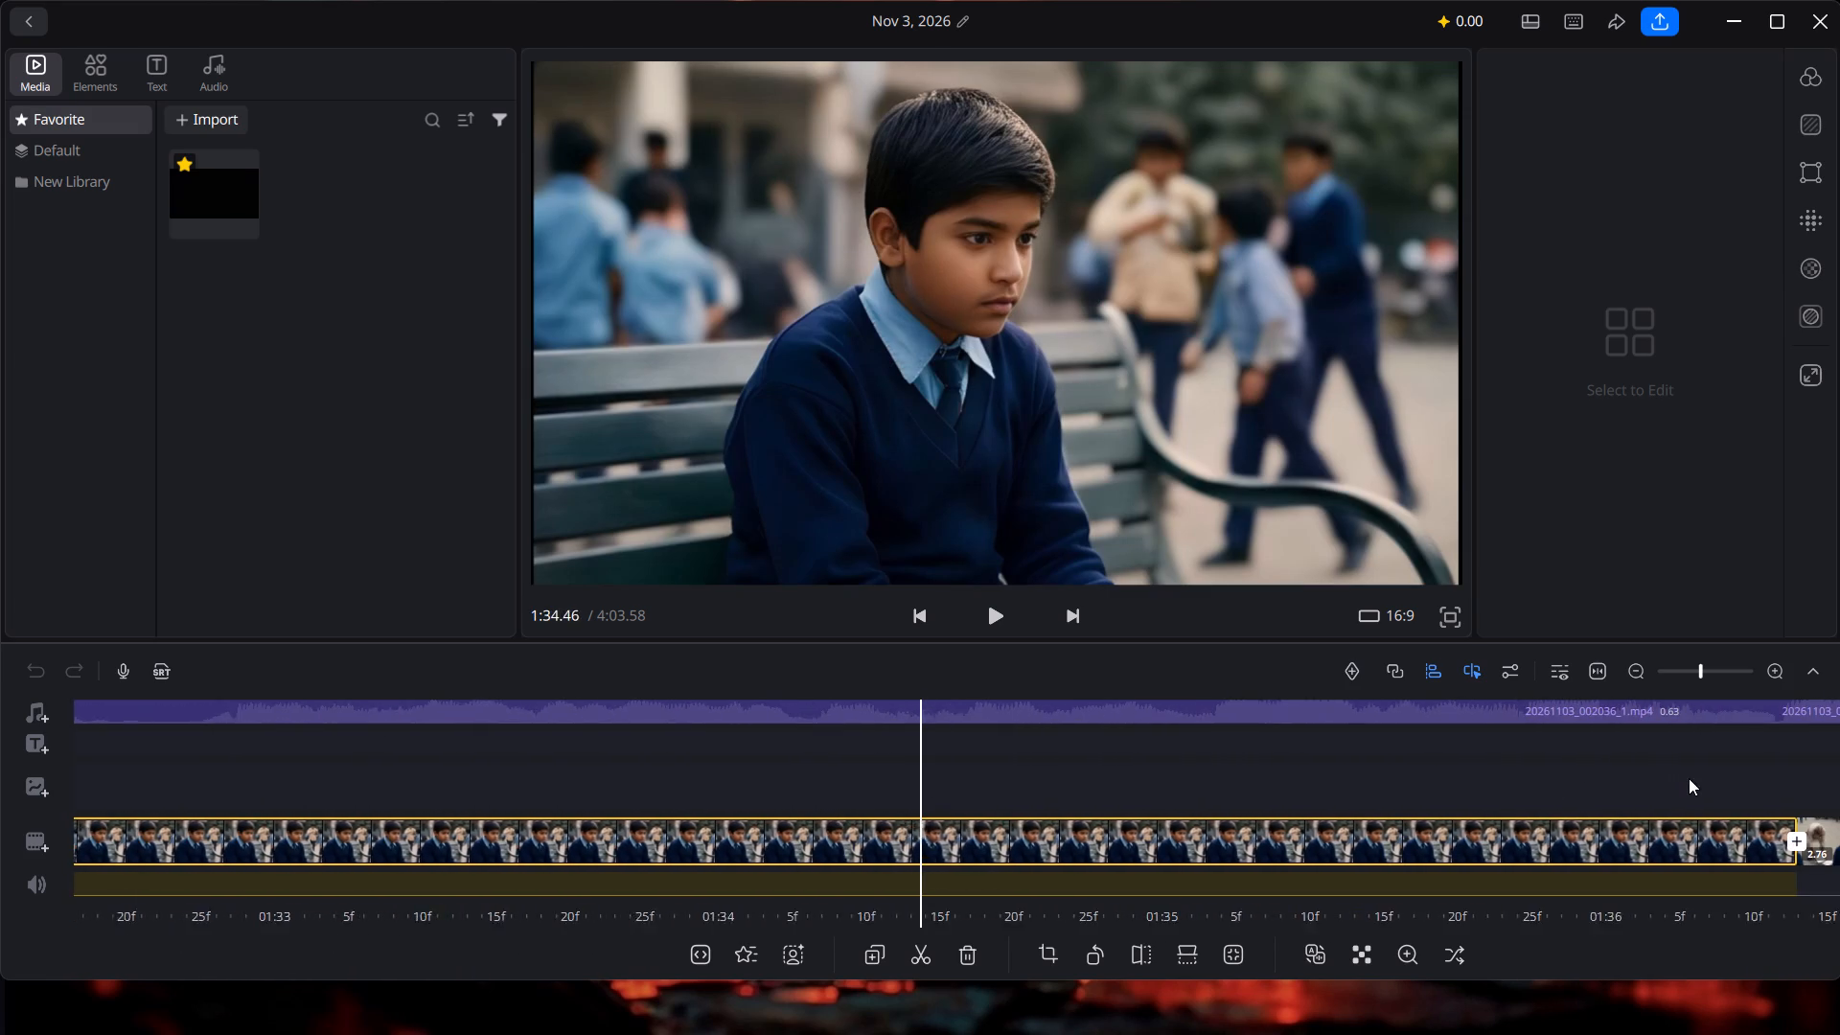
drag(1718, 777, 909, 770)
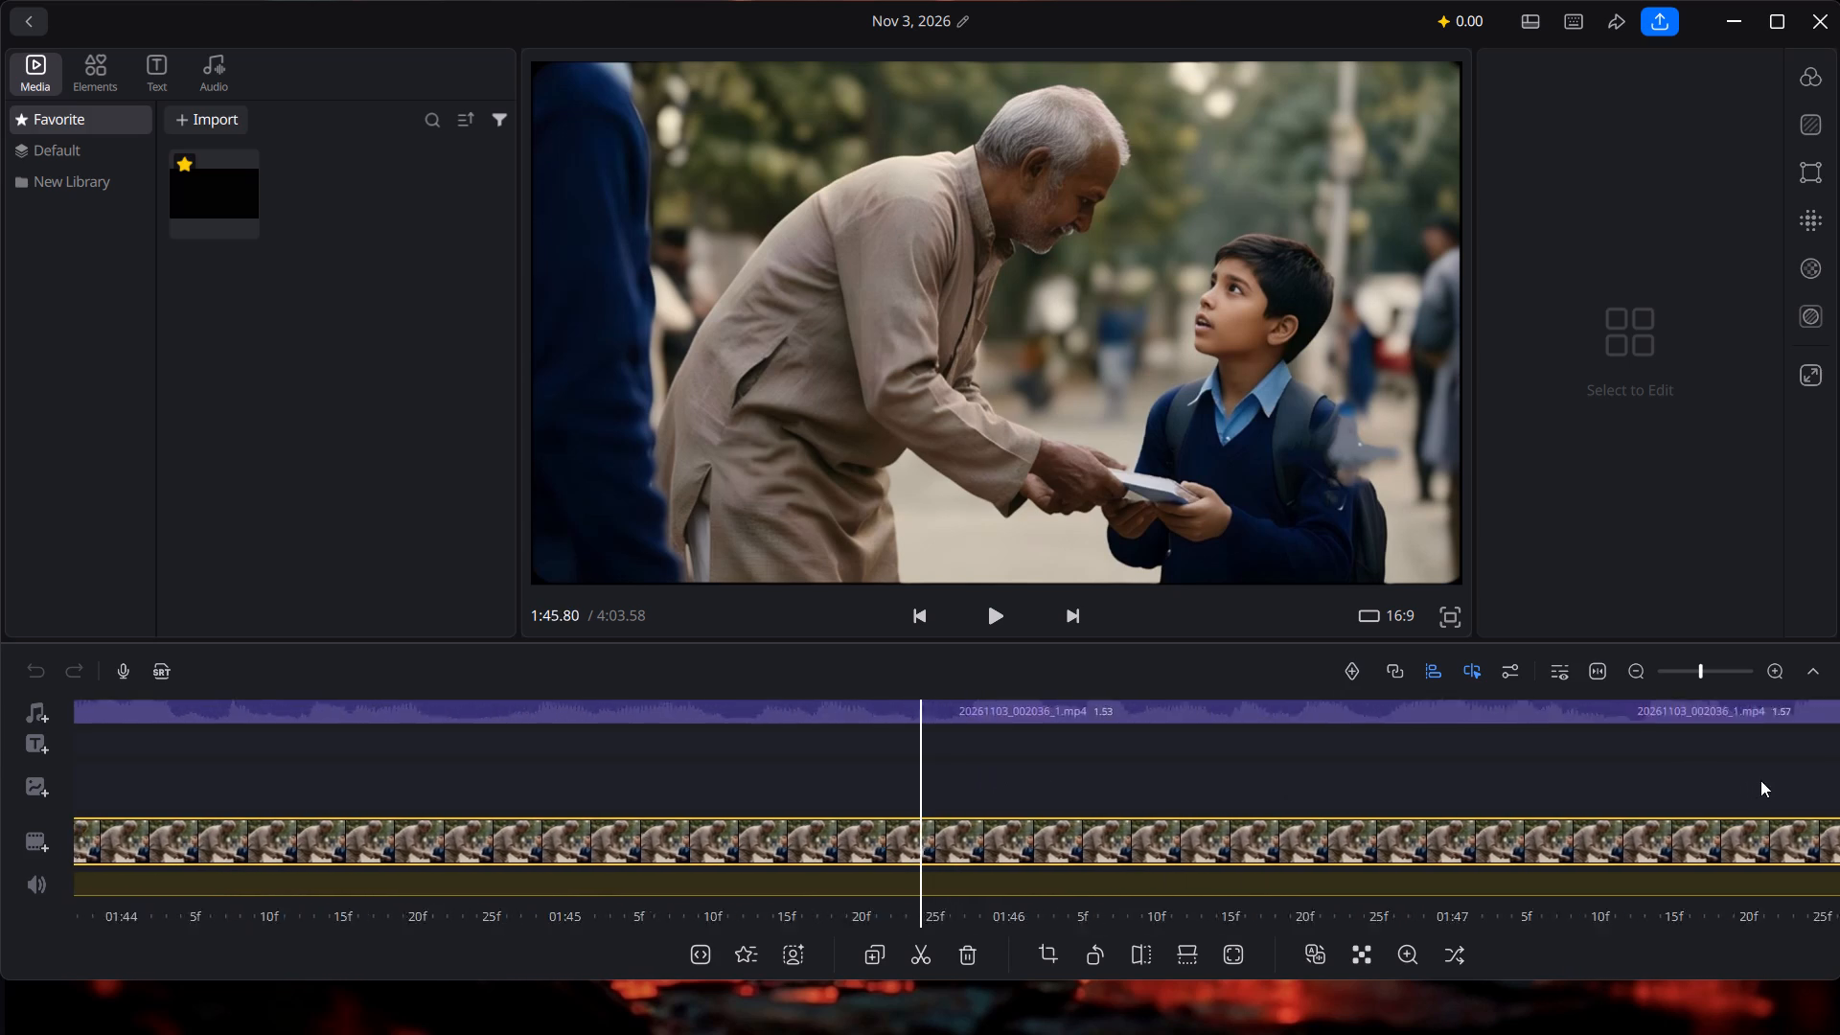
drag(1760, 780, 517, 706)
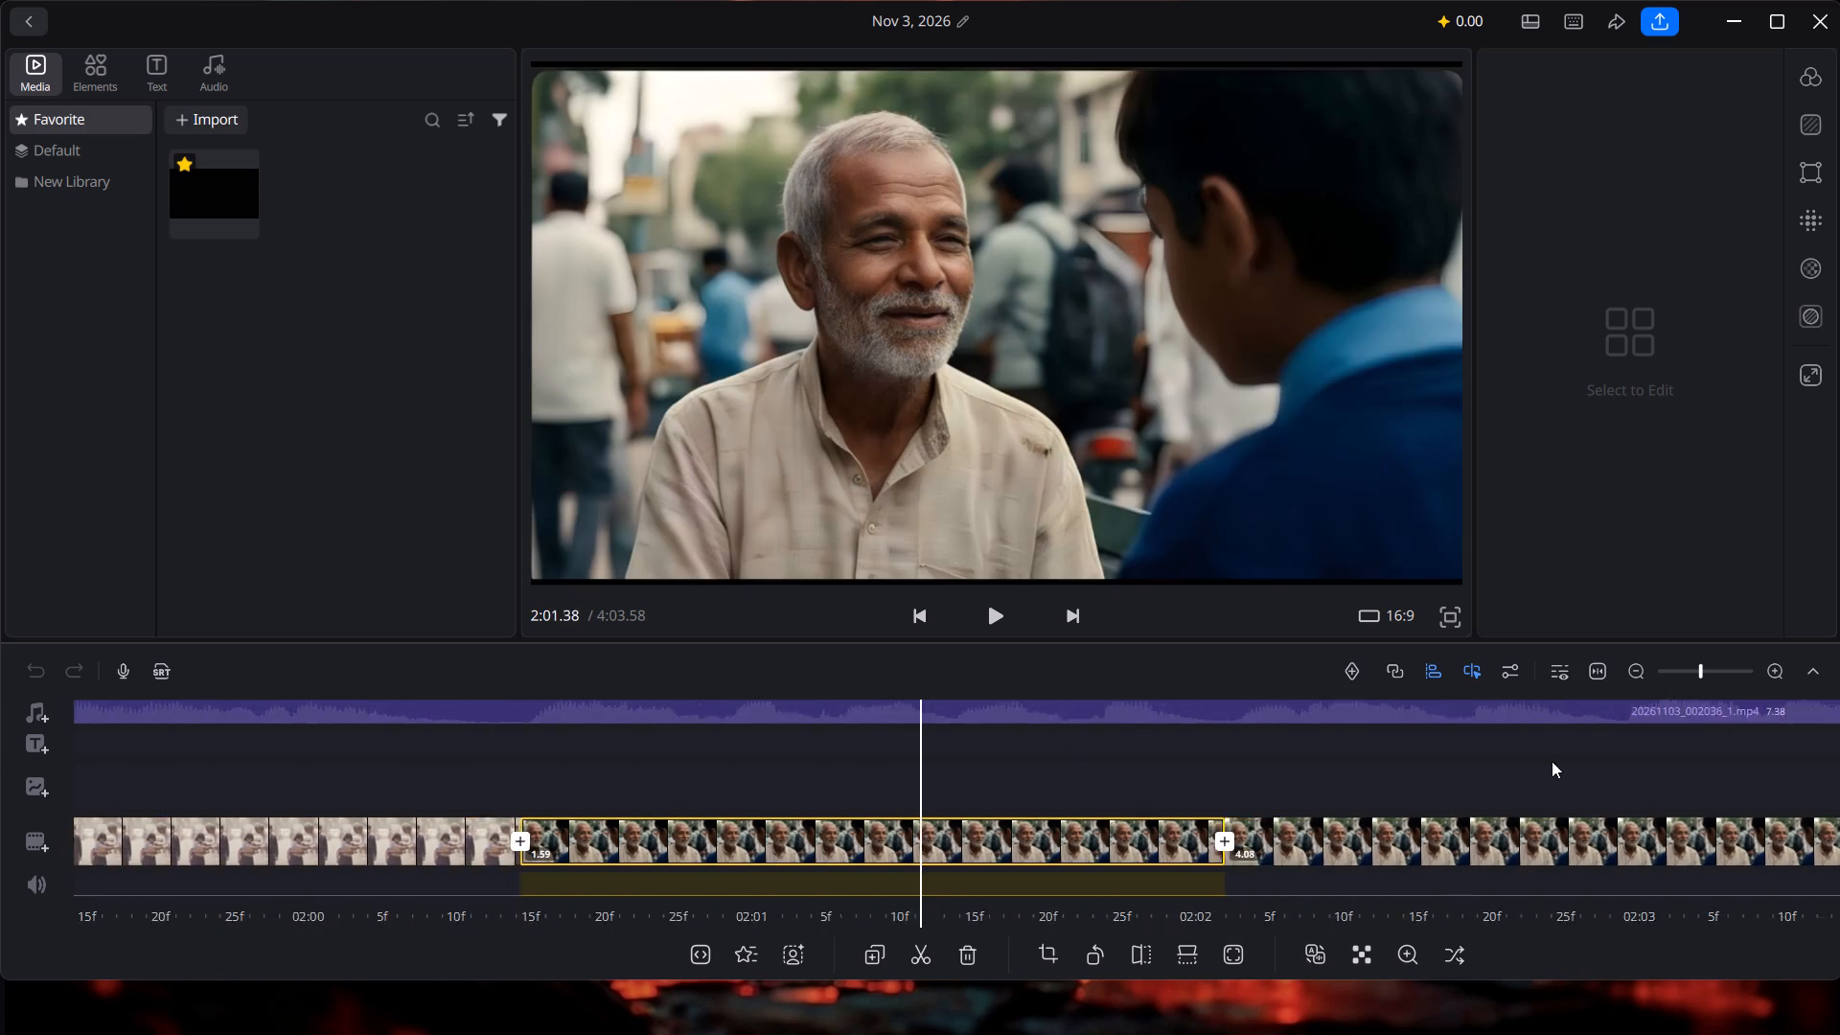
drag(1582, 767, 721, 718)
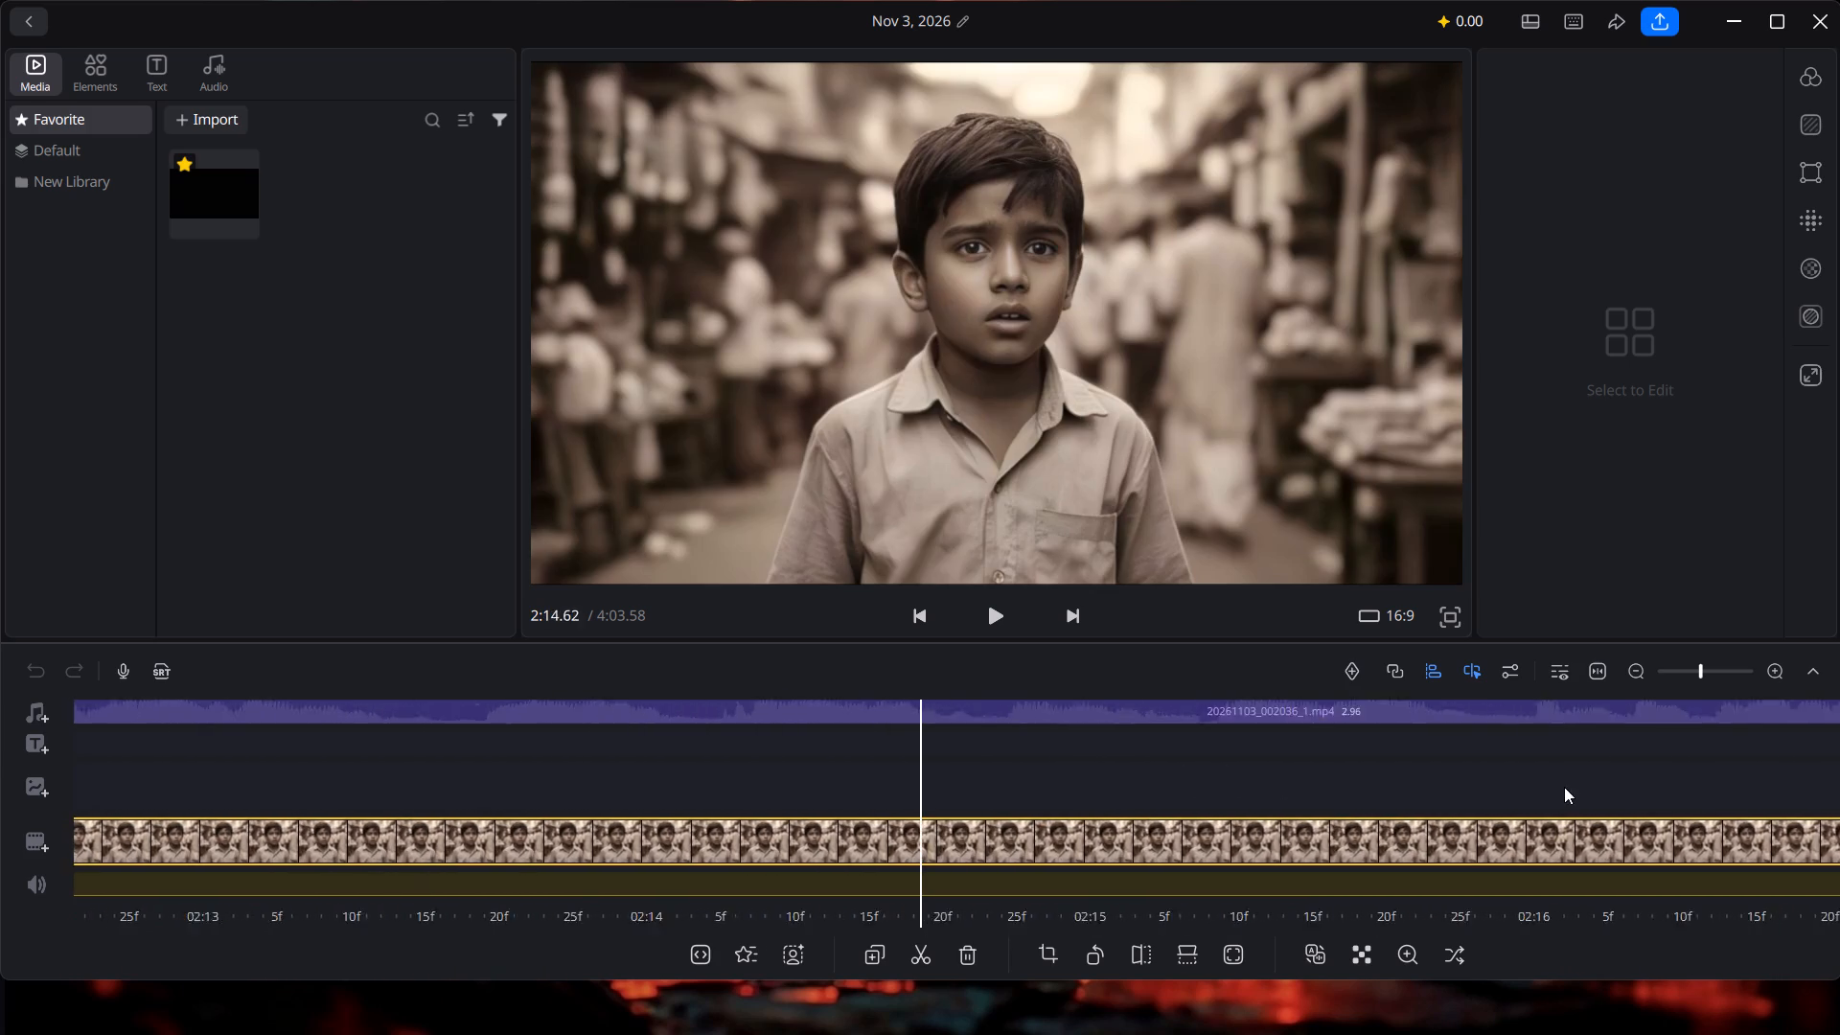
drag(1656, 780, 894, 773)
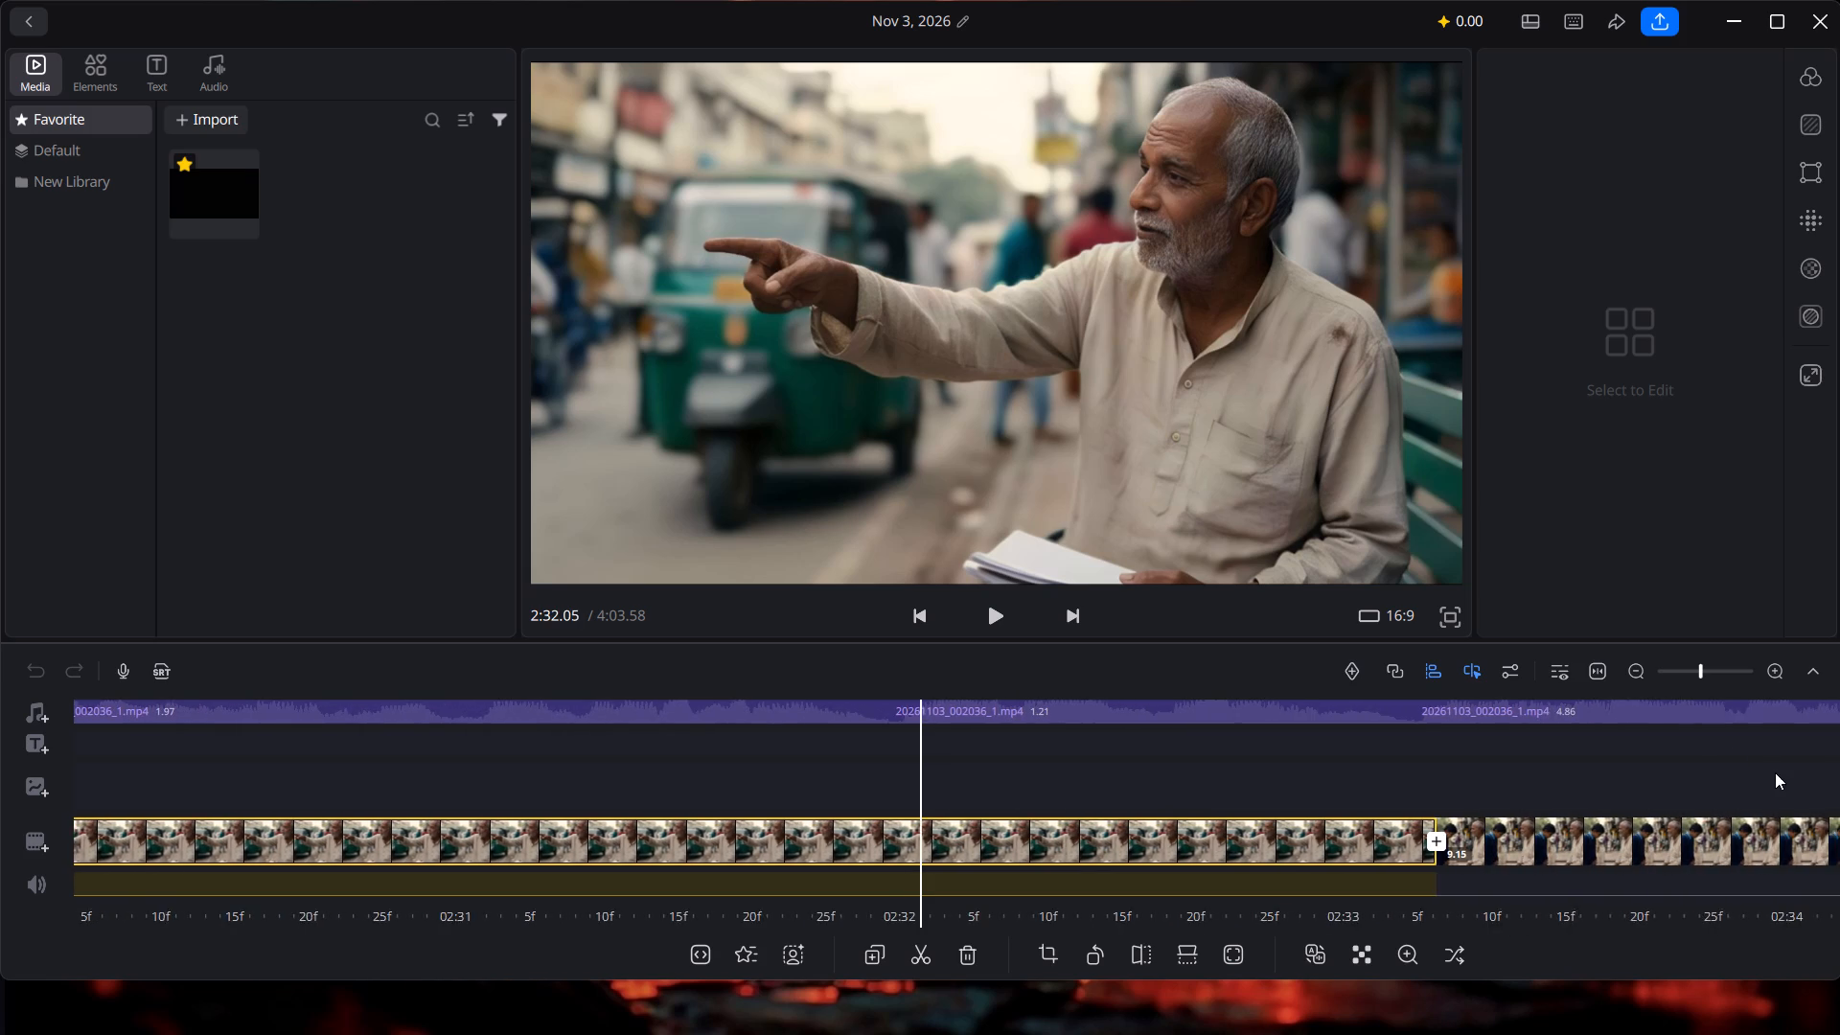
drag(1781, 772, 762, 715)
drag(827, 747, 1615, 788)
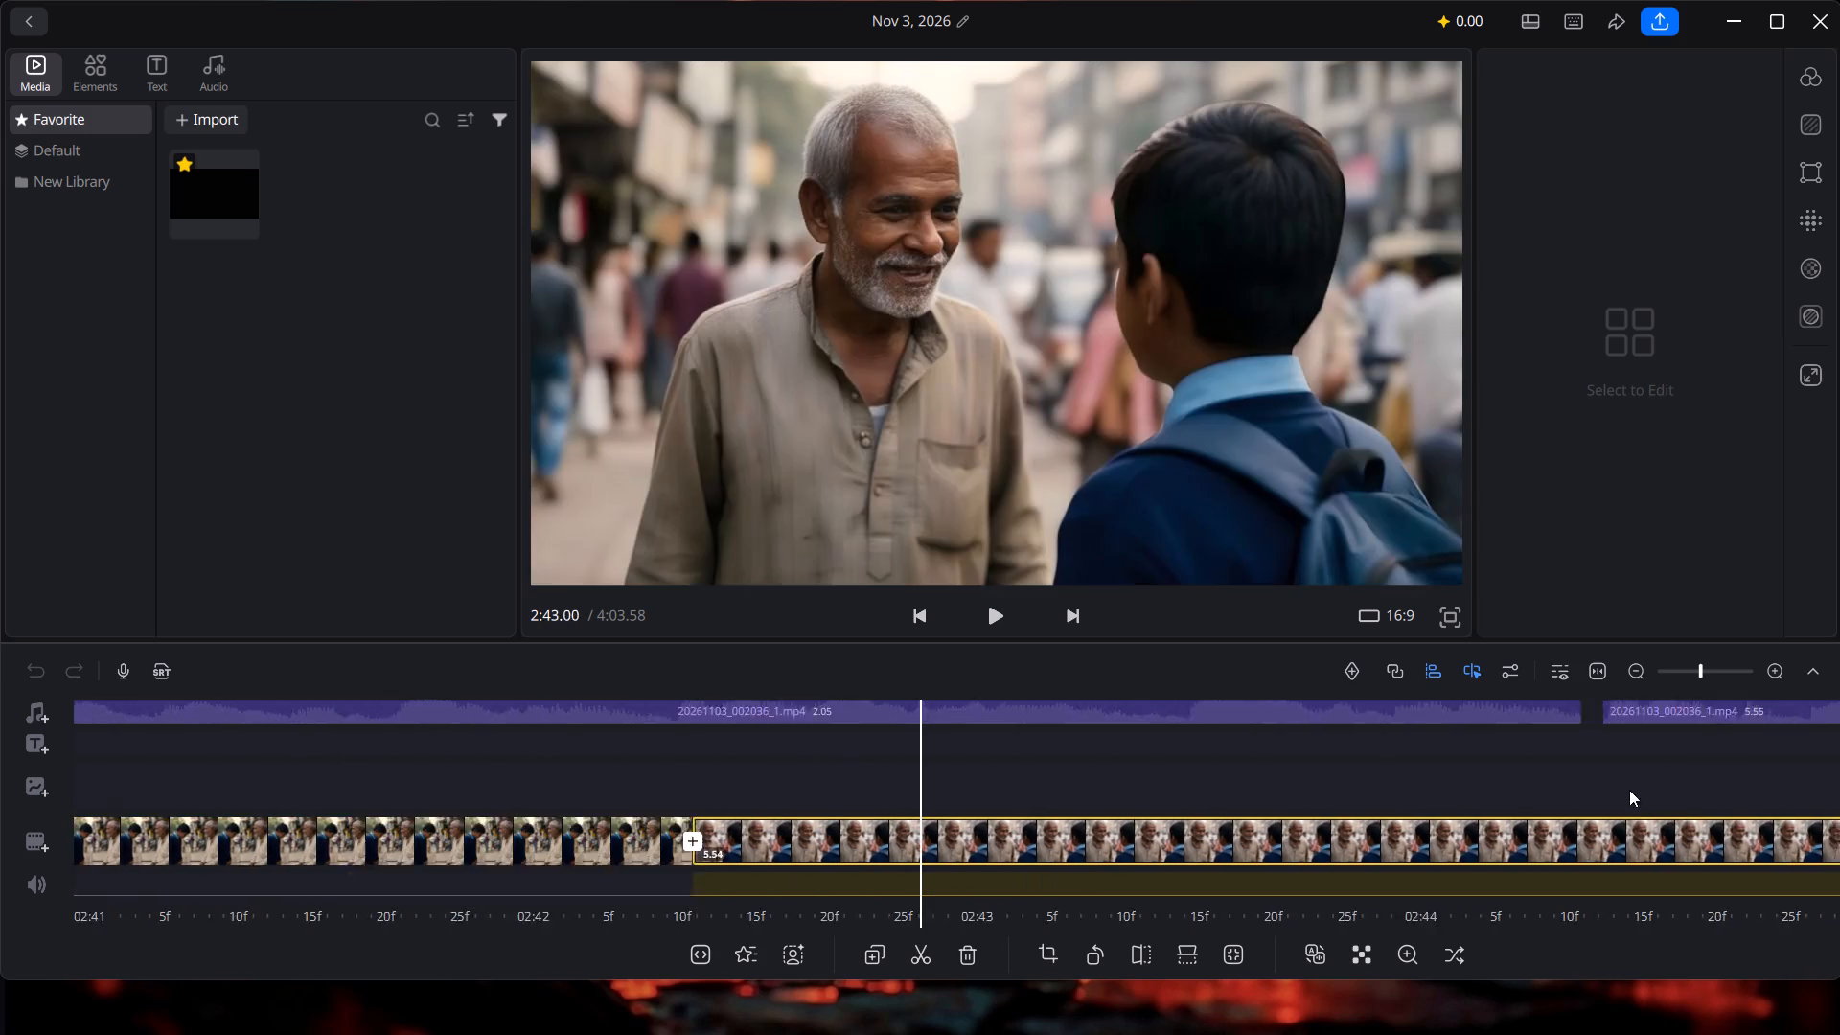
Return the playhead to about 2:36, at the boy and seated old man, and examine the entire timeline from start to end.
drag(532, 720, 932, 755)
click(932, 755)
drag(932, 755, 712, 756)
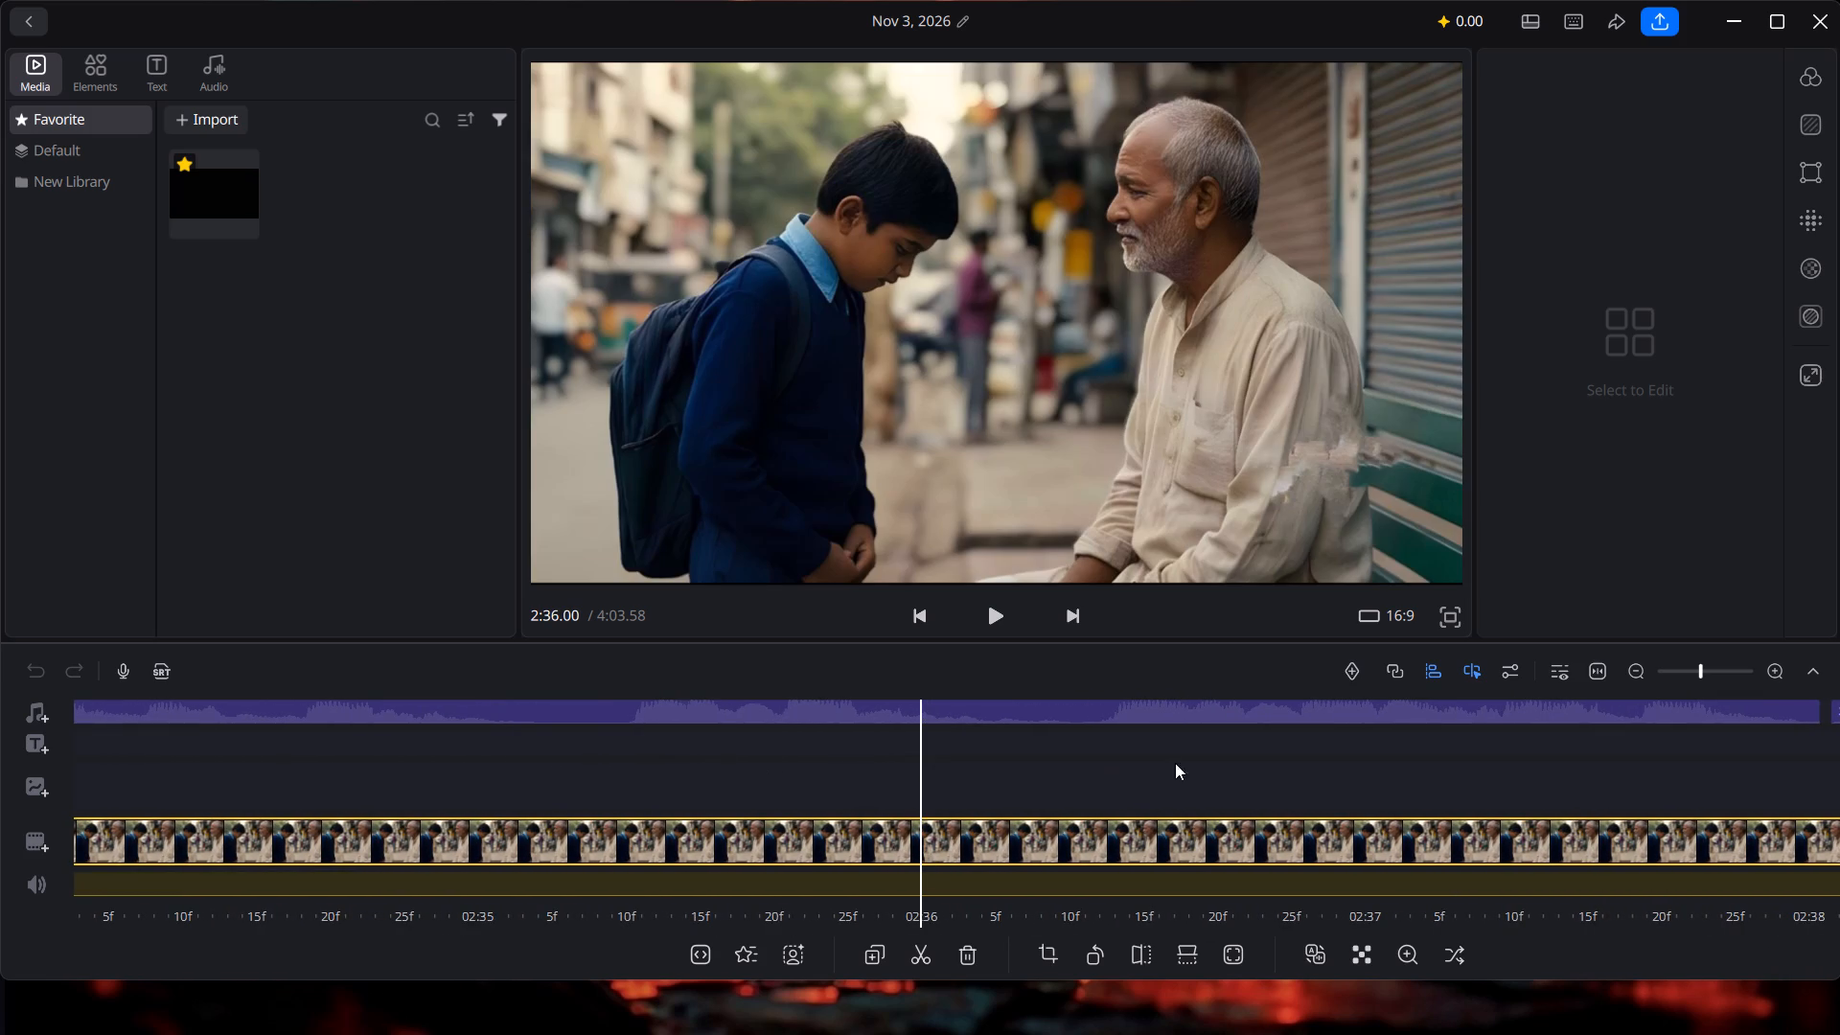
drag(1175, 763, 878, 764)
drag(1139, 764, 793, 763)
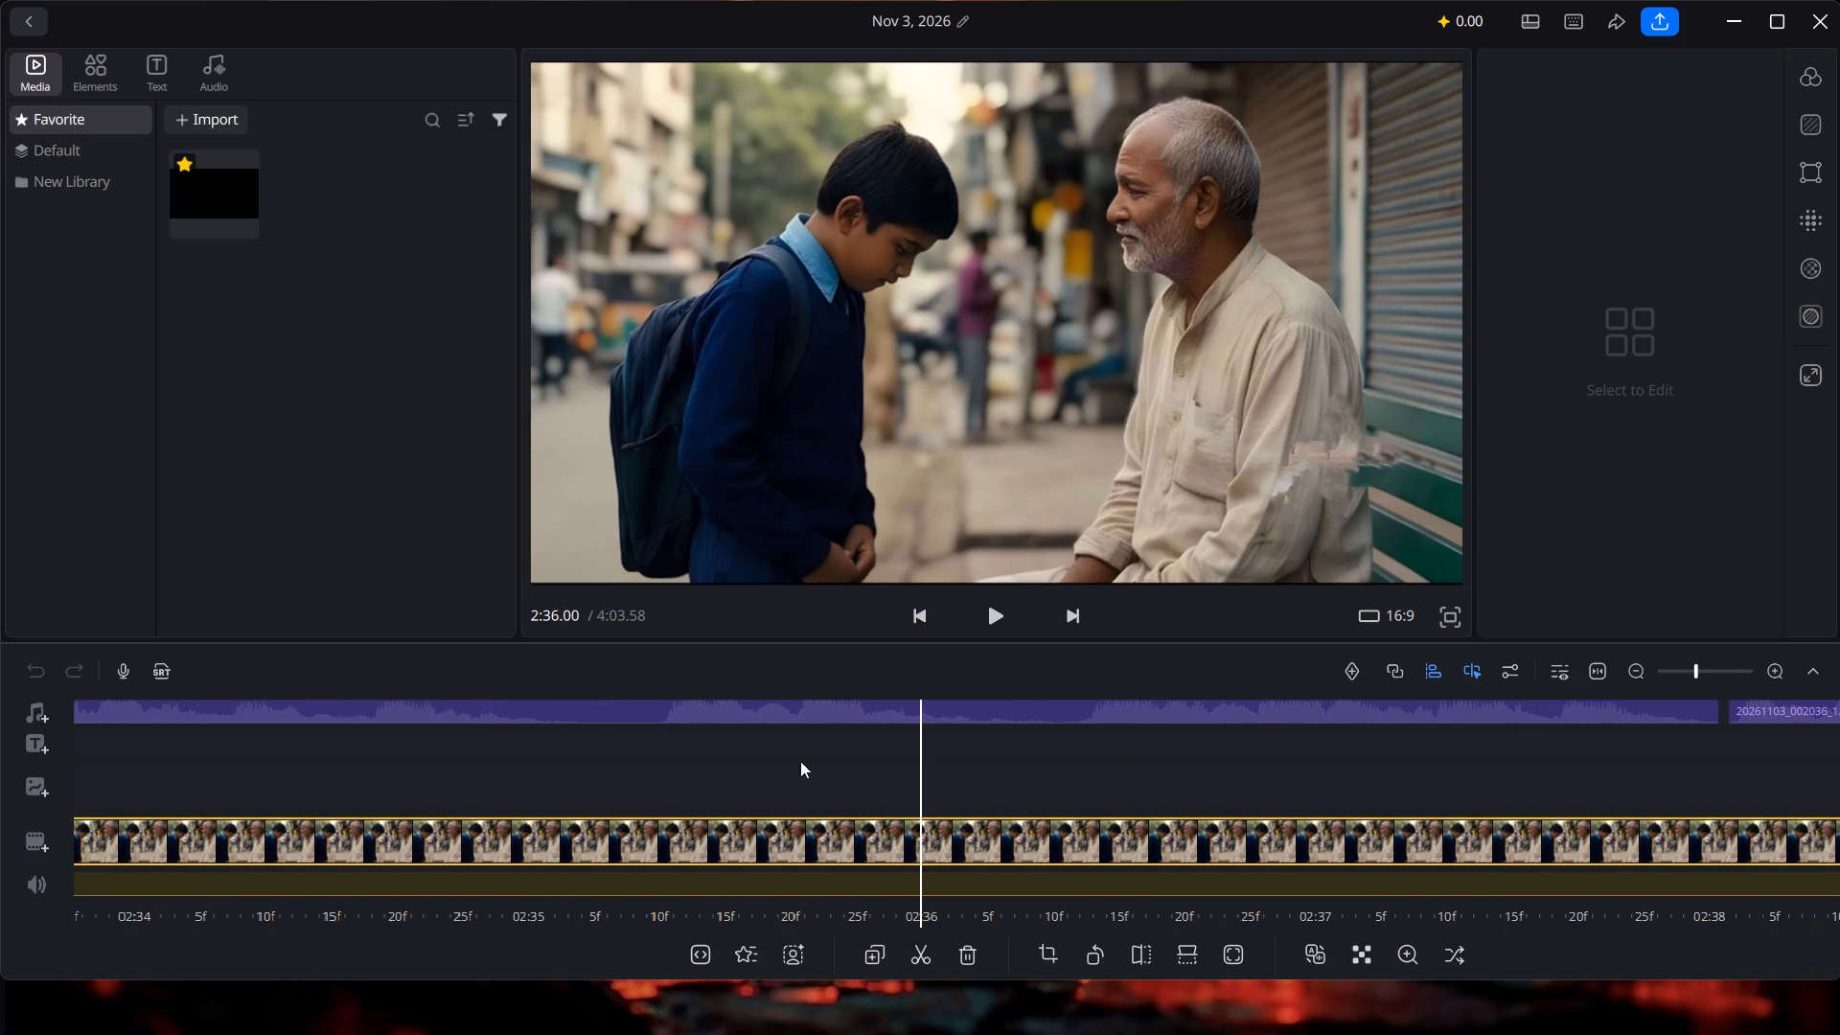
drag(805, 765, 938, 772)
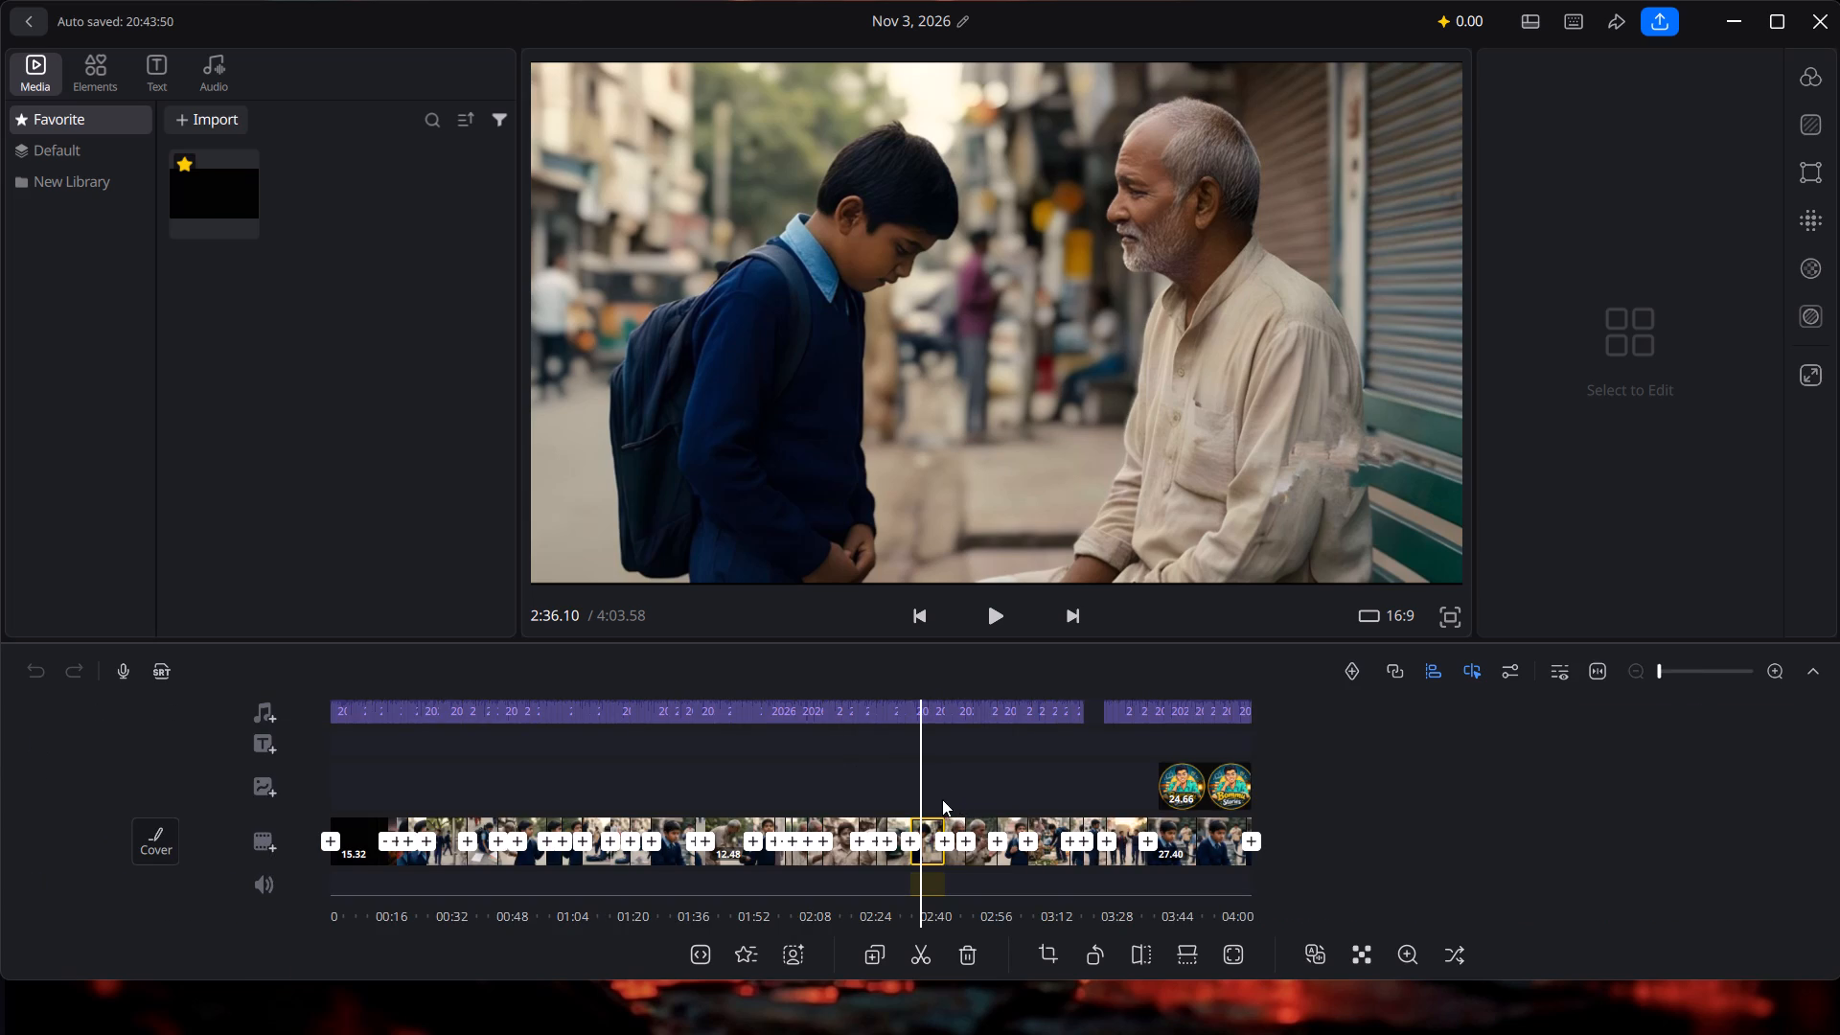
click(945, 778)
scroll(945, 781, down, 4)
ctrl+scroll(945, 781, down, 5)
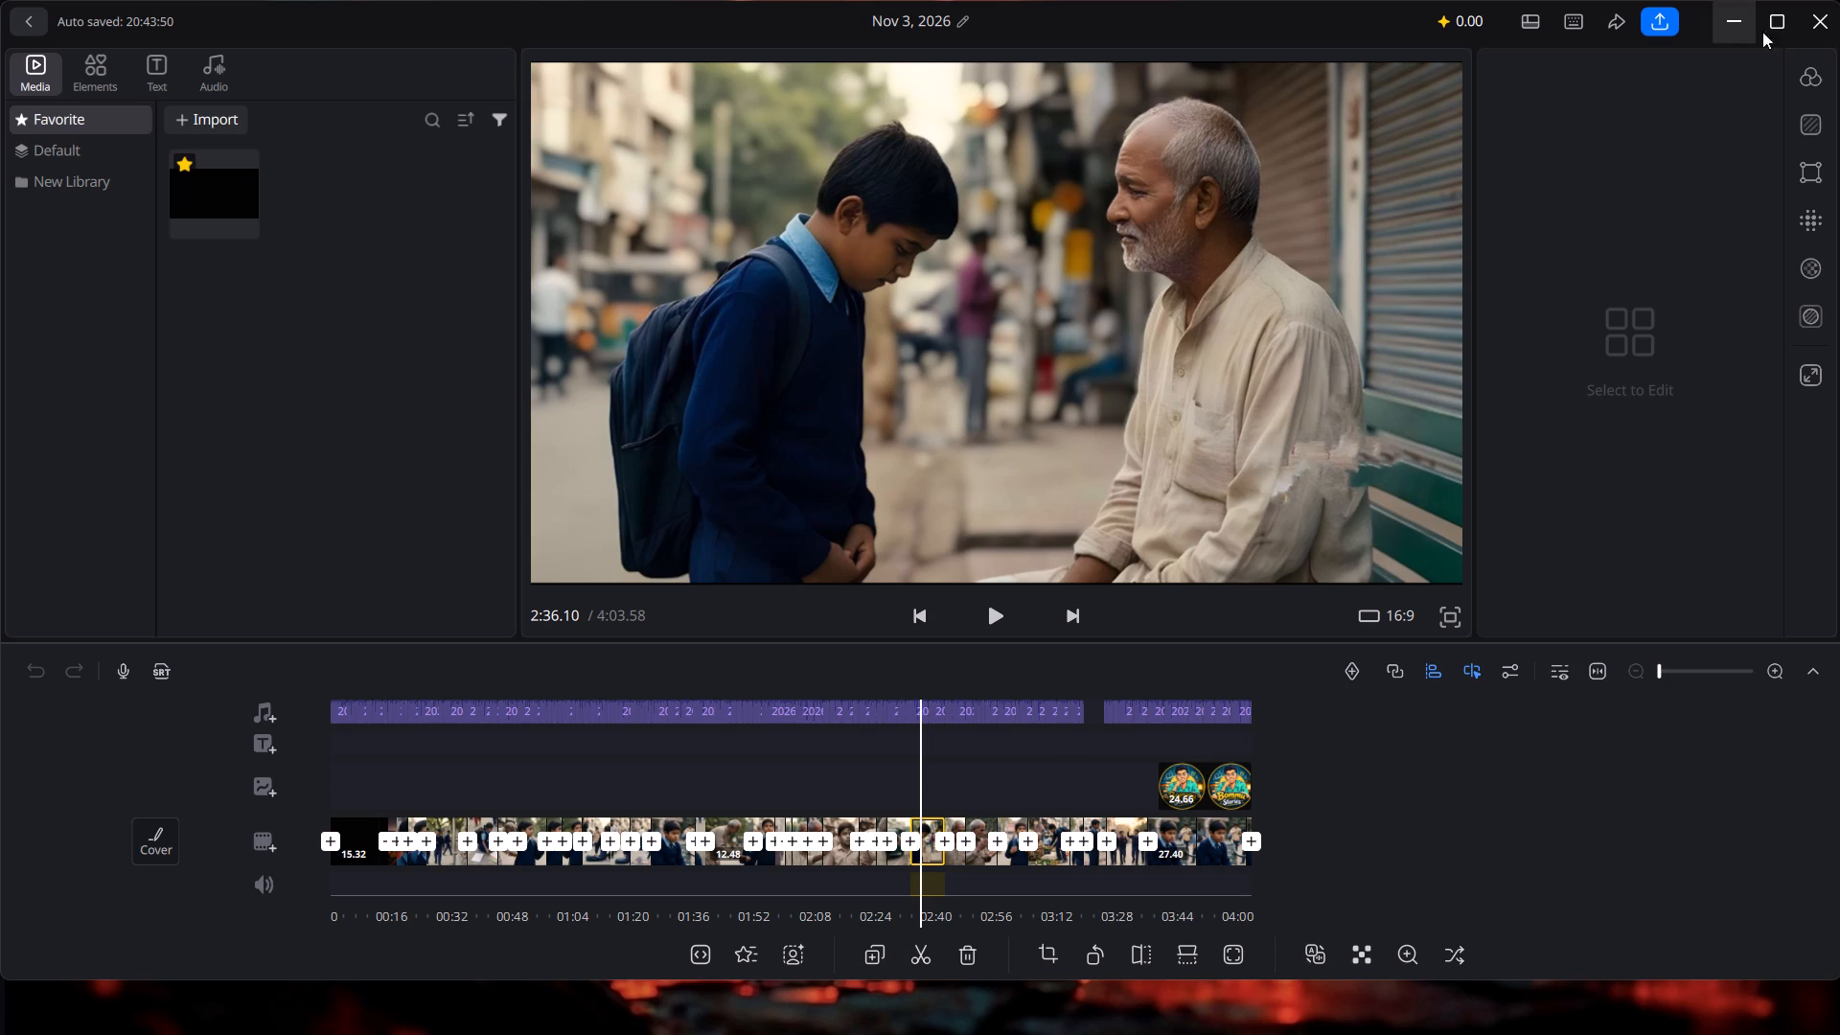
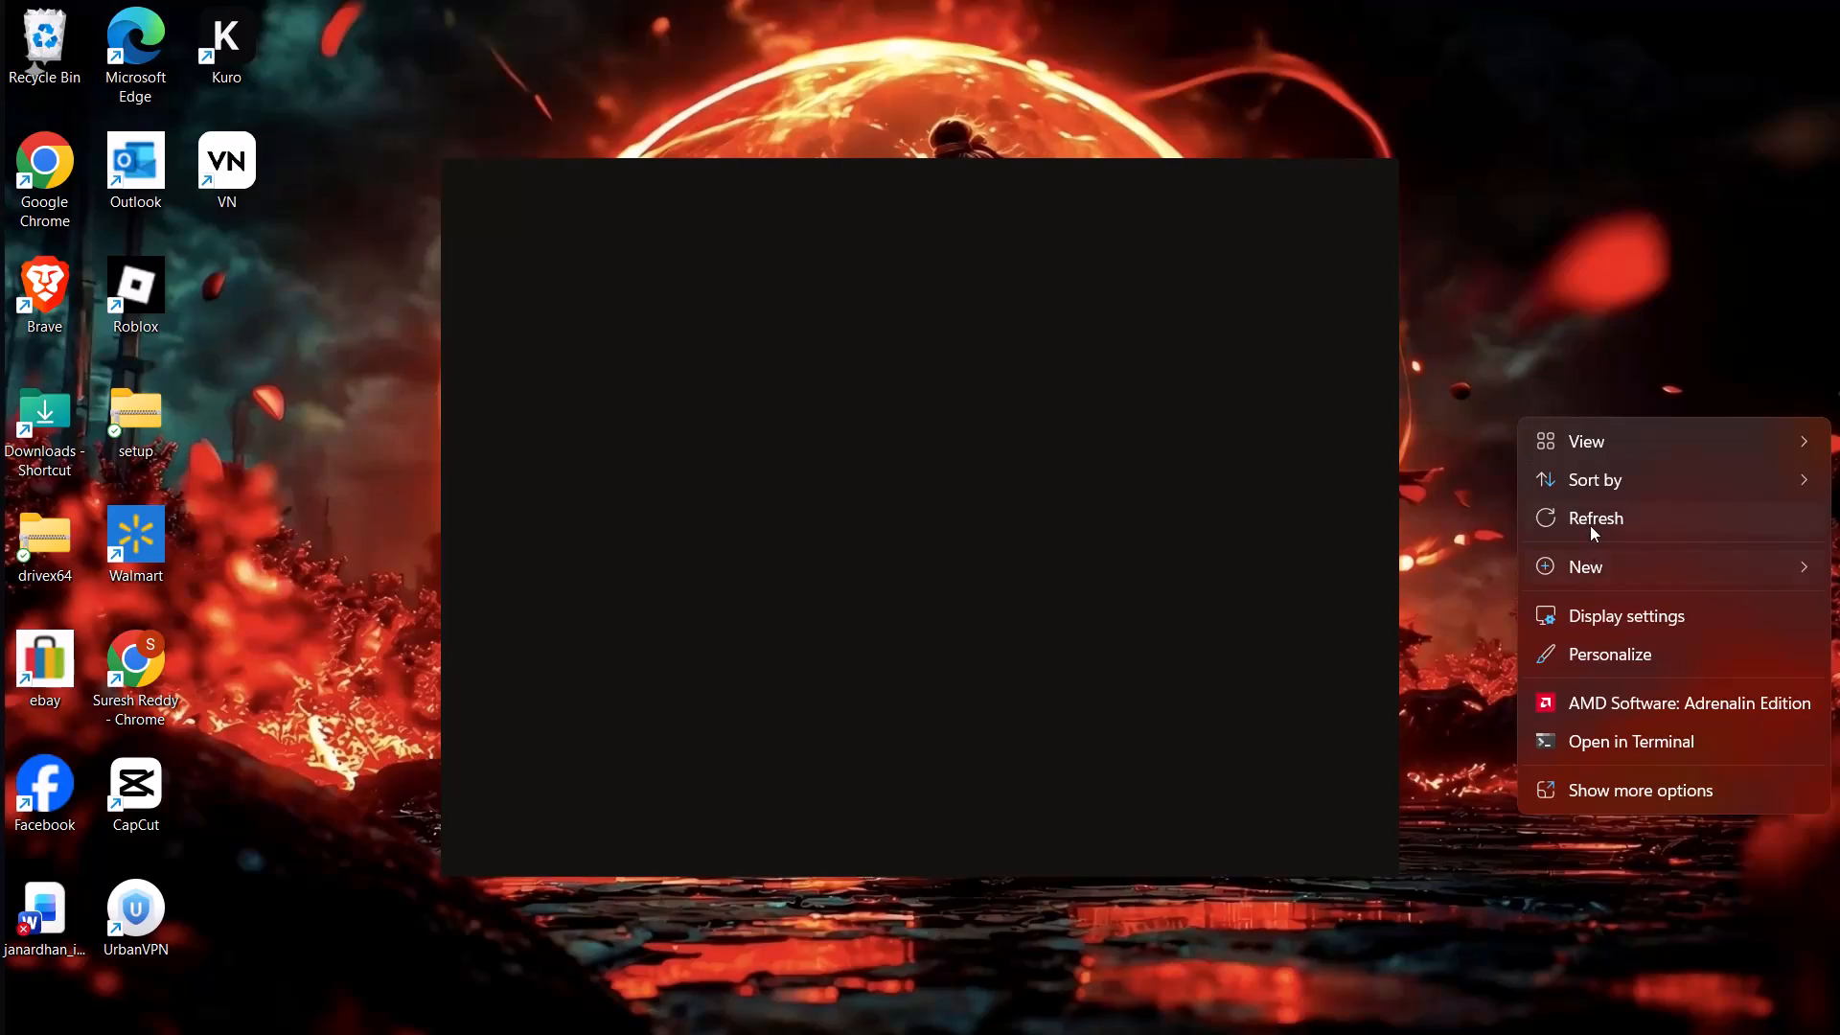
Refresh the desktop.
click(1590, 525)
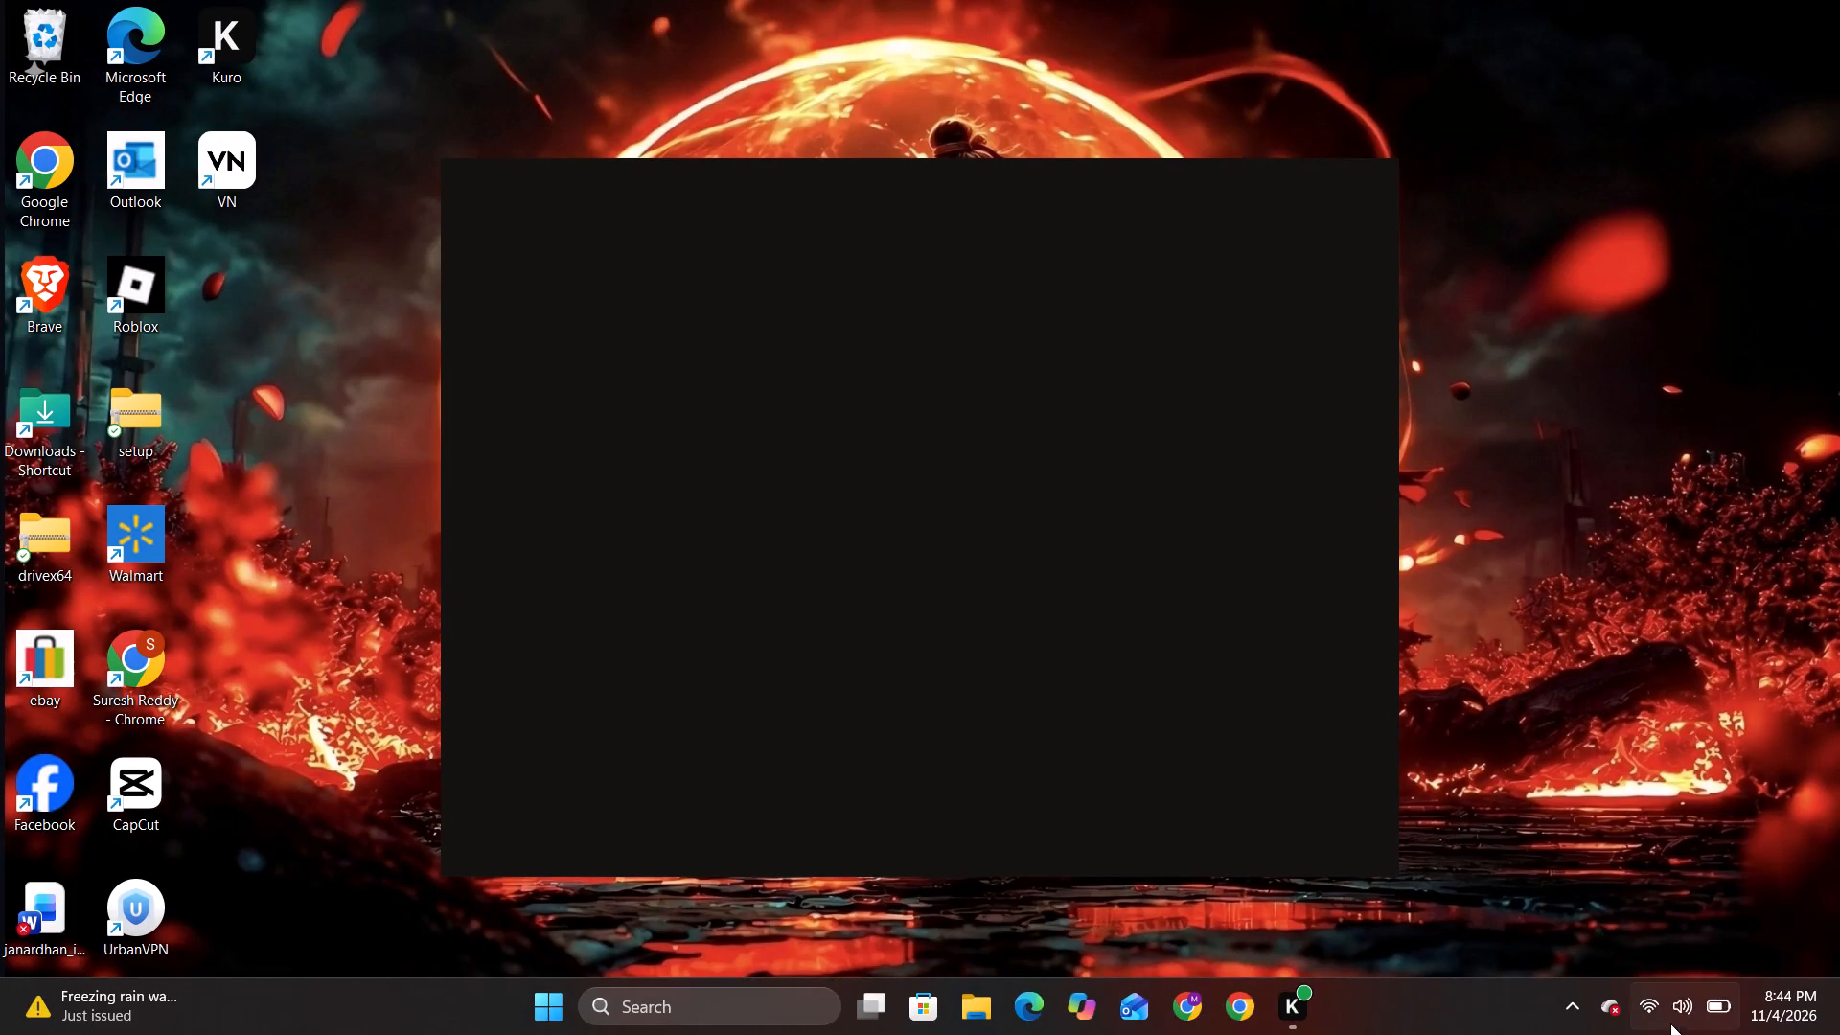
Launch the VN video editor and open the 4:03 project dated Nov 3, 2026 with 34 clips.
double_click(240, 153)
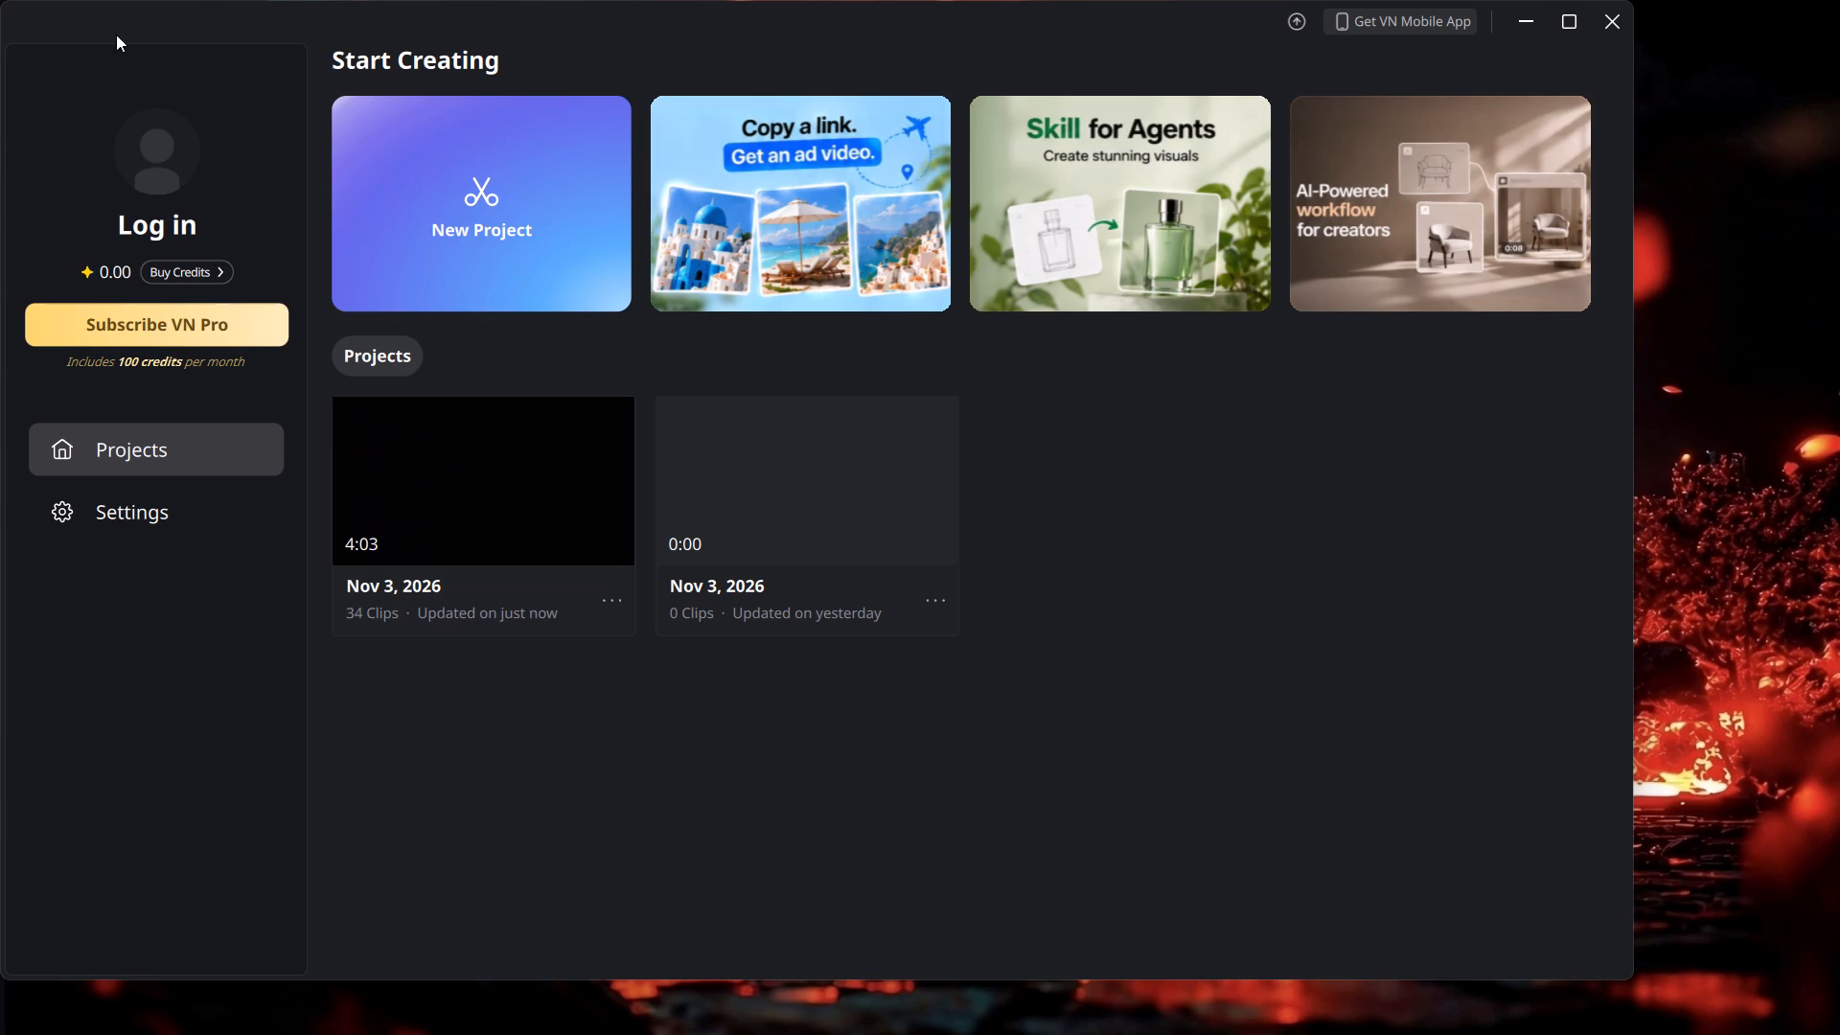
click(488, 517)
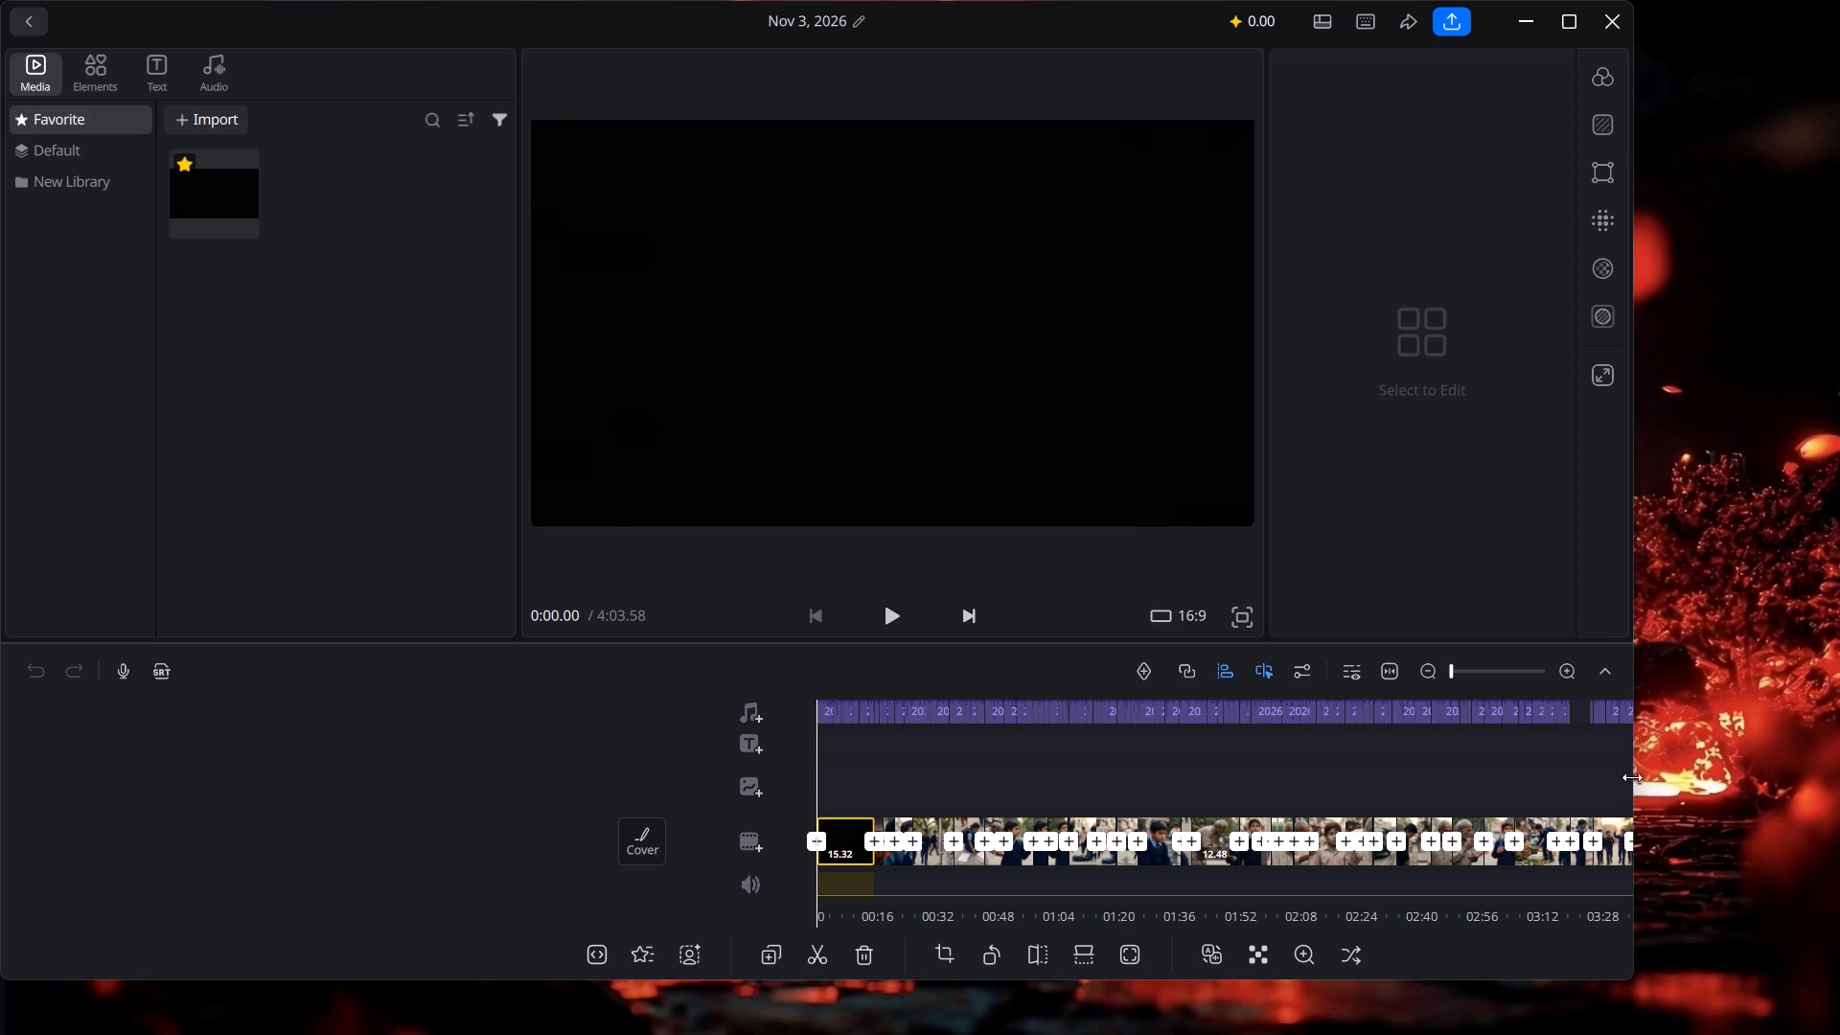
Widen the editor window to the edge of the screen.
drag(1630, 779, 1839, 780)
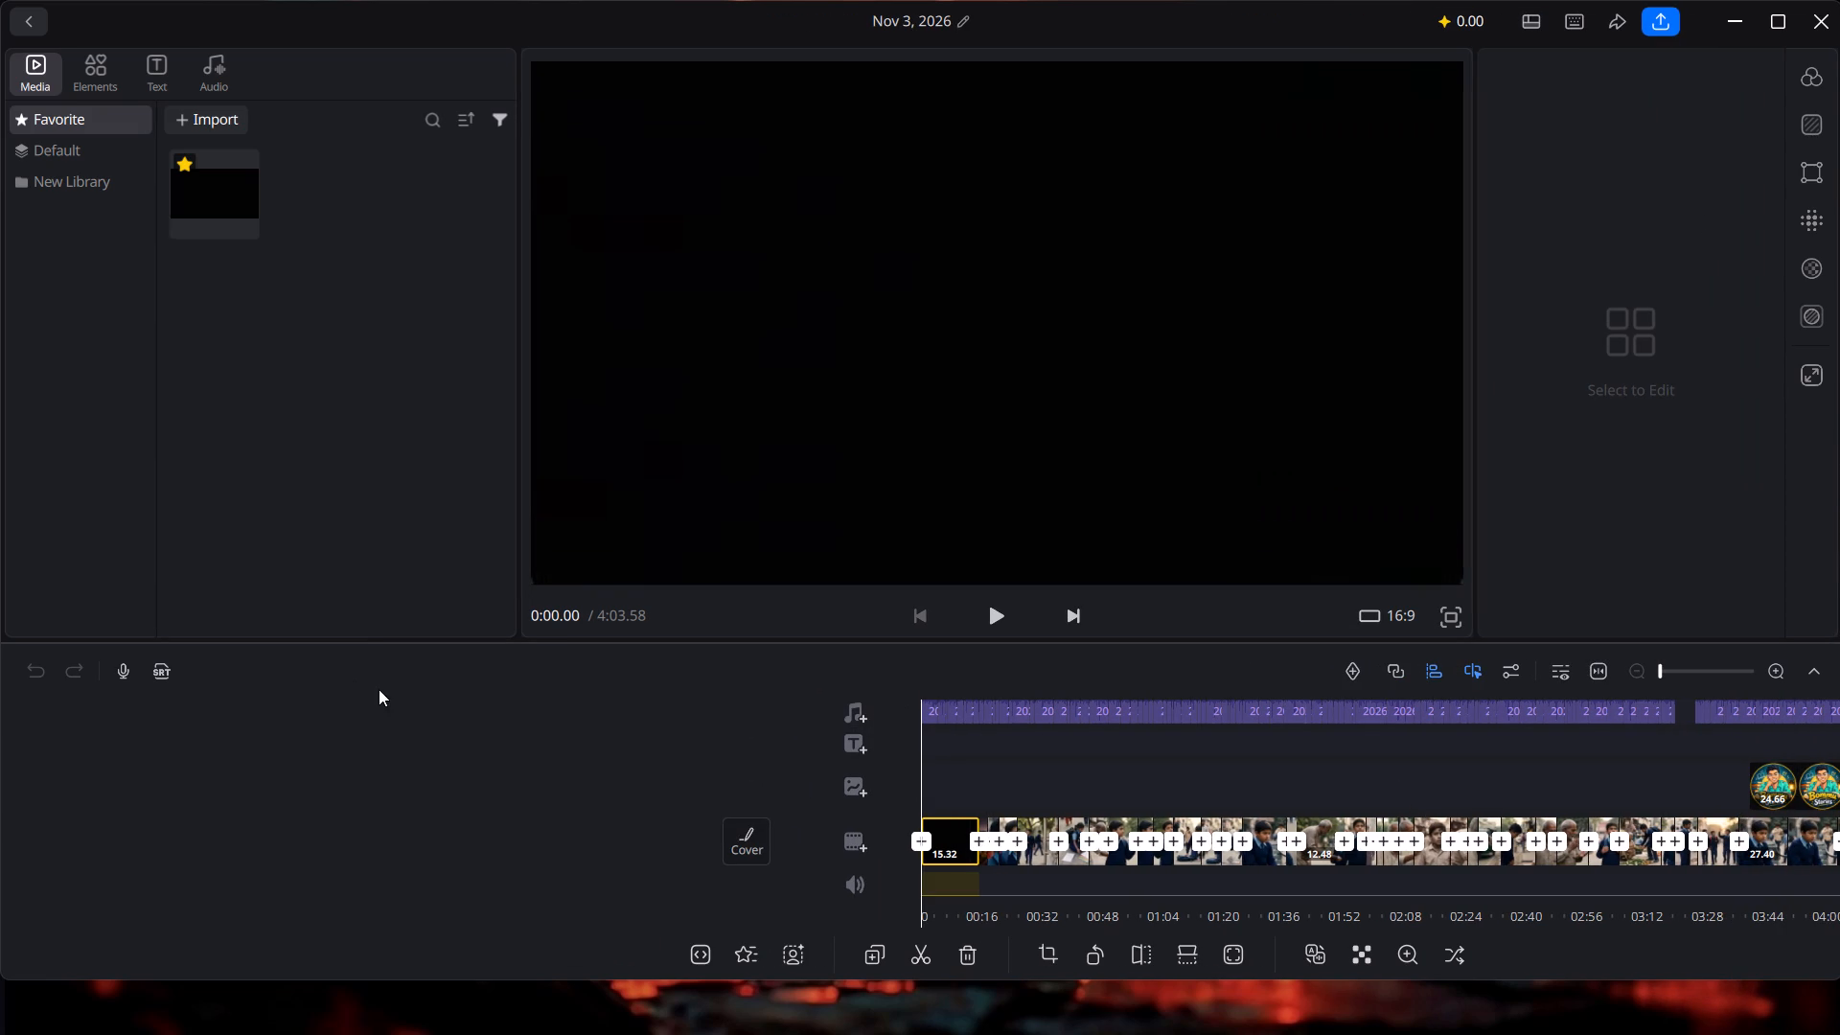
Extend the end of the short audio clip at about 3:18 across the gap to the next audio clip, making it 6.39 seconds long.
click(1683, 722)
ctrl+scroll(1519, 812, up, 7)
drag(1723, 773, 1079, 771)
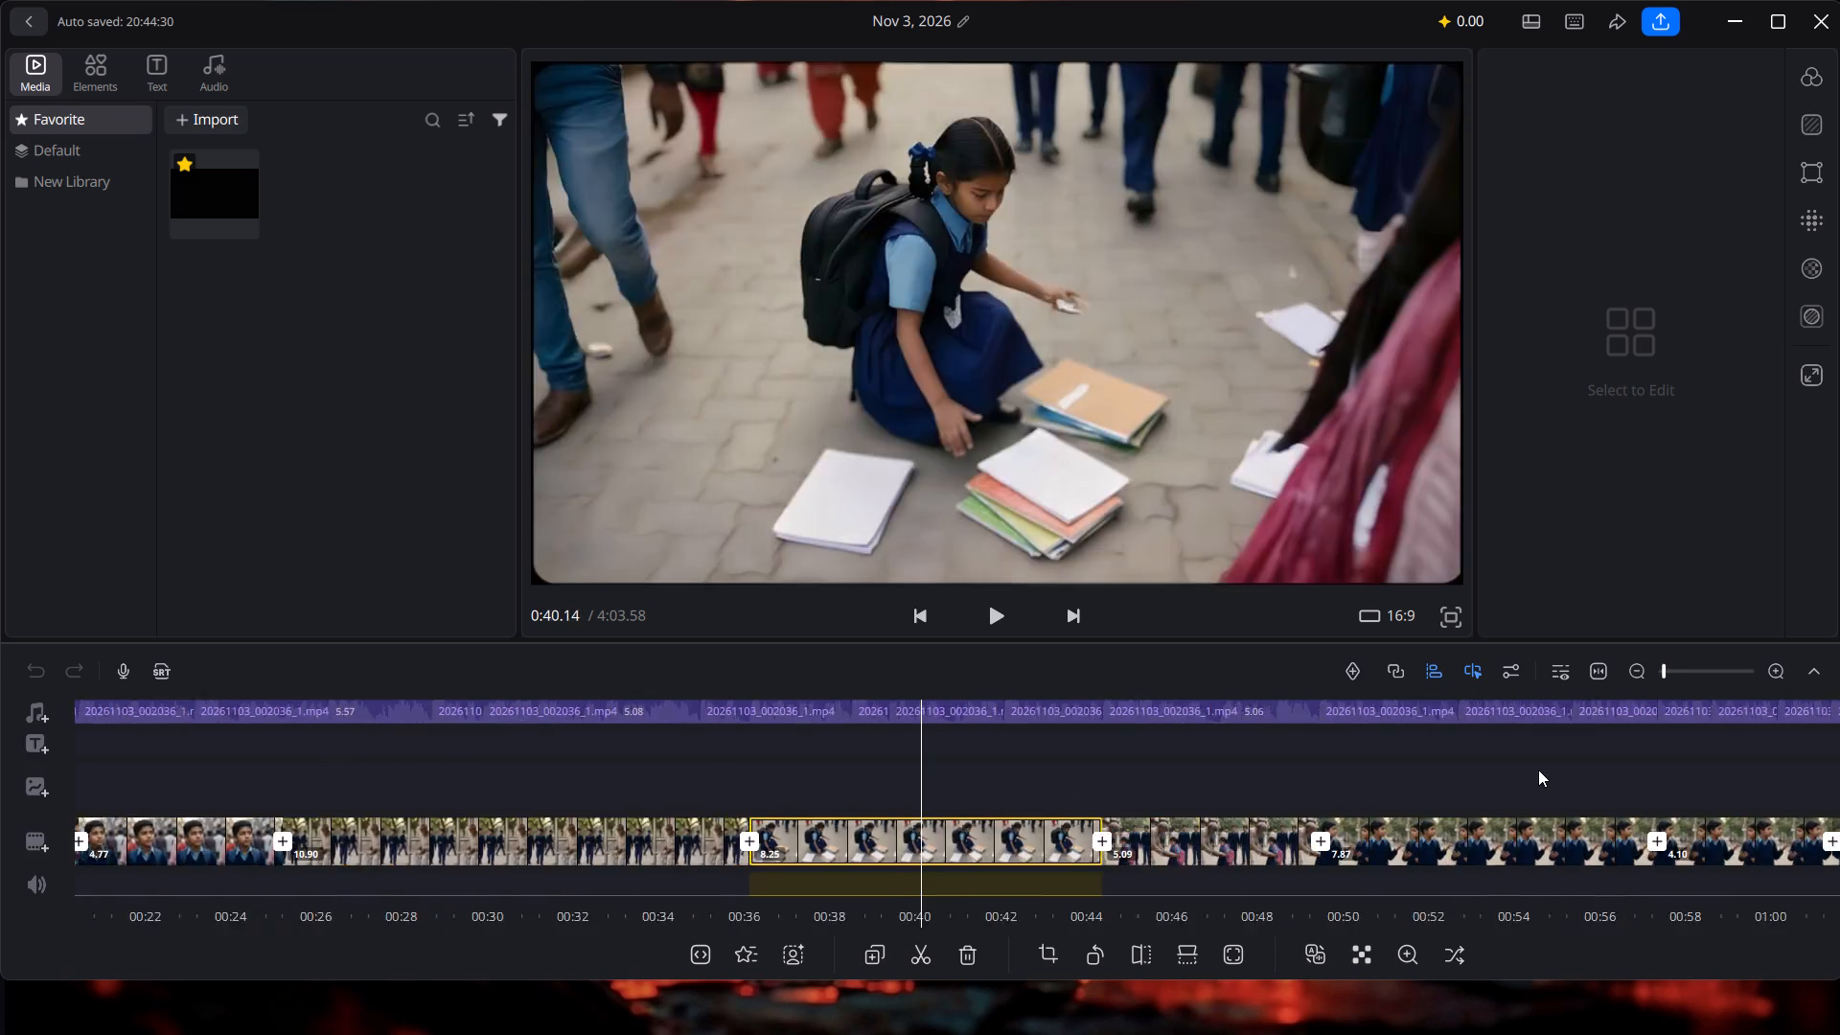
drag(1575, 772, 1024, 776)
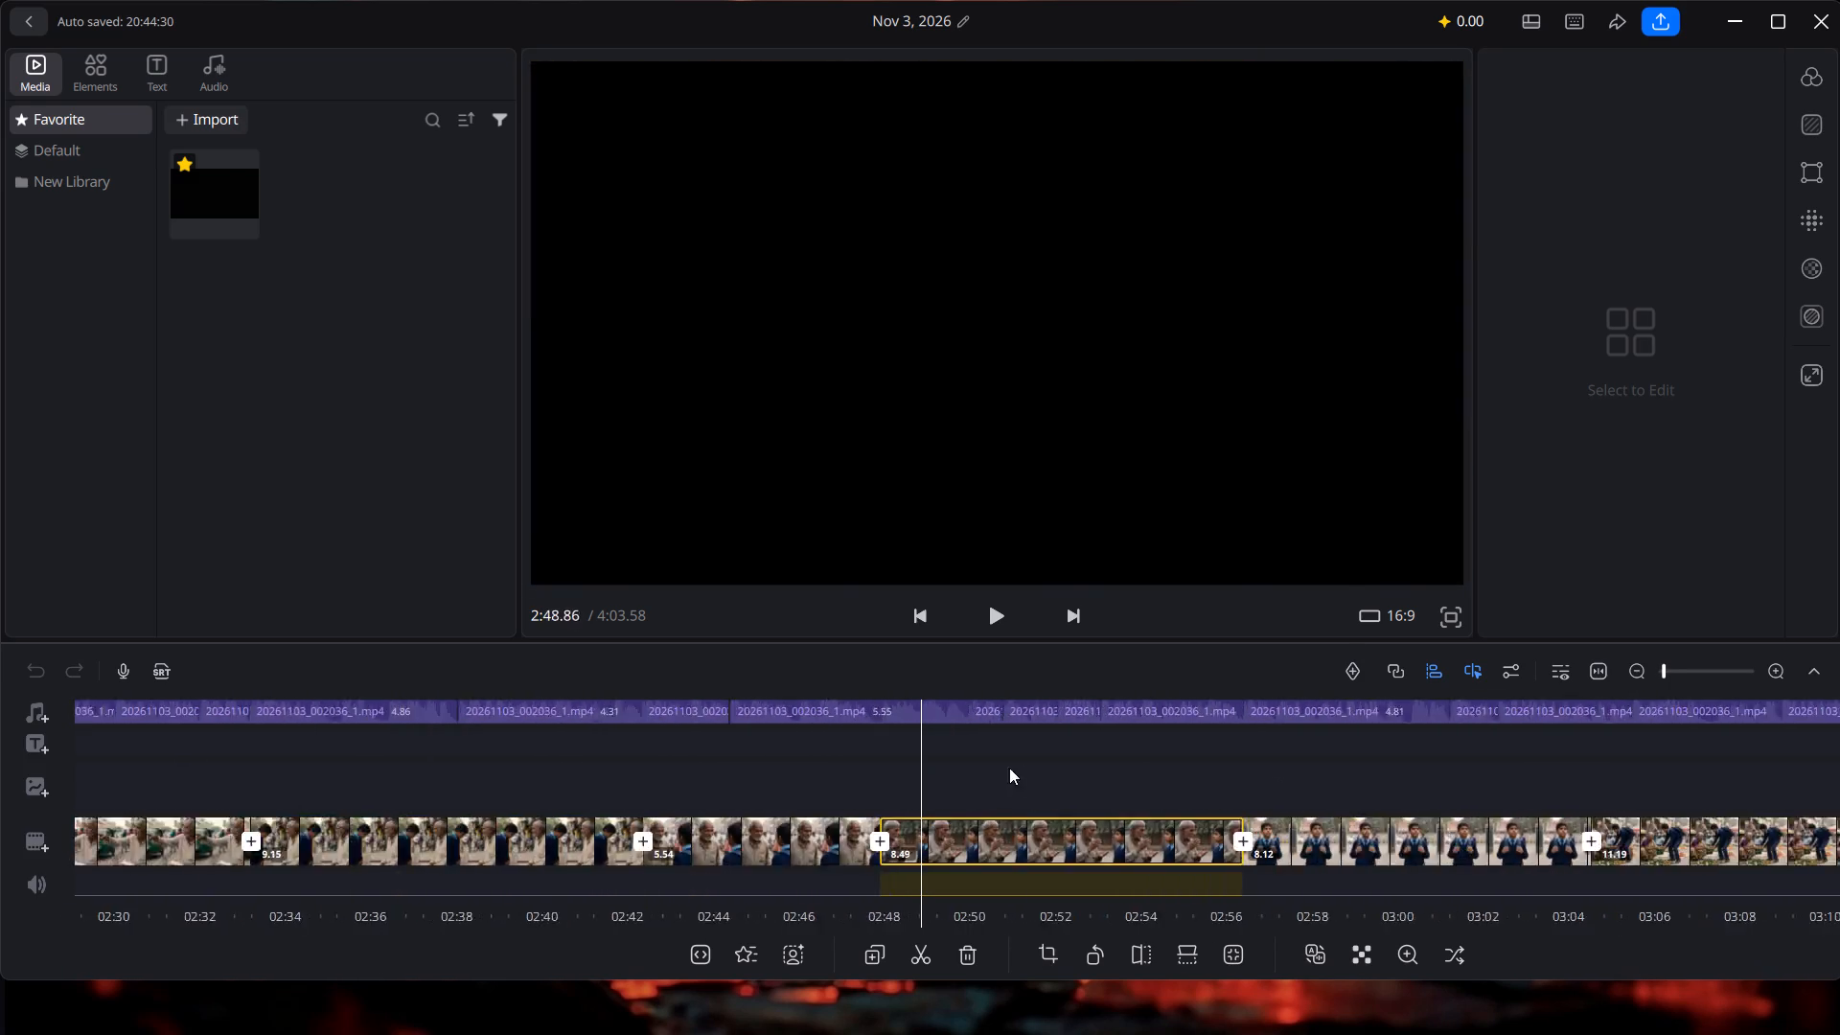
drag(1162, 772, 1377, 773)
drag(908, 770, 845, 769)
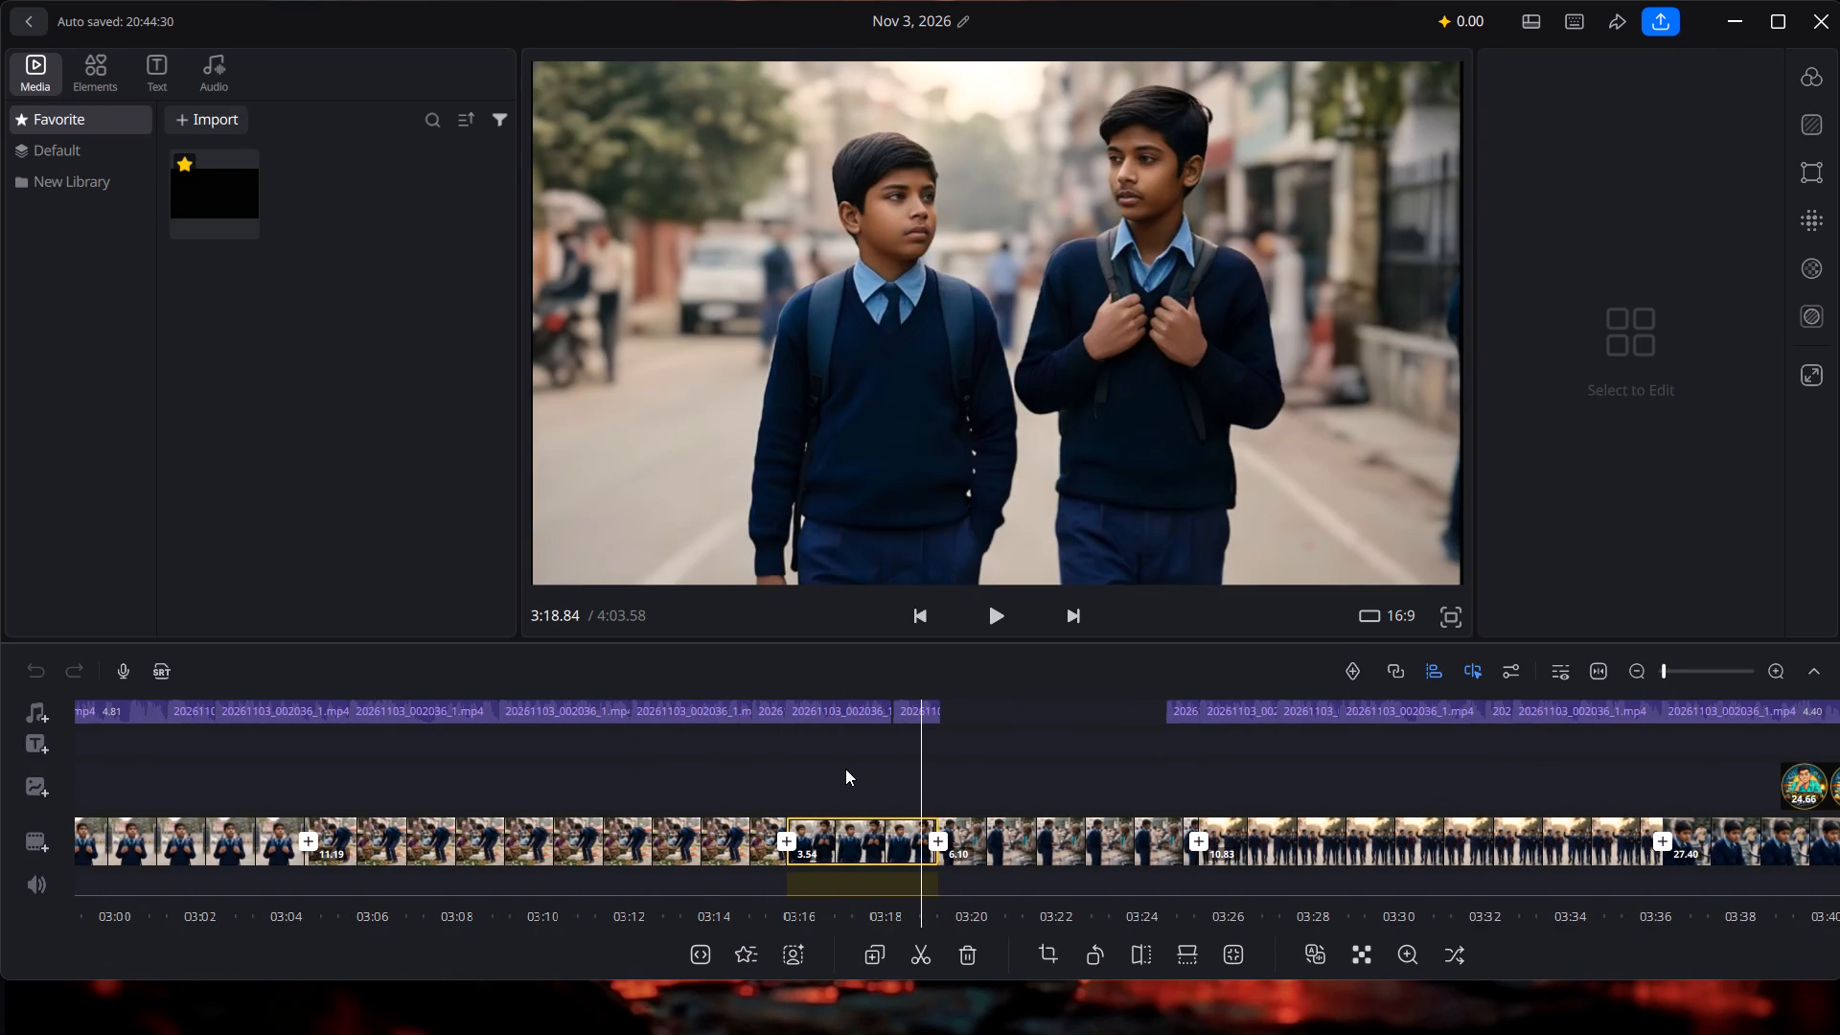
click(913, 716)
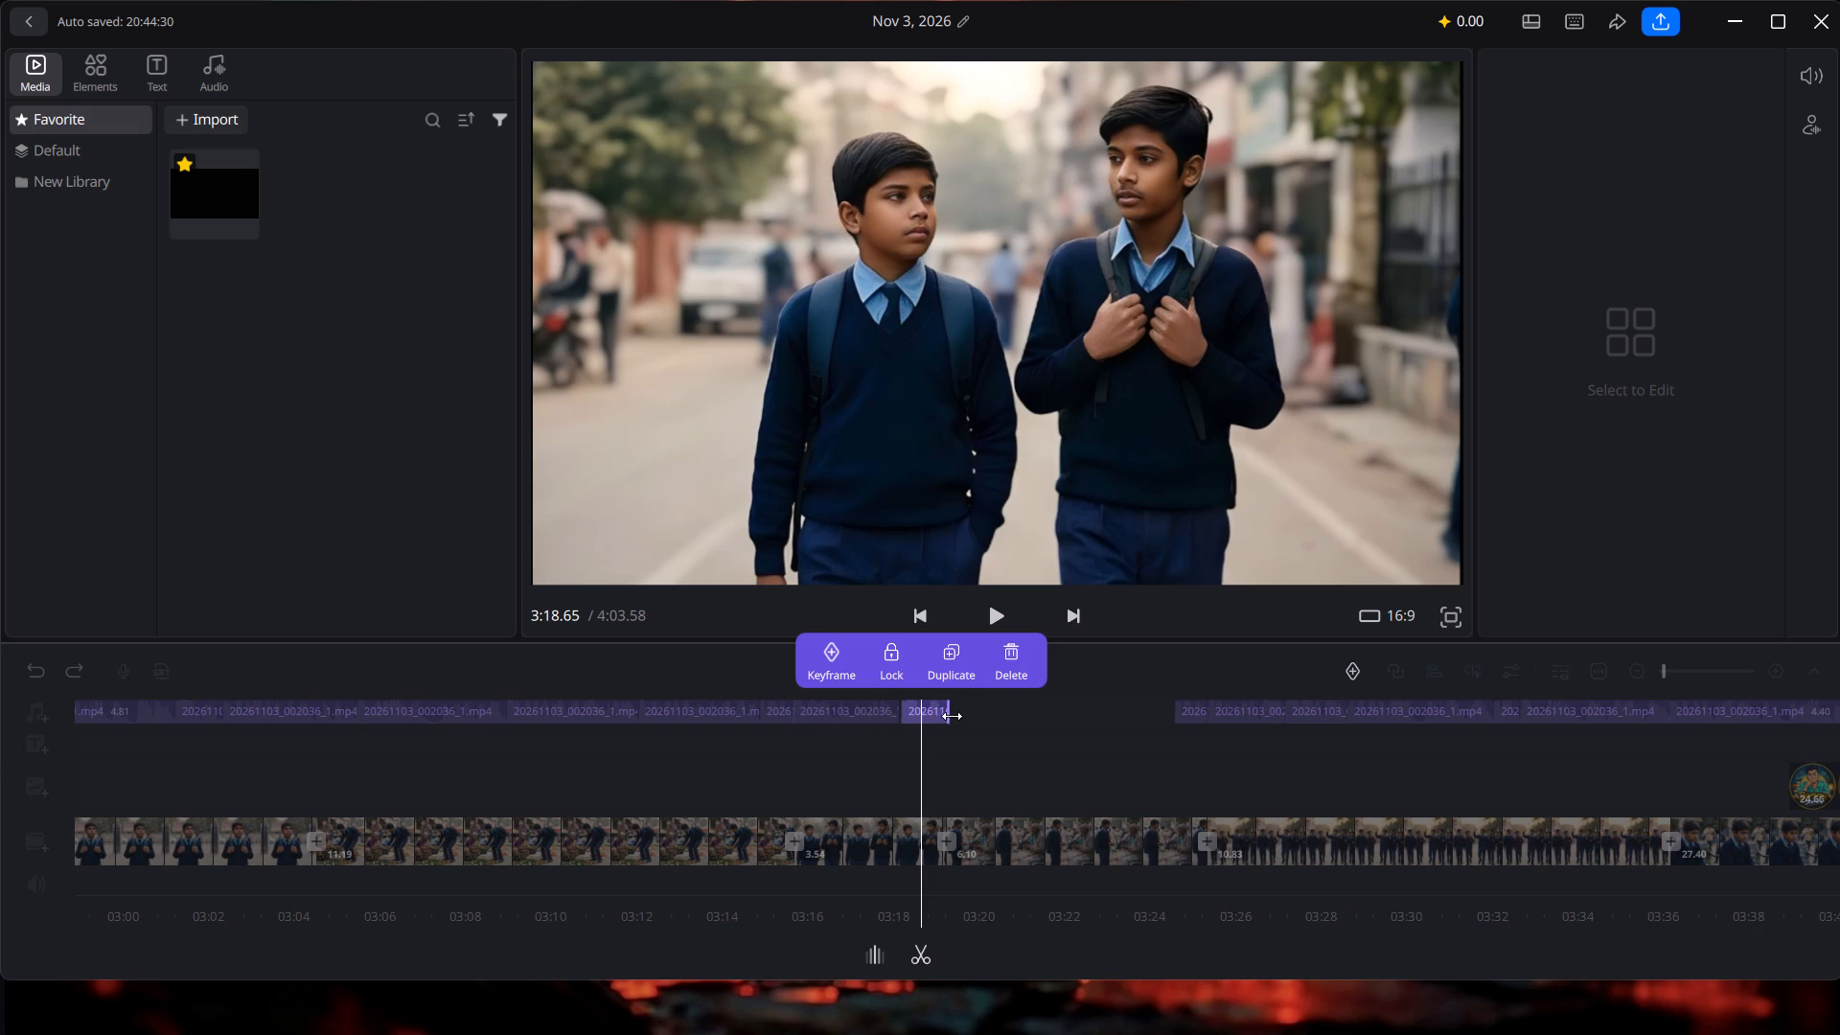
drag(950, 716, 1174, 740)
Examine the junction between the extended audio clip and the preceding audio clip, around 3:18, in close detail.
ctrl+scroll(914, 784, up, 5)
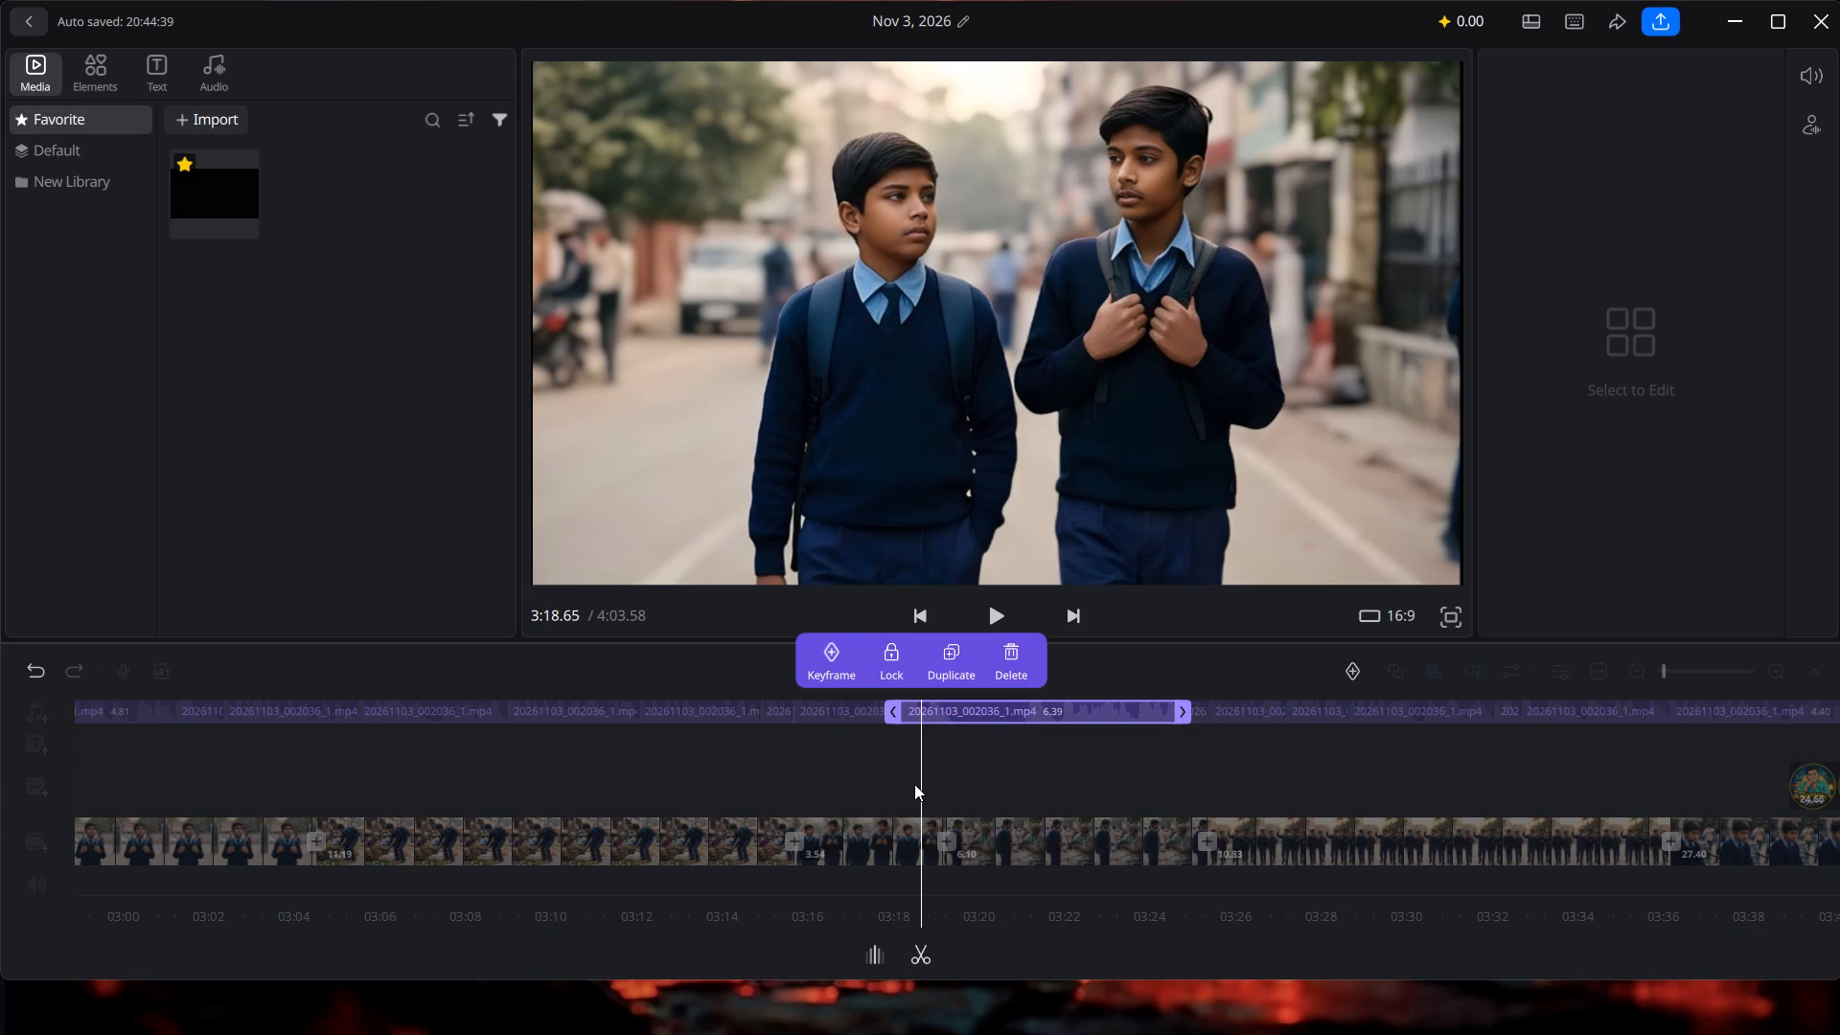
ctrl+scroll(914, 784, up, 7)
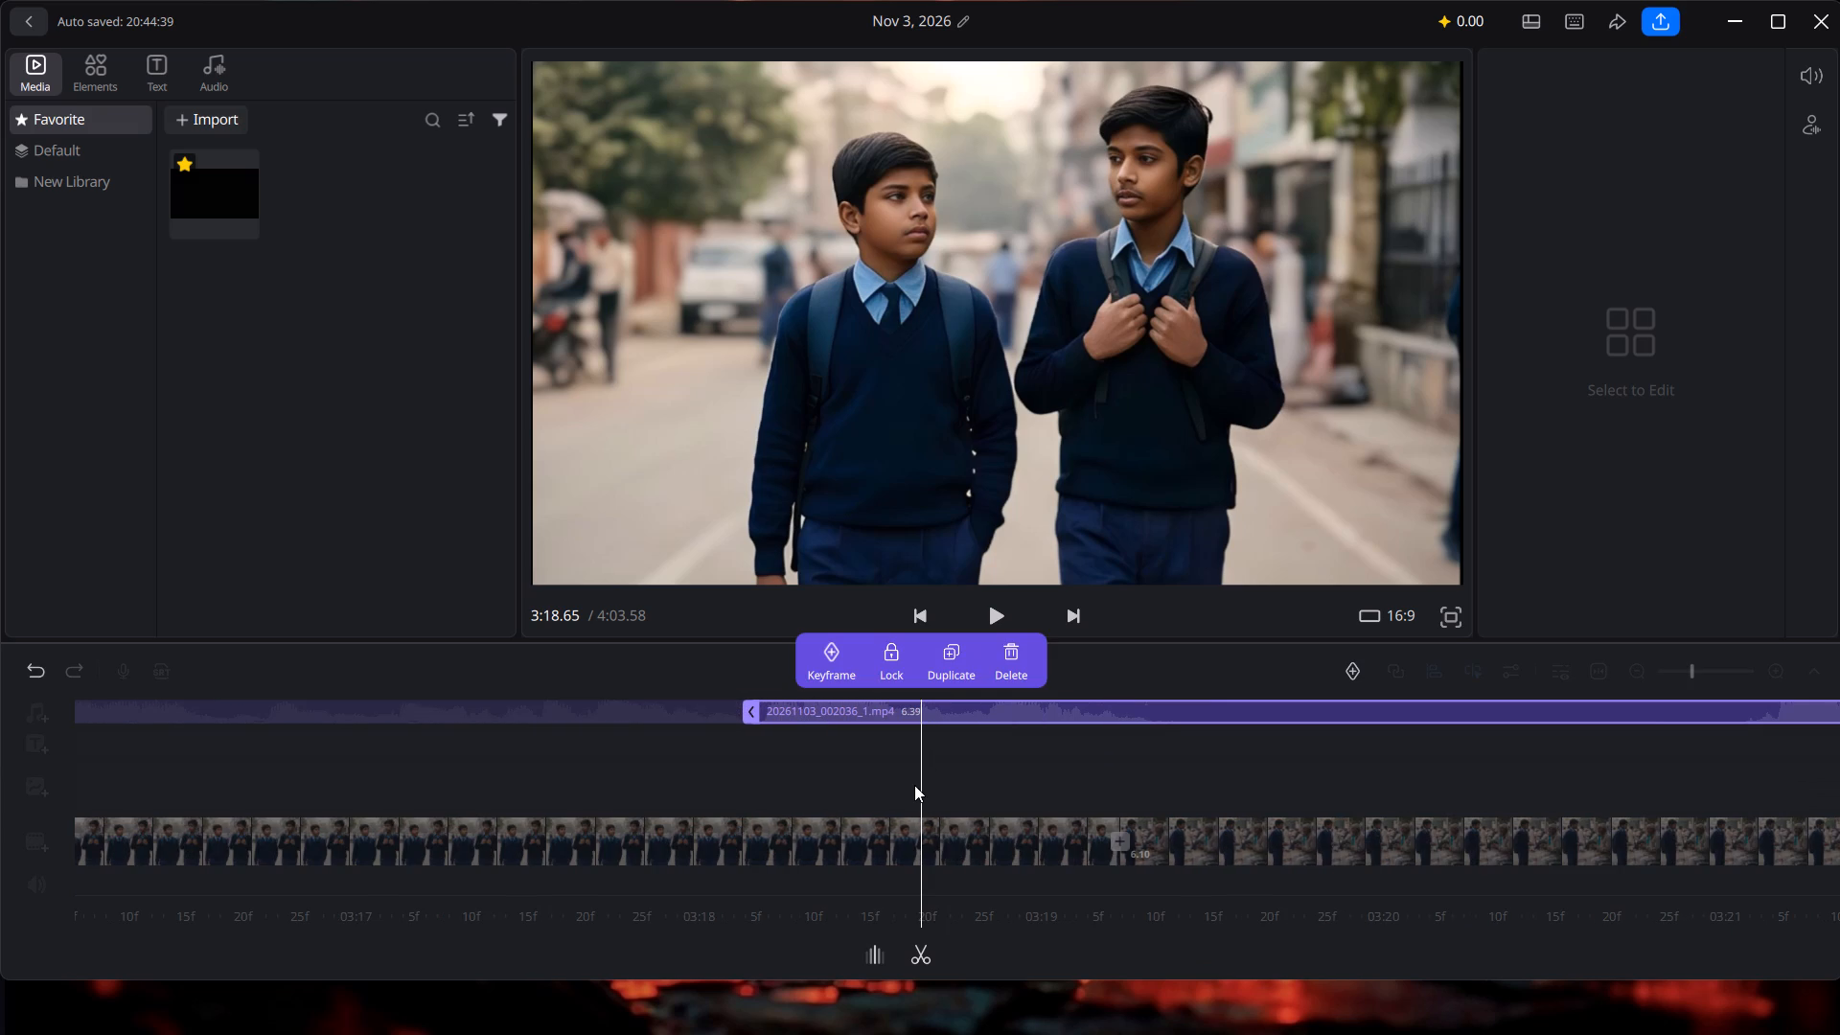
ctrl+scroll(866, 783, up, 3)
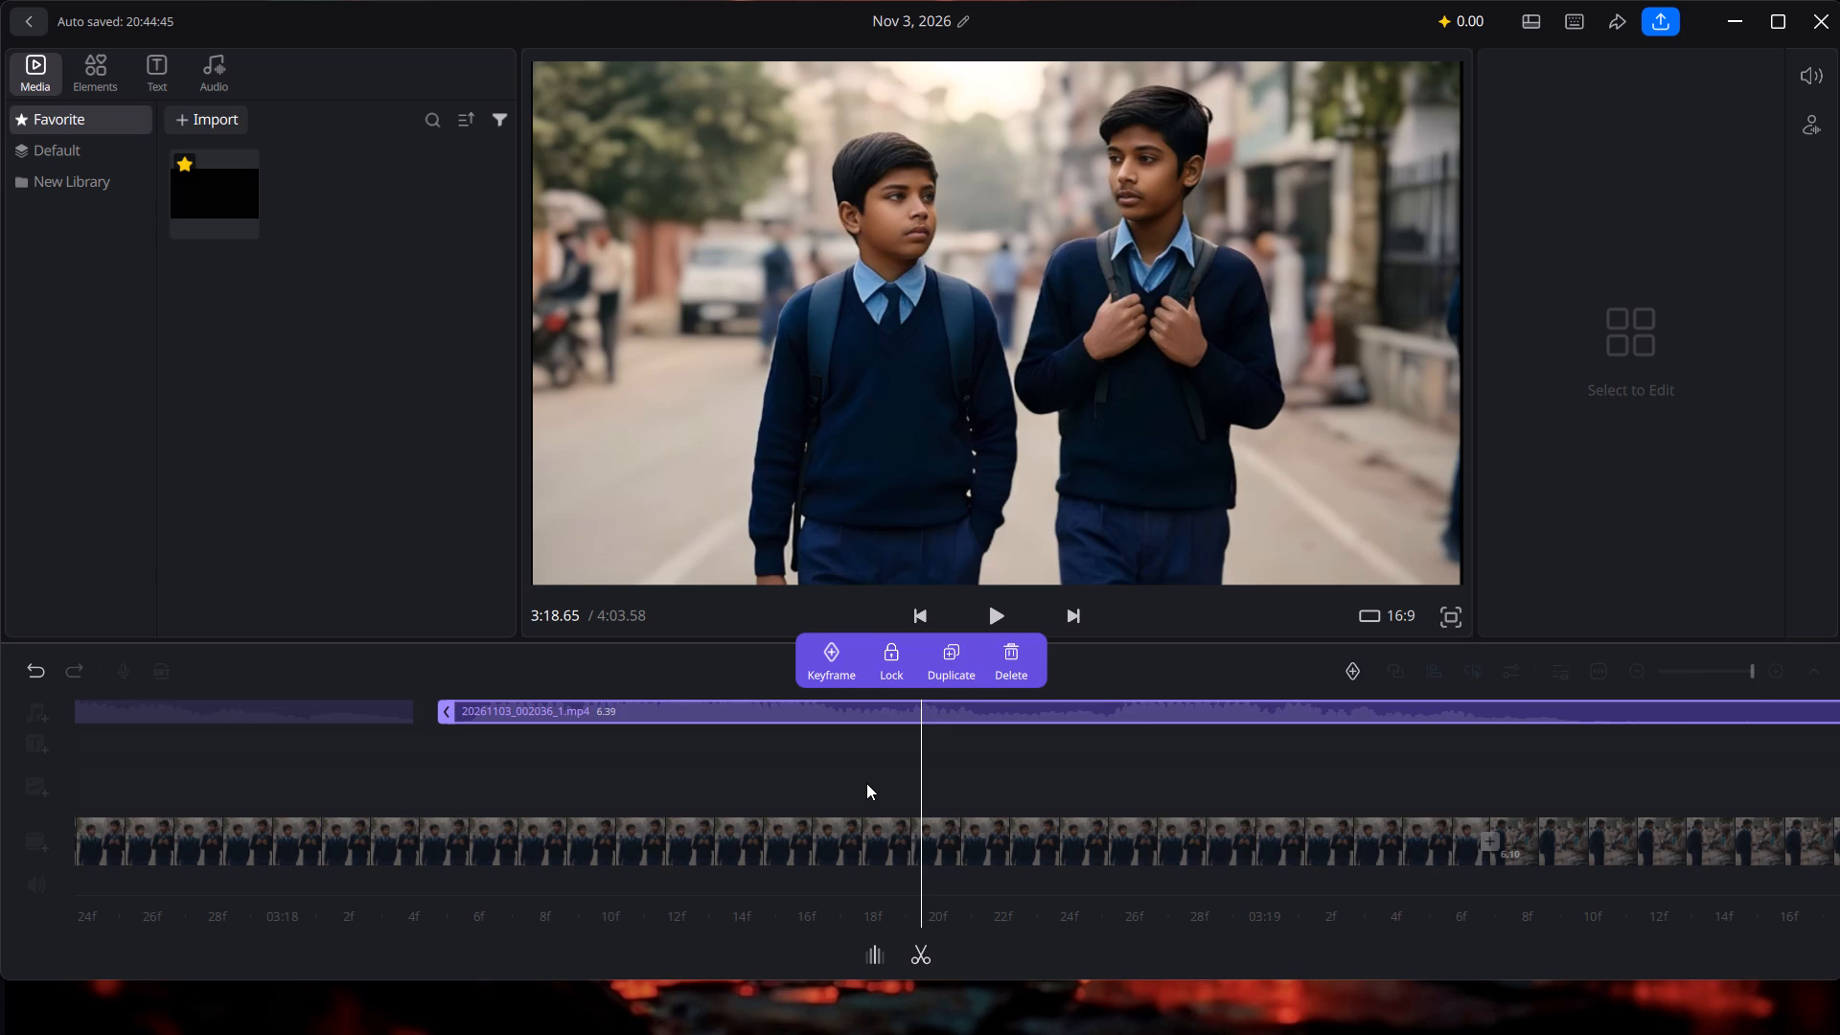
ctrl+scroll(866, 783, down, 2)
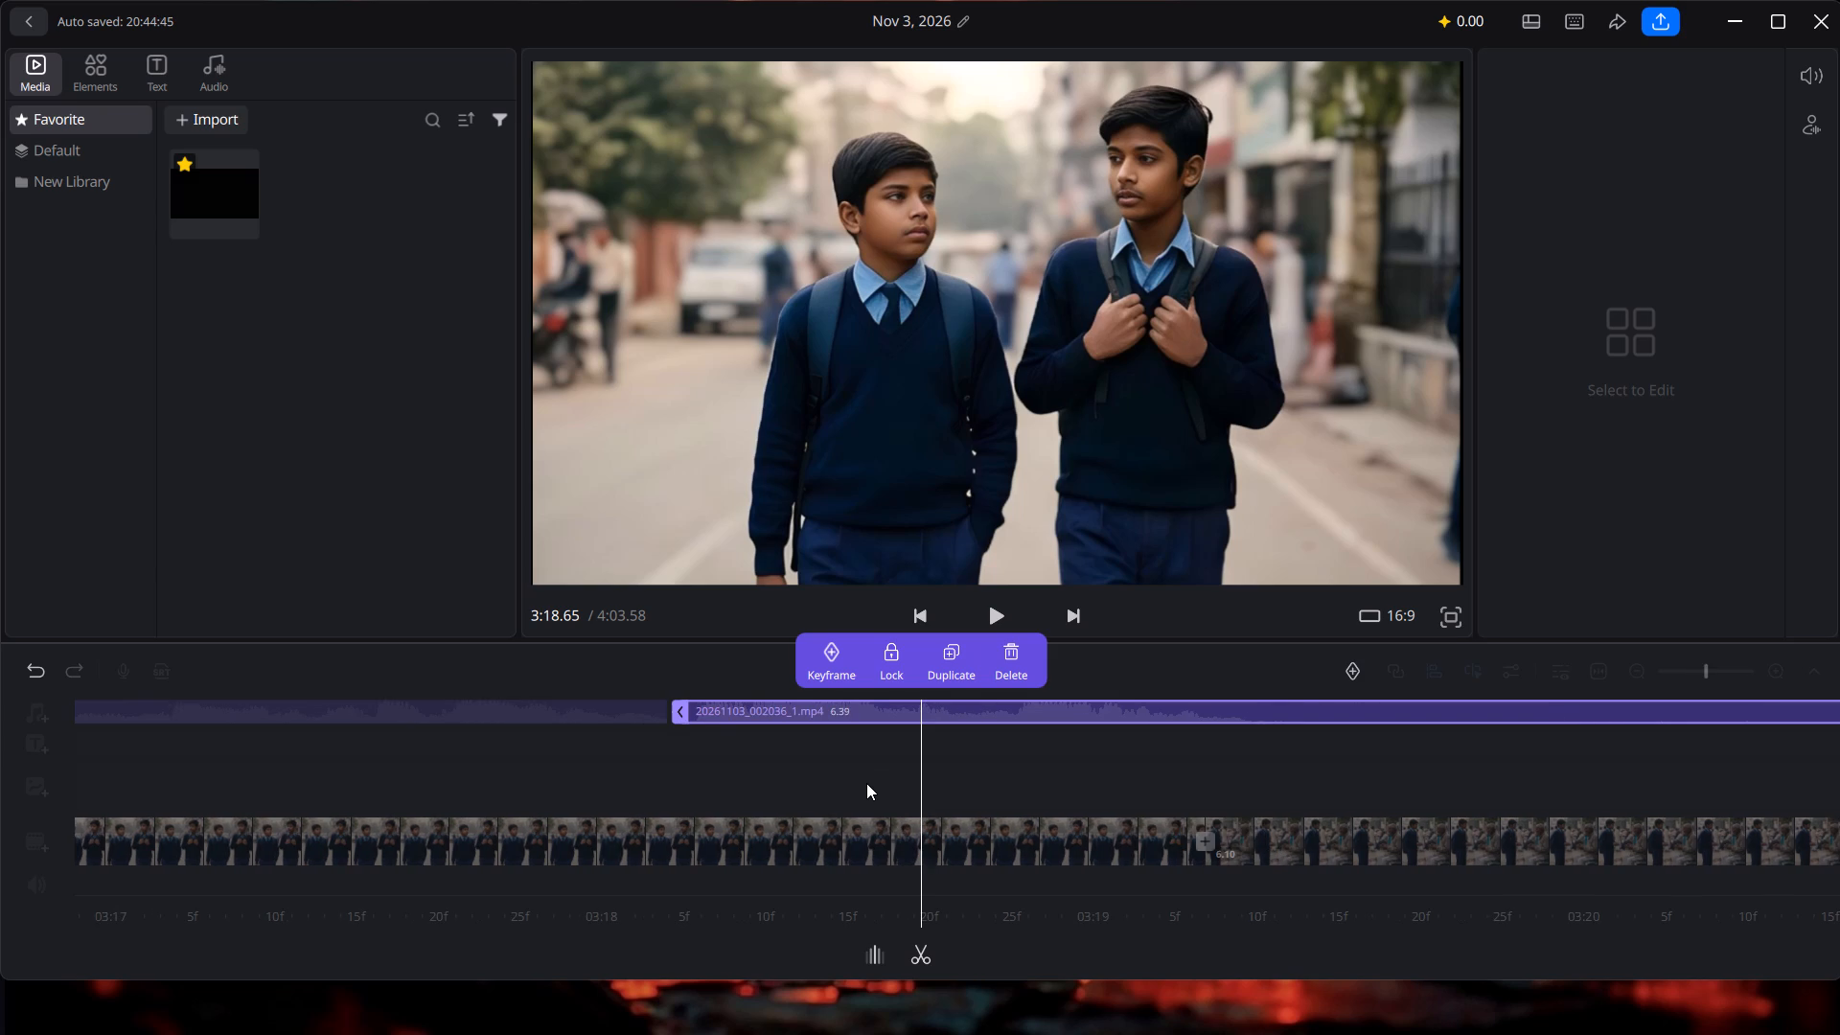
drag(672, 786, 1110, 786)
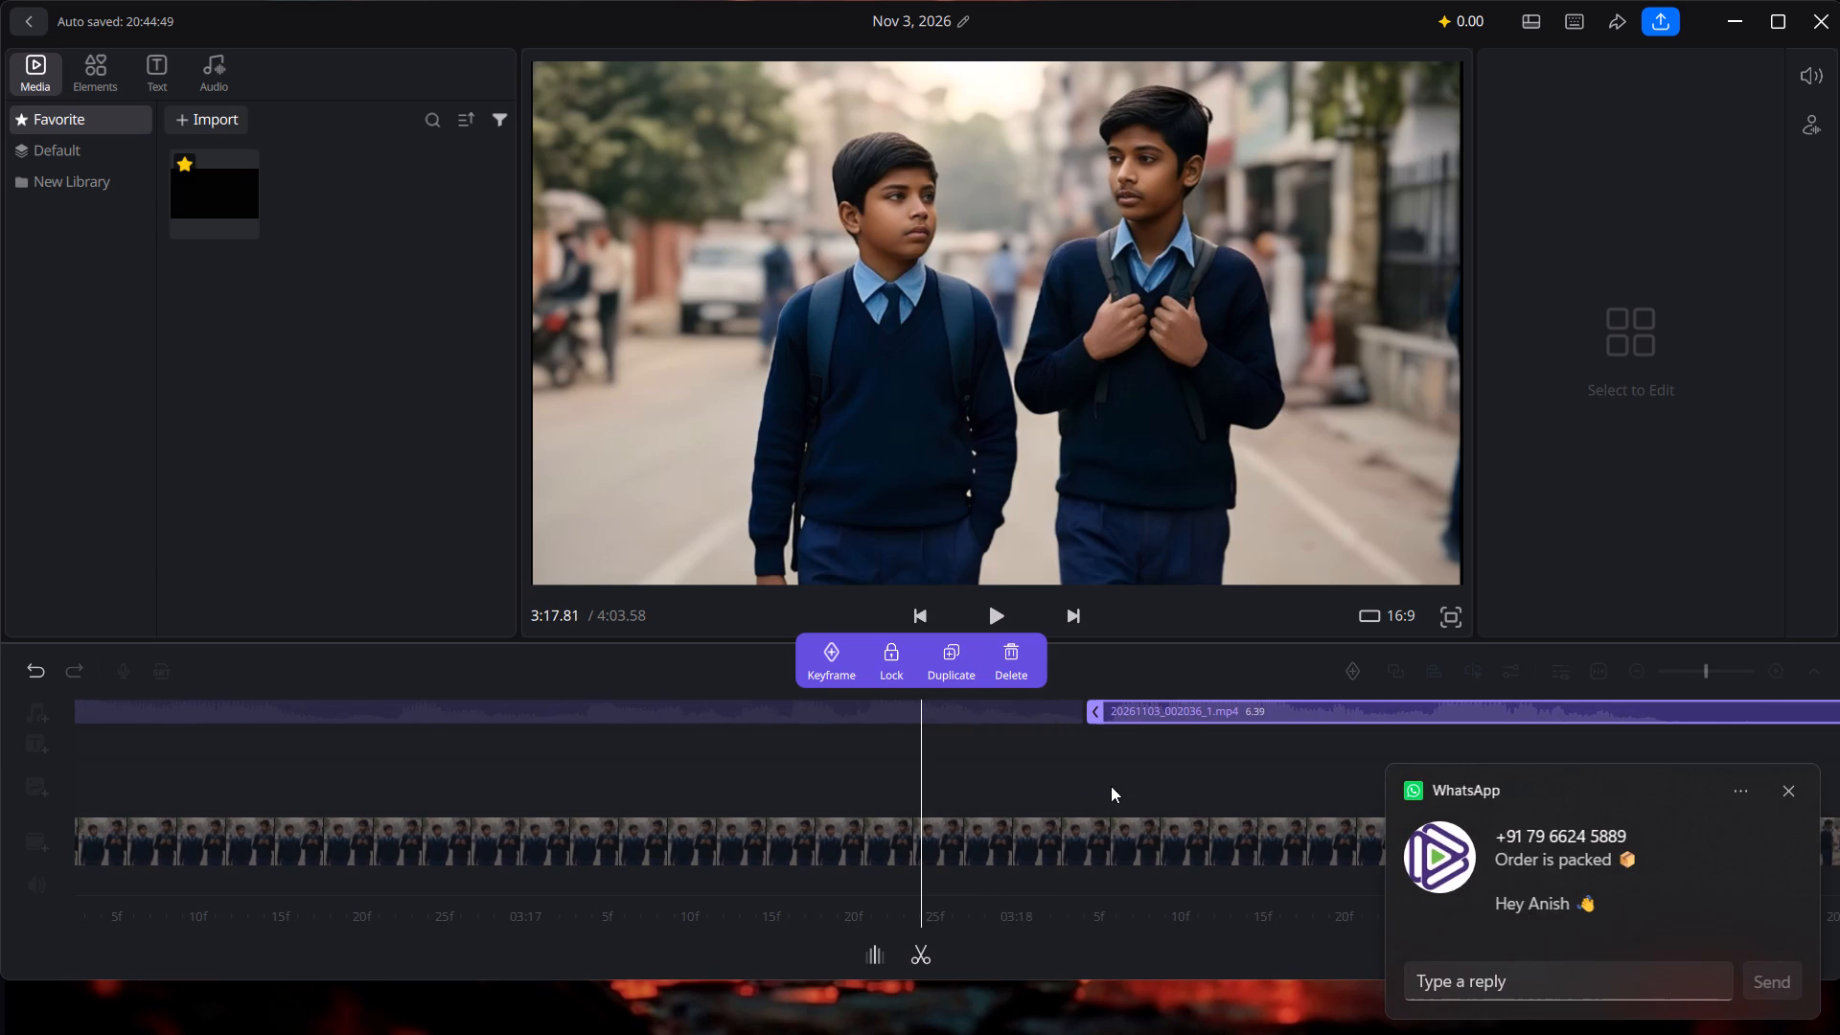
Dismiss the incoming message notification and return to the editor's timeline with the extended audio clip deselected.
click(1795, 793)
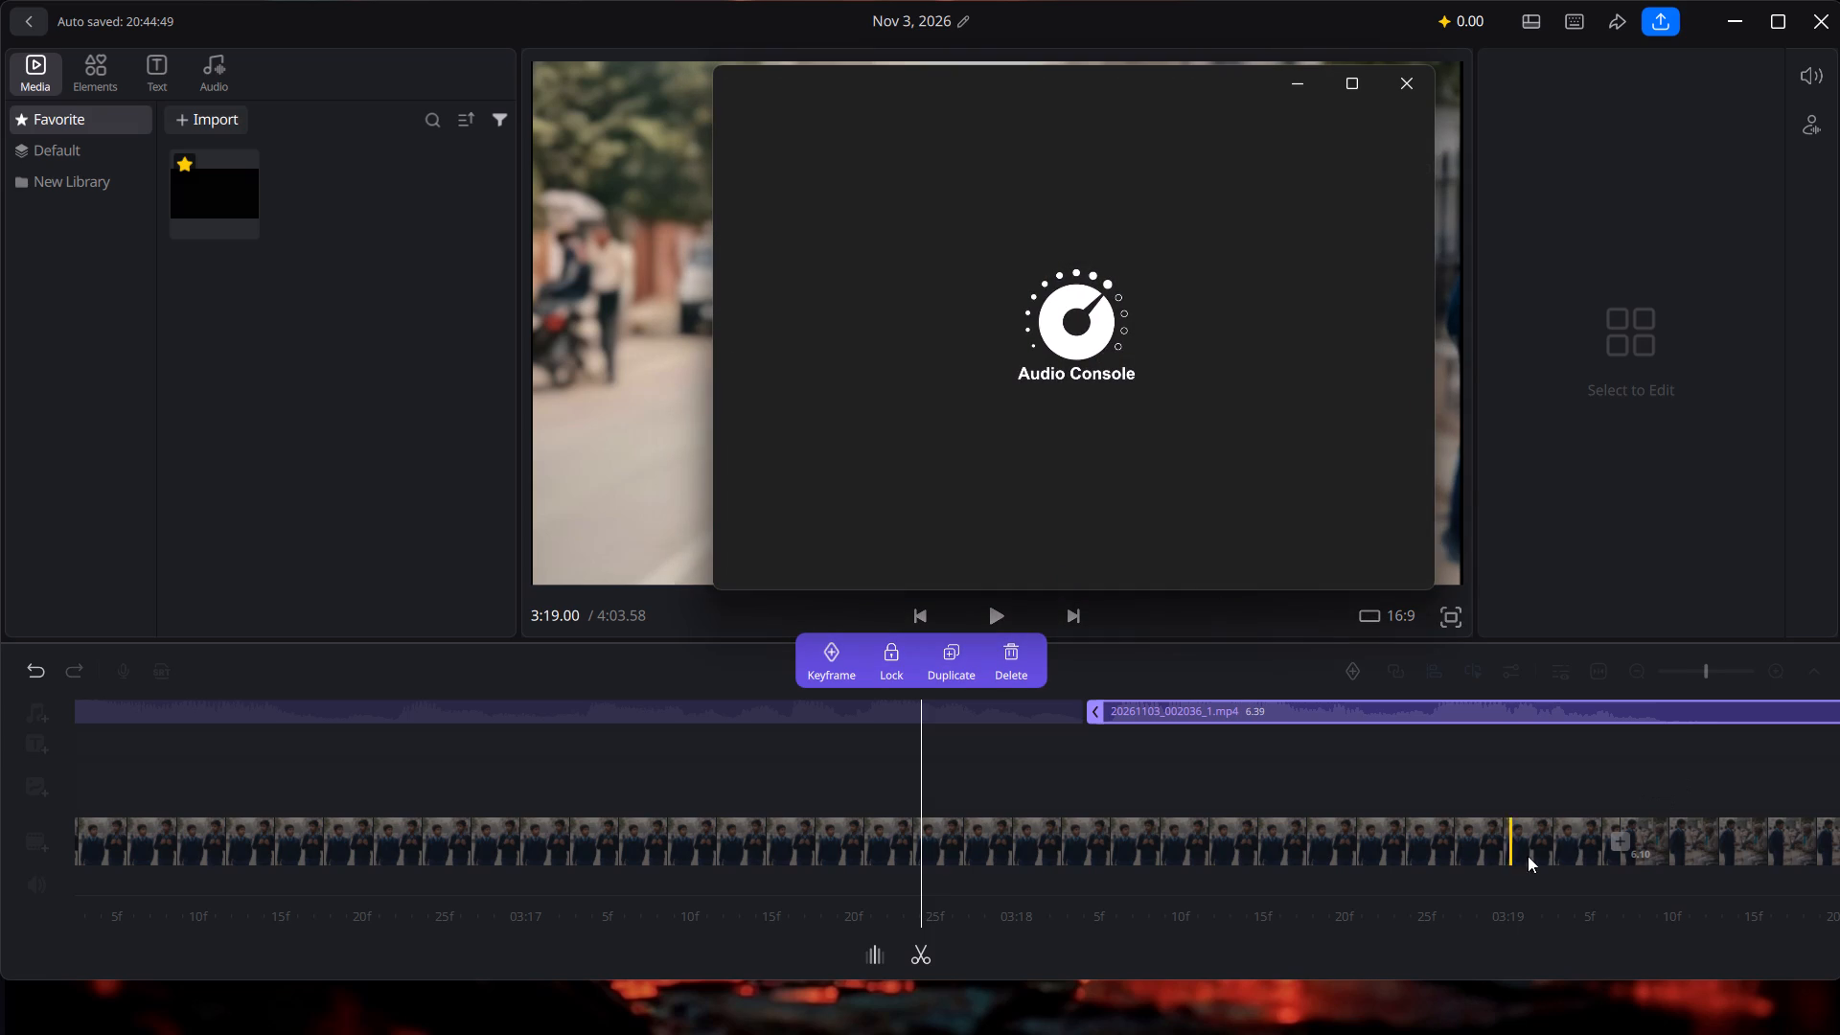
click(1056, 757)
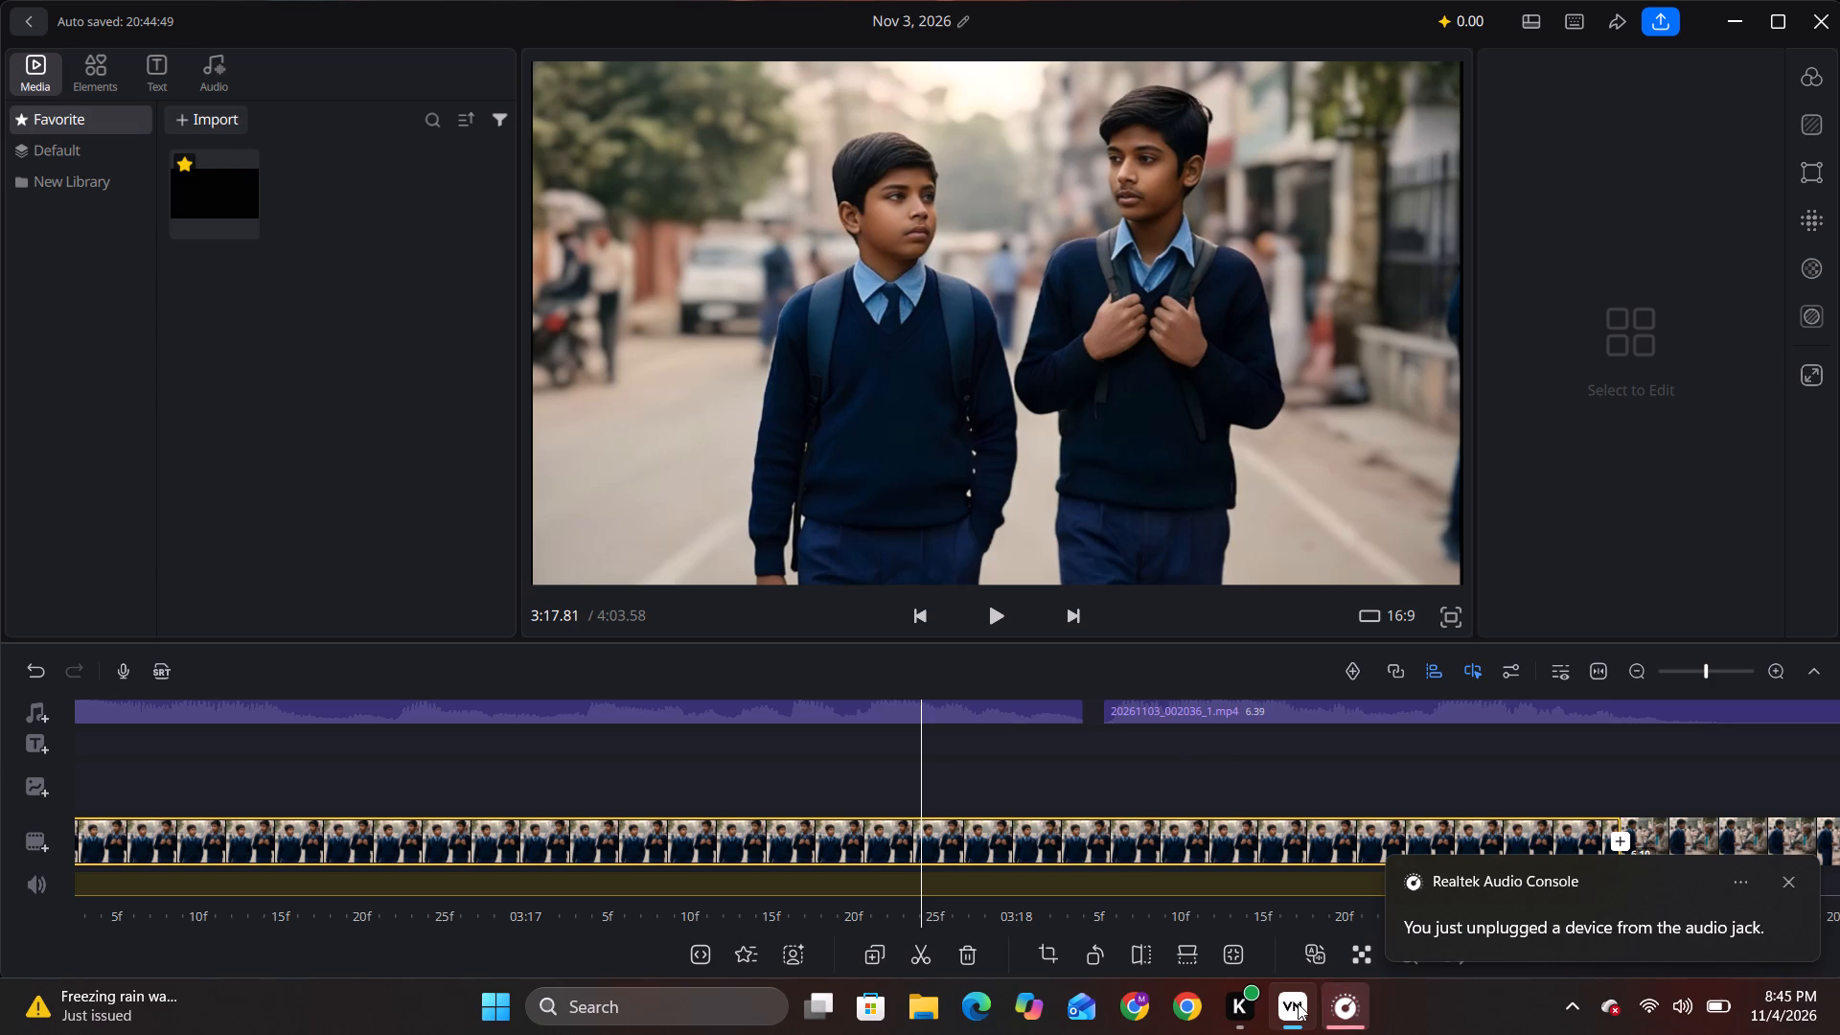
Close the video editor.
click(1819, 14)
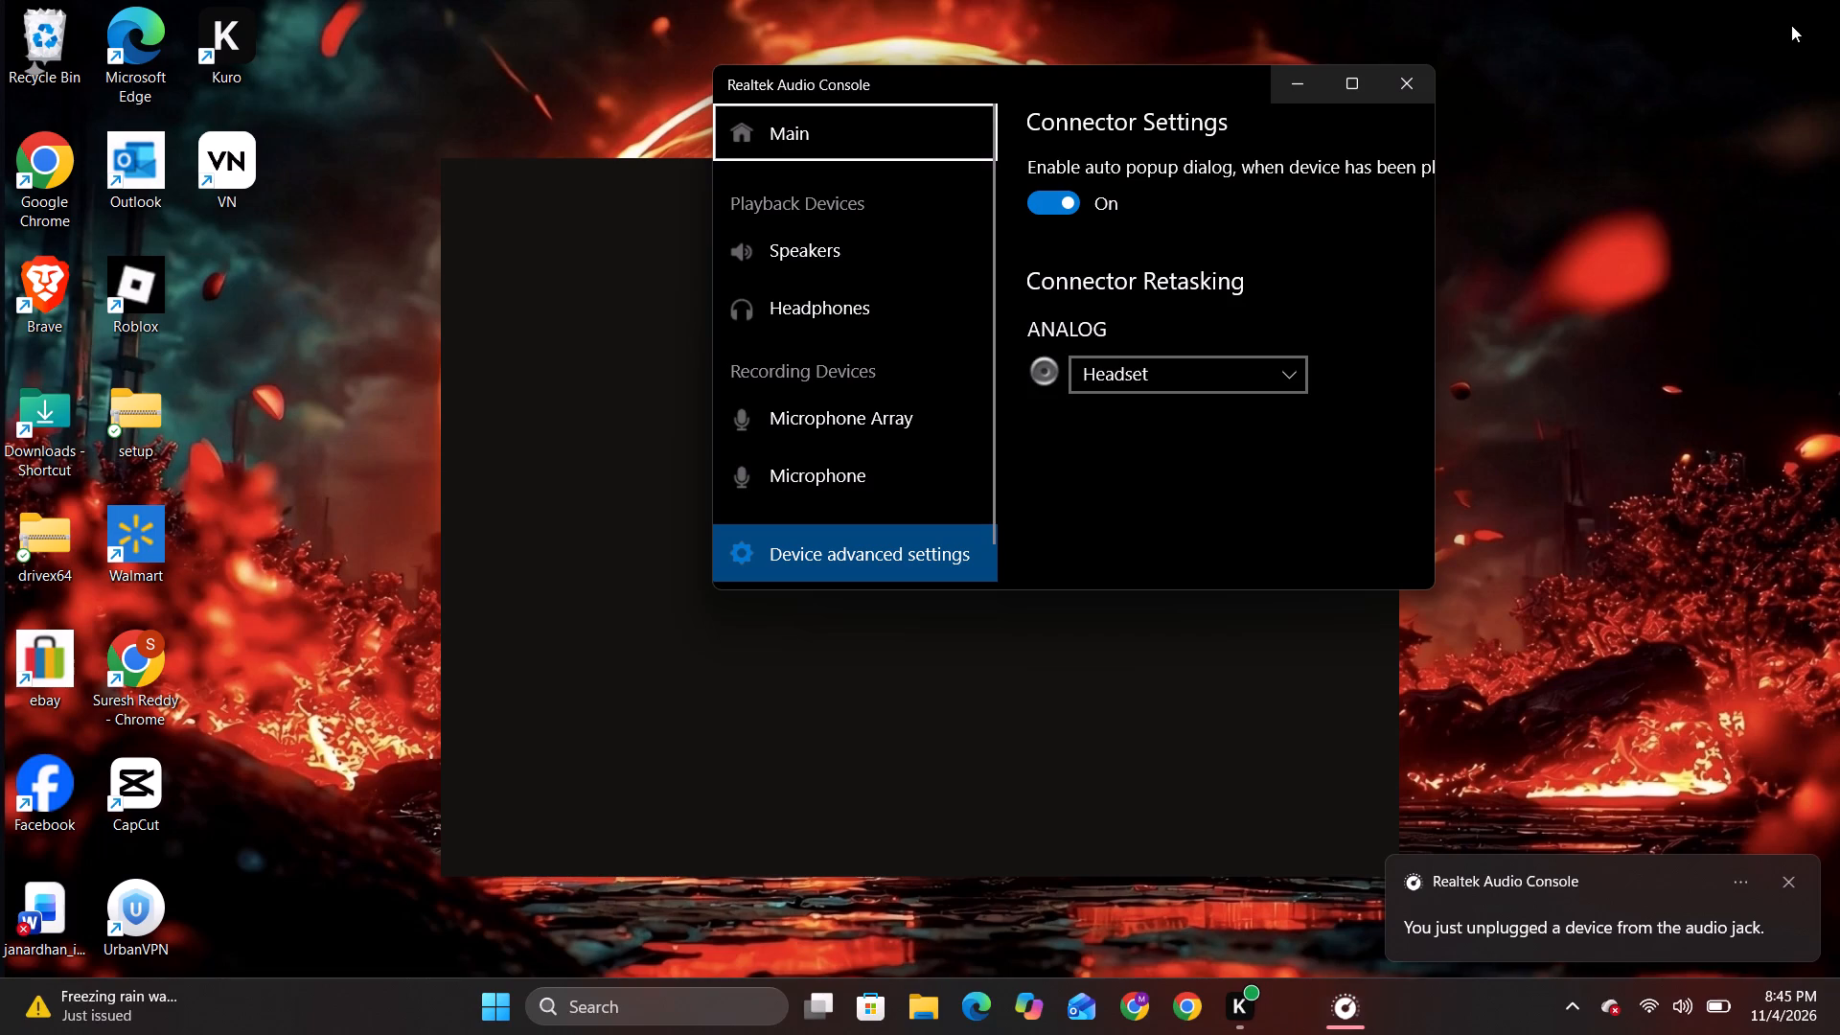
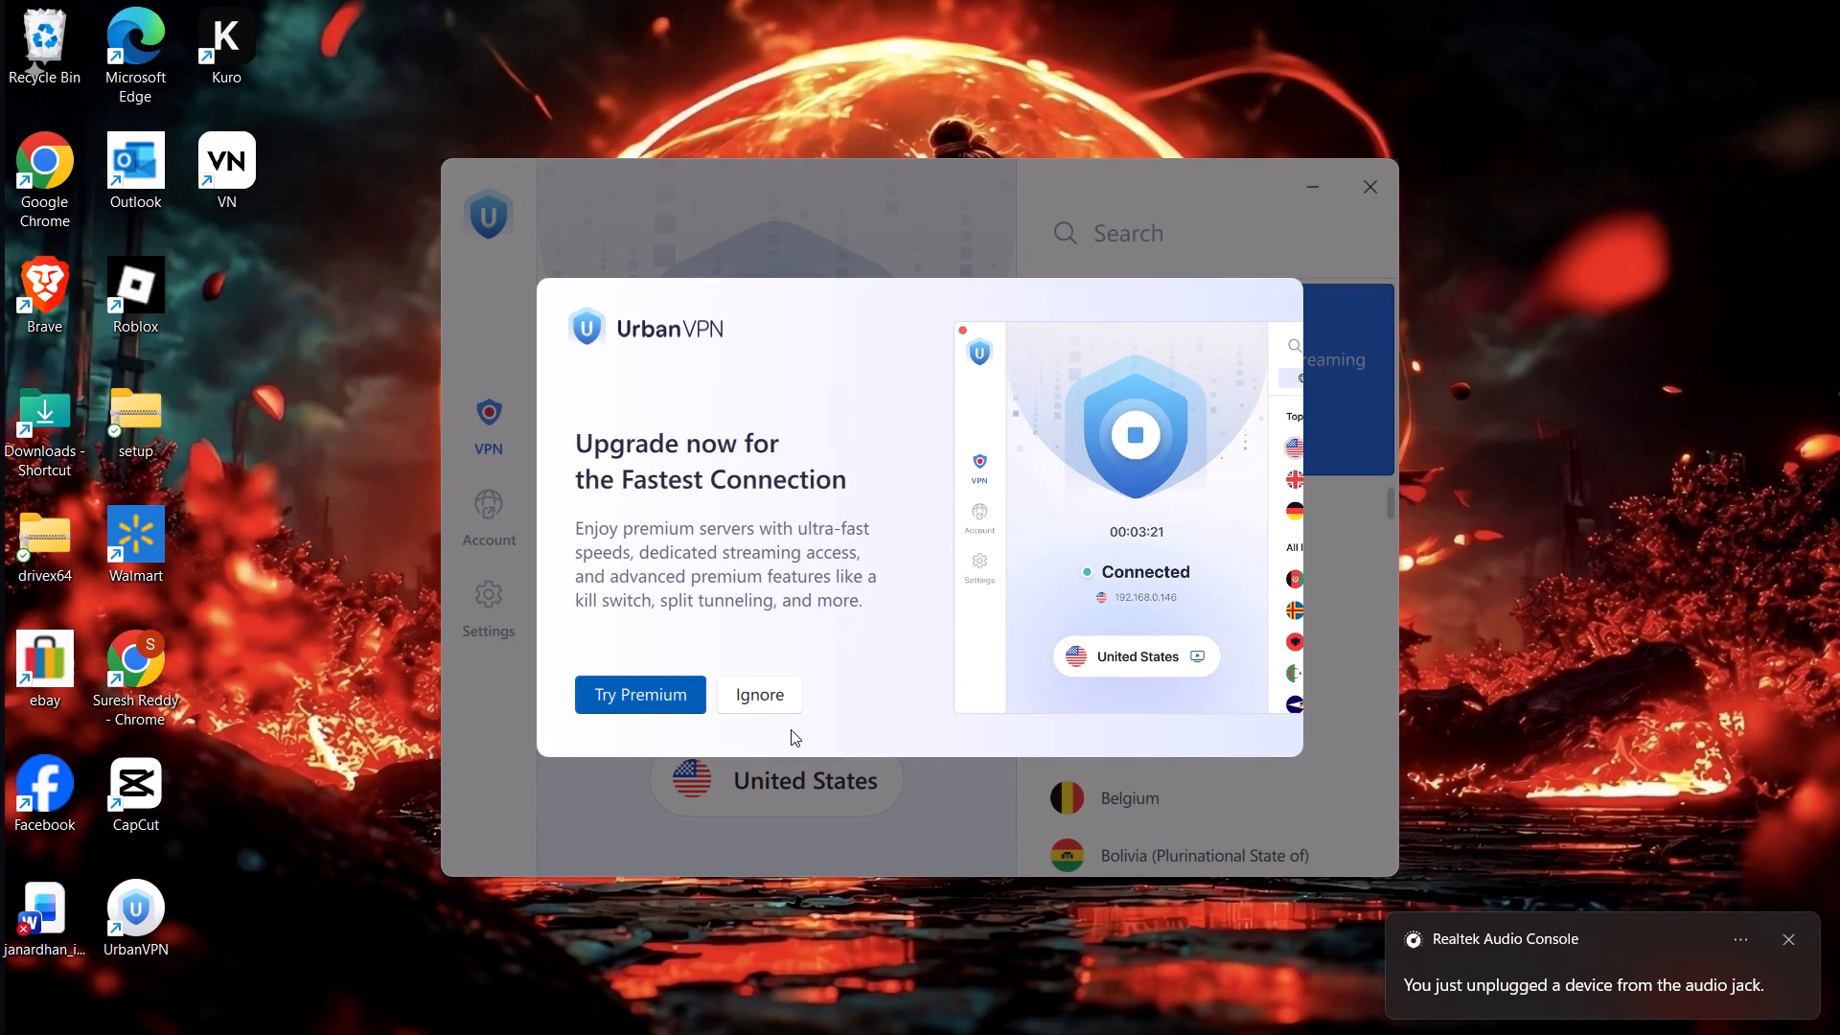
Dismiss the UrbanVPN premium upgrade offer.
click(753, 695)
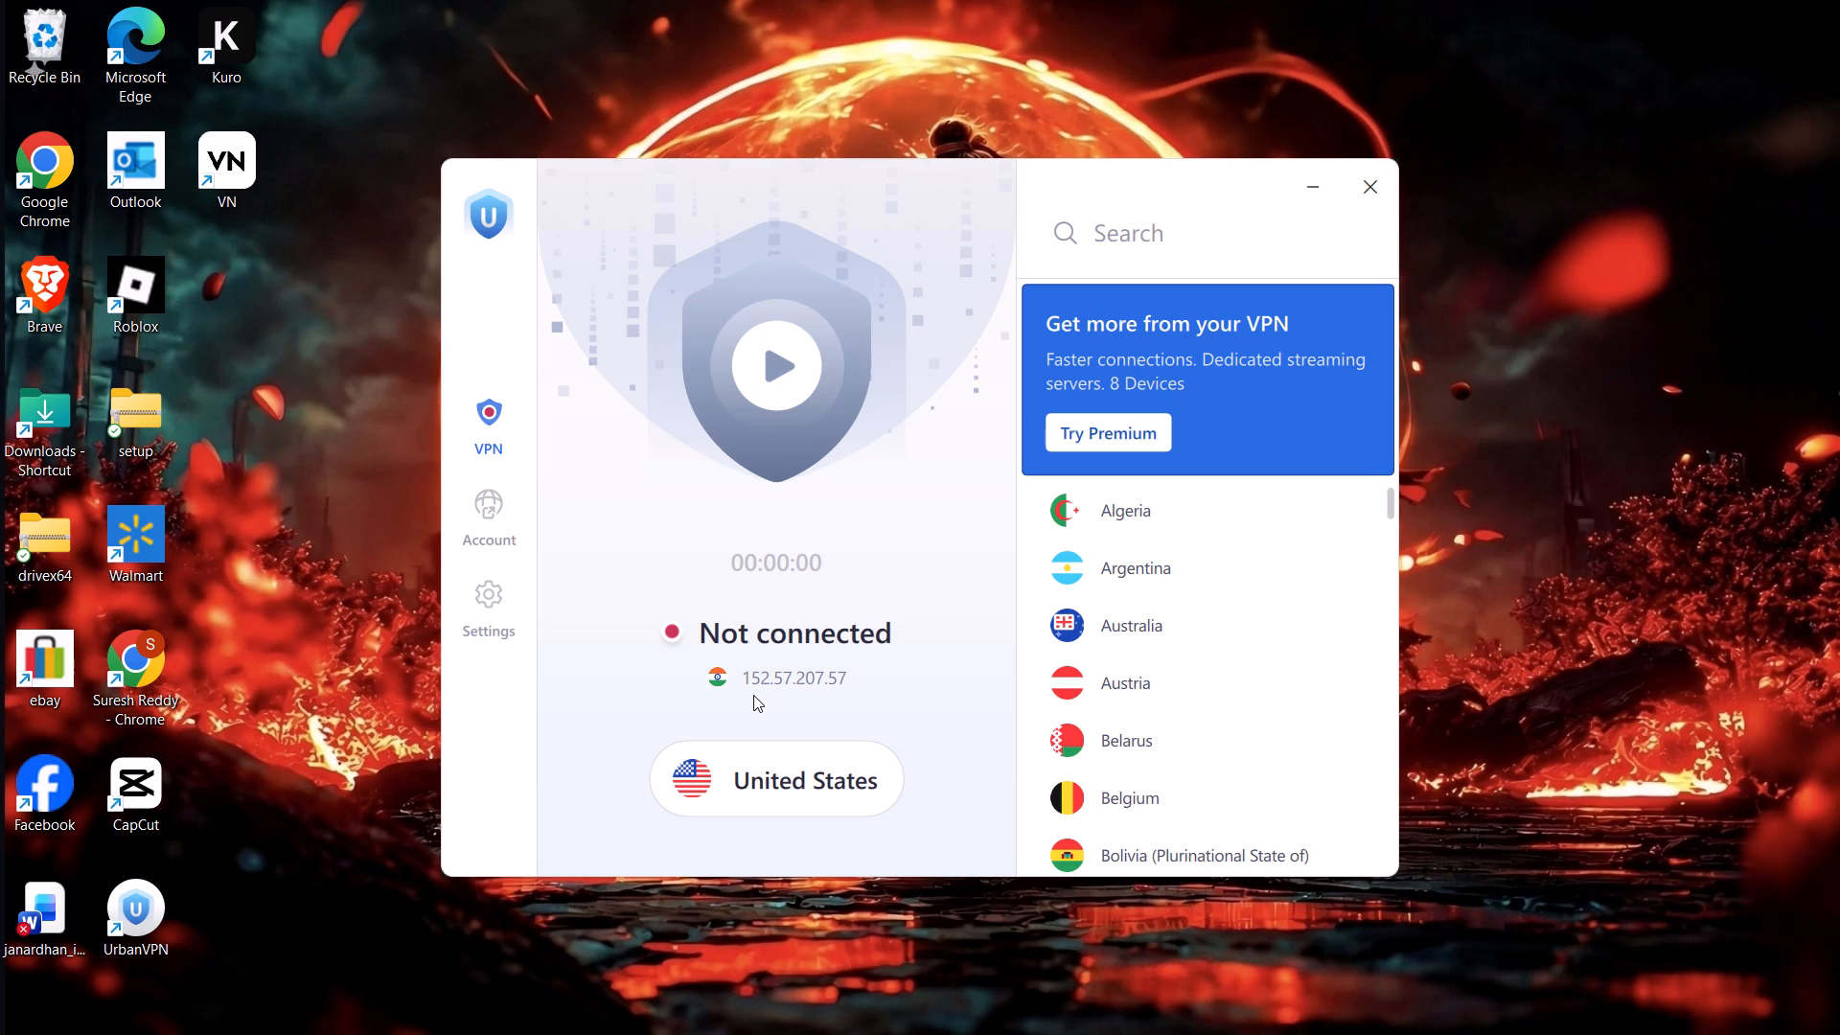
Look through the VPN's country server list for Russia.
scroll(1185, 666, down, 2)
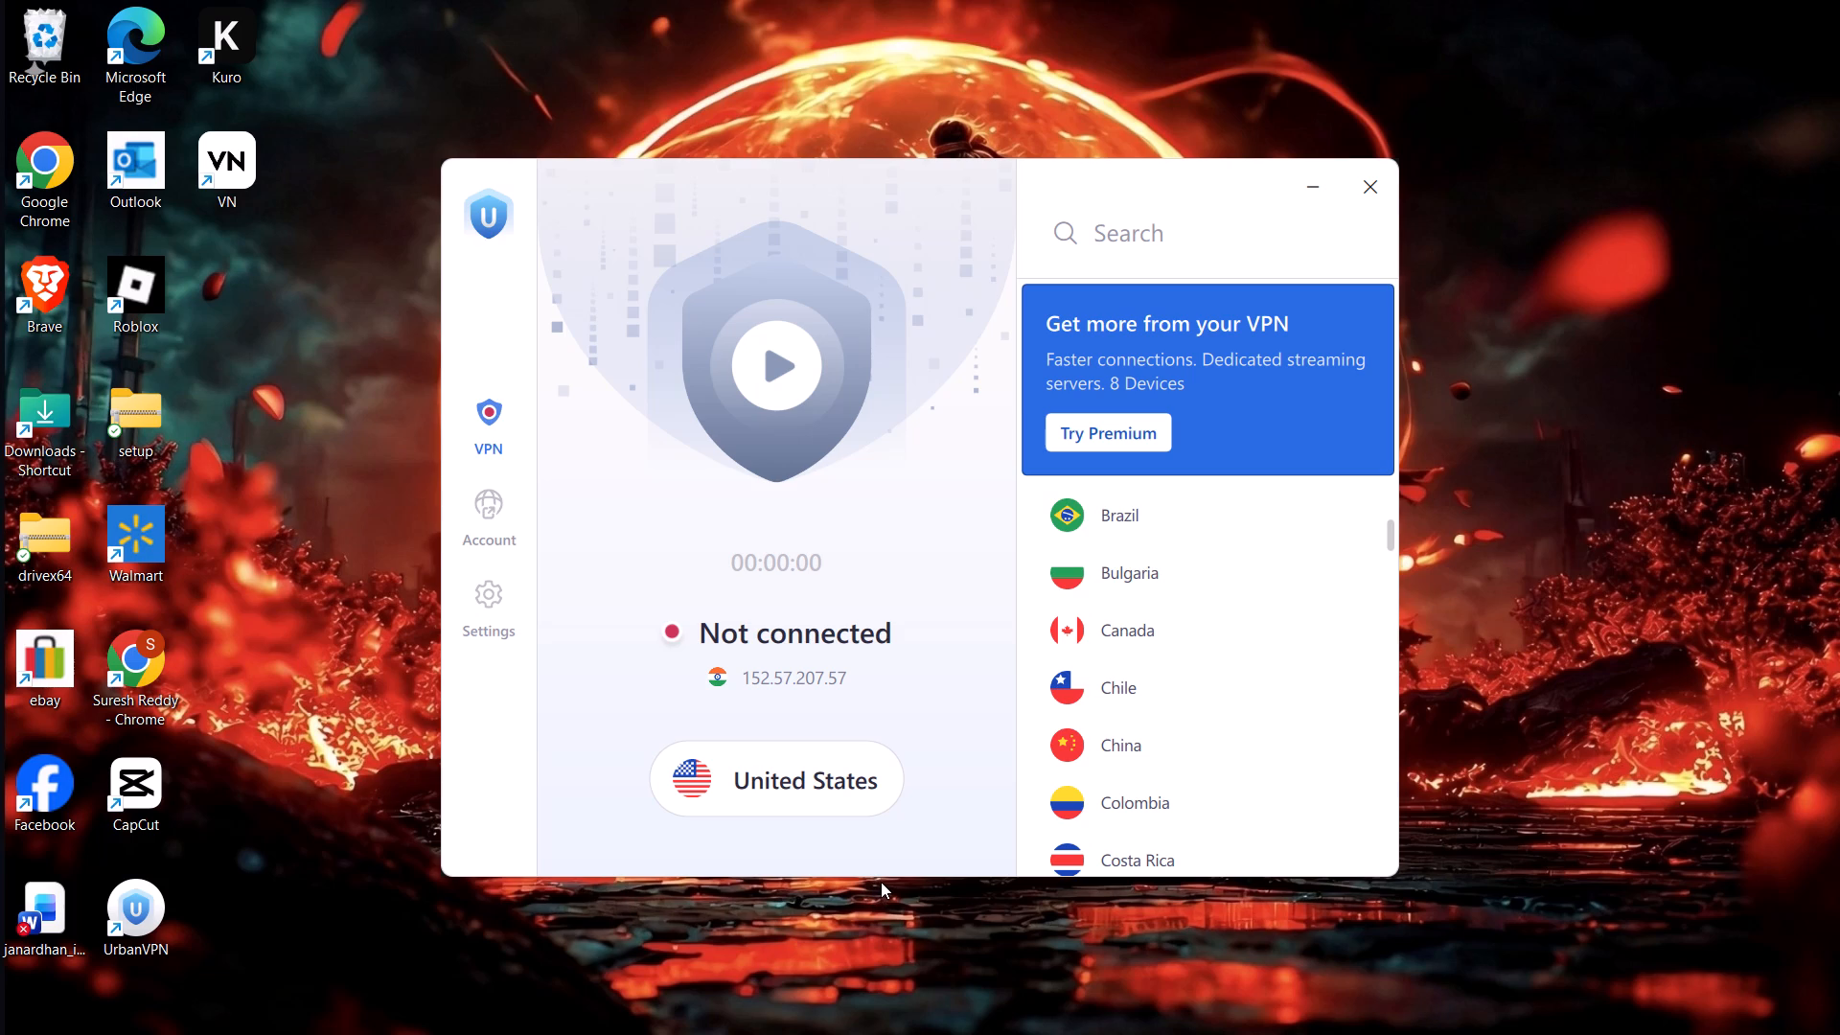
scroll(1213, 716, down, 11)
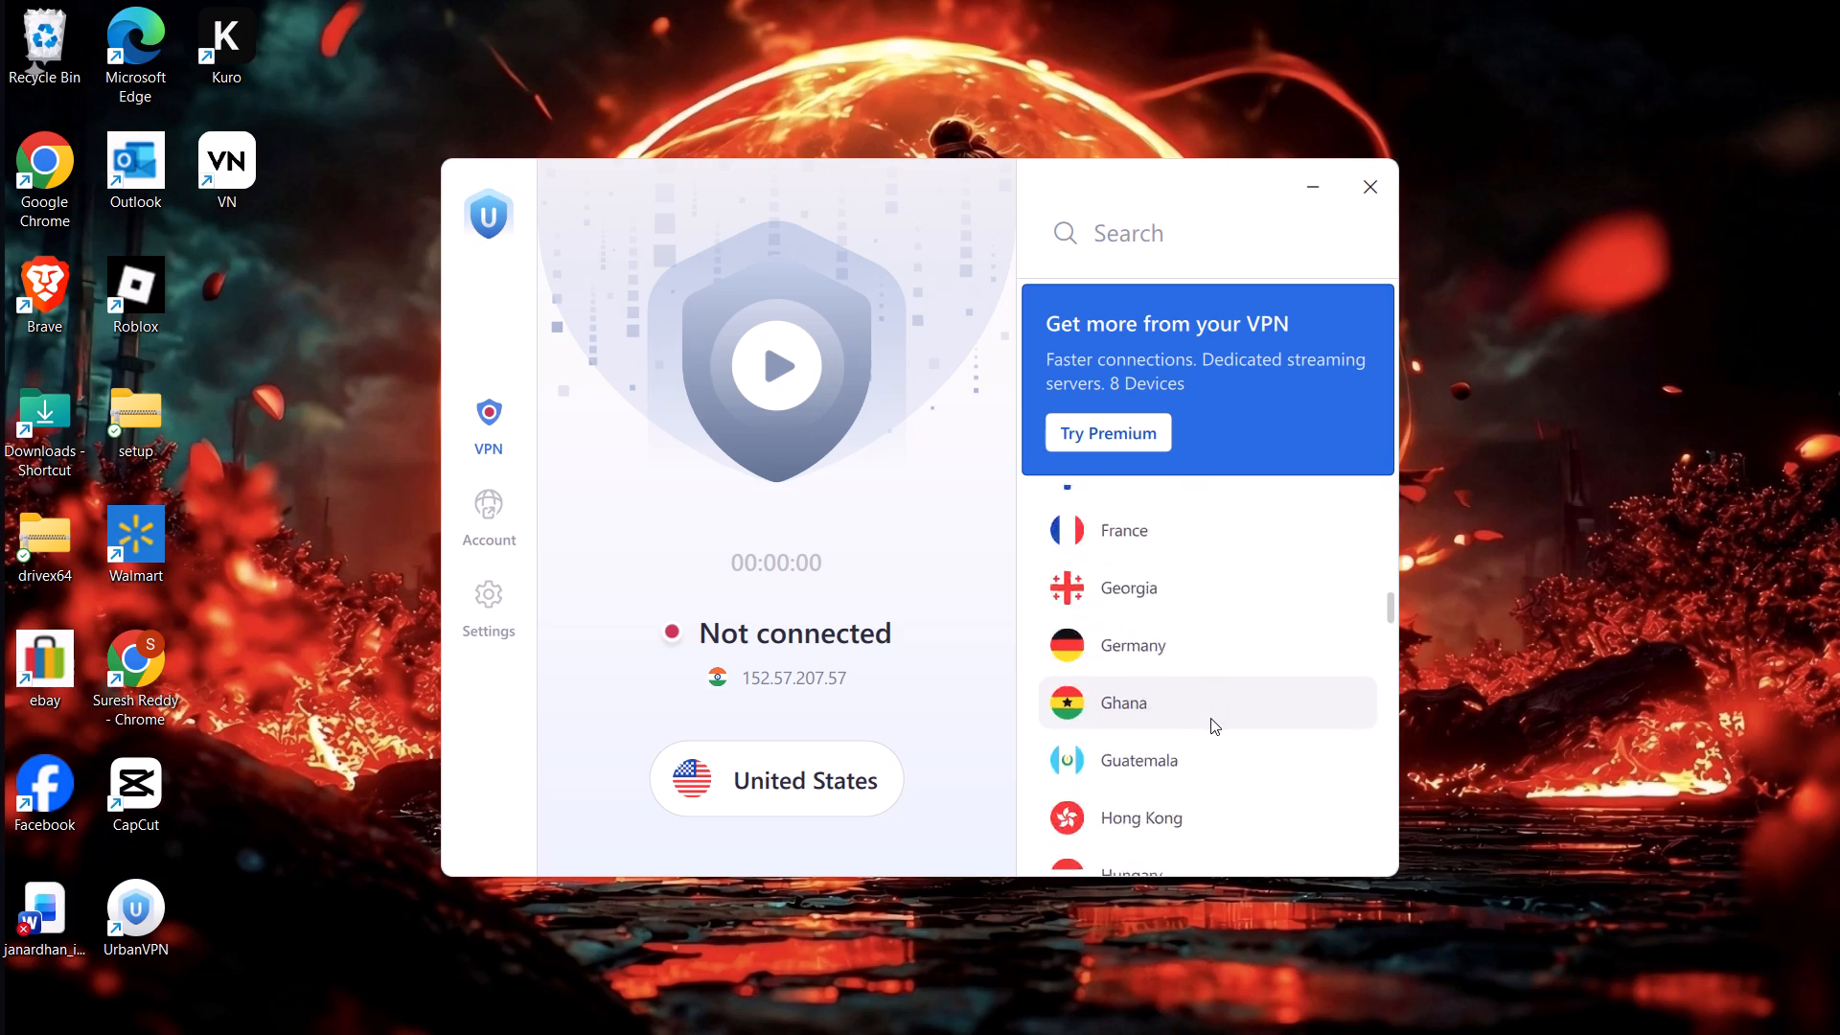
scroll(1210, 718, down, 17)
scroll(1207, 719, down, 10)
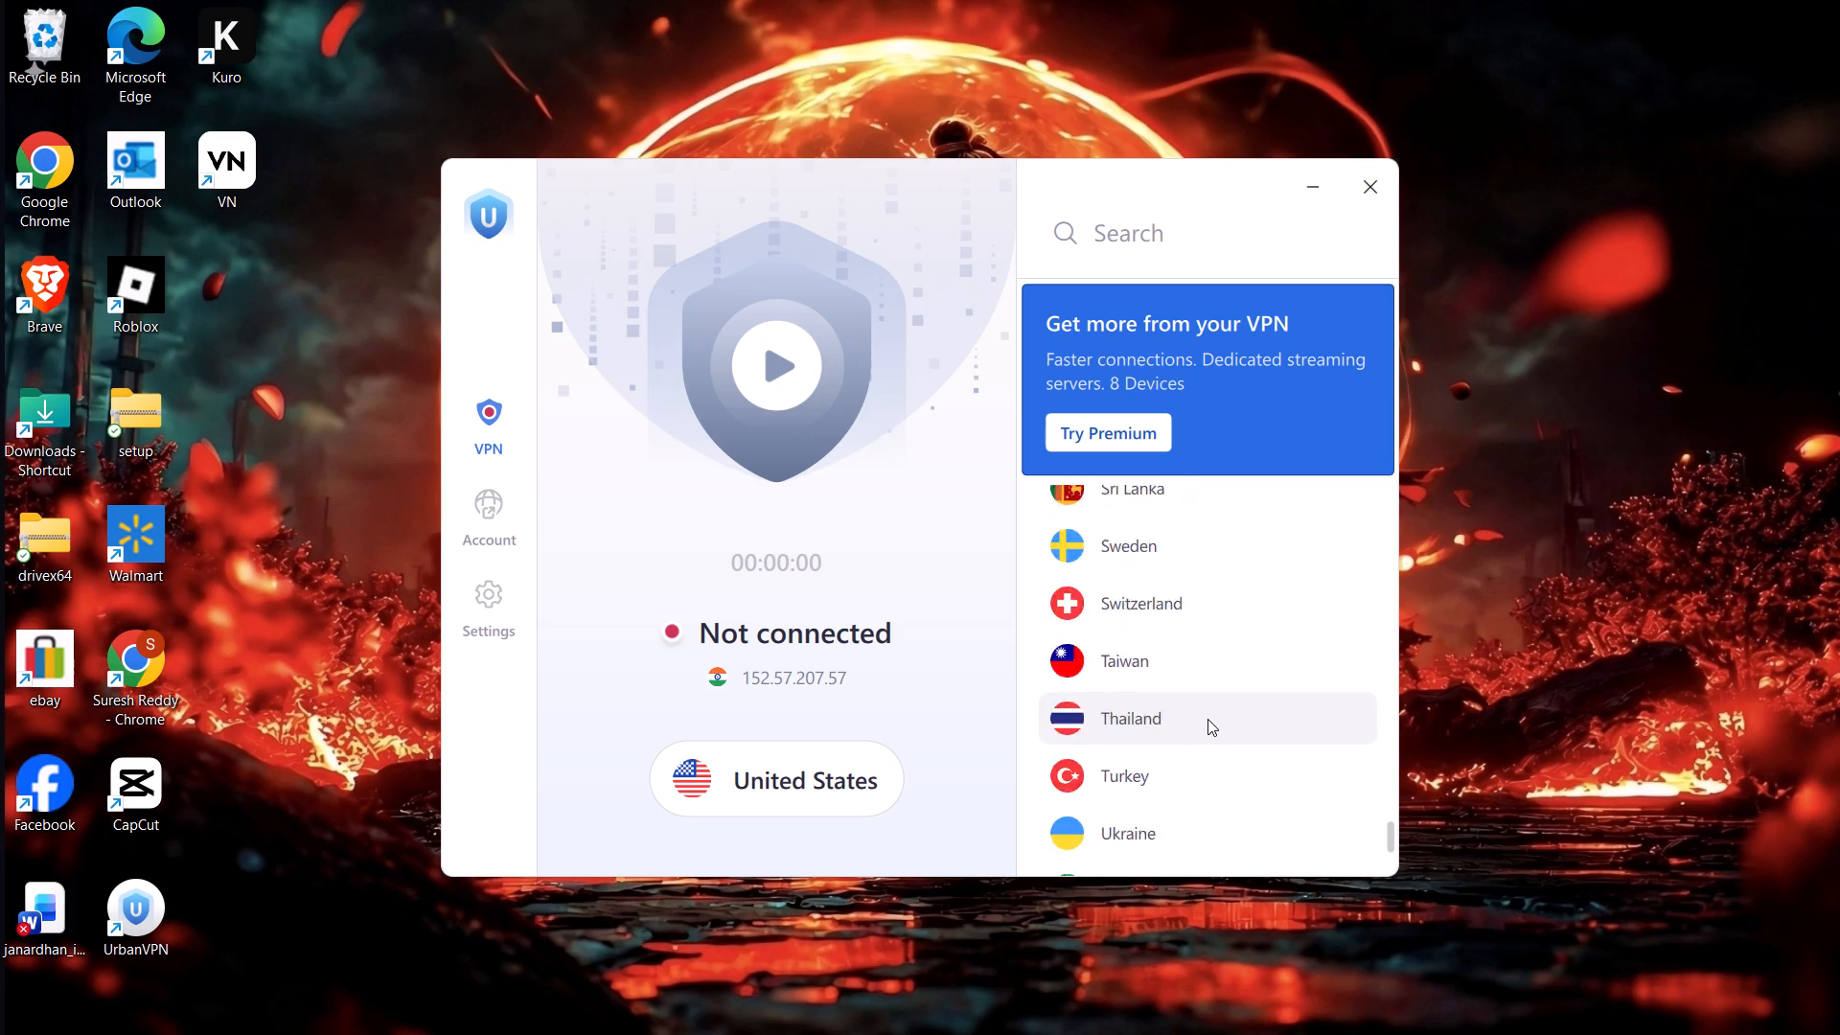
scroll(1207, 719, up, 7)
scroll(1207, 719, down, 9)
scroll(1207, 719, up, 3)
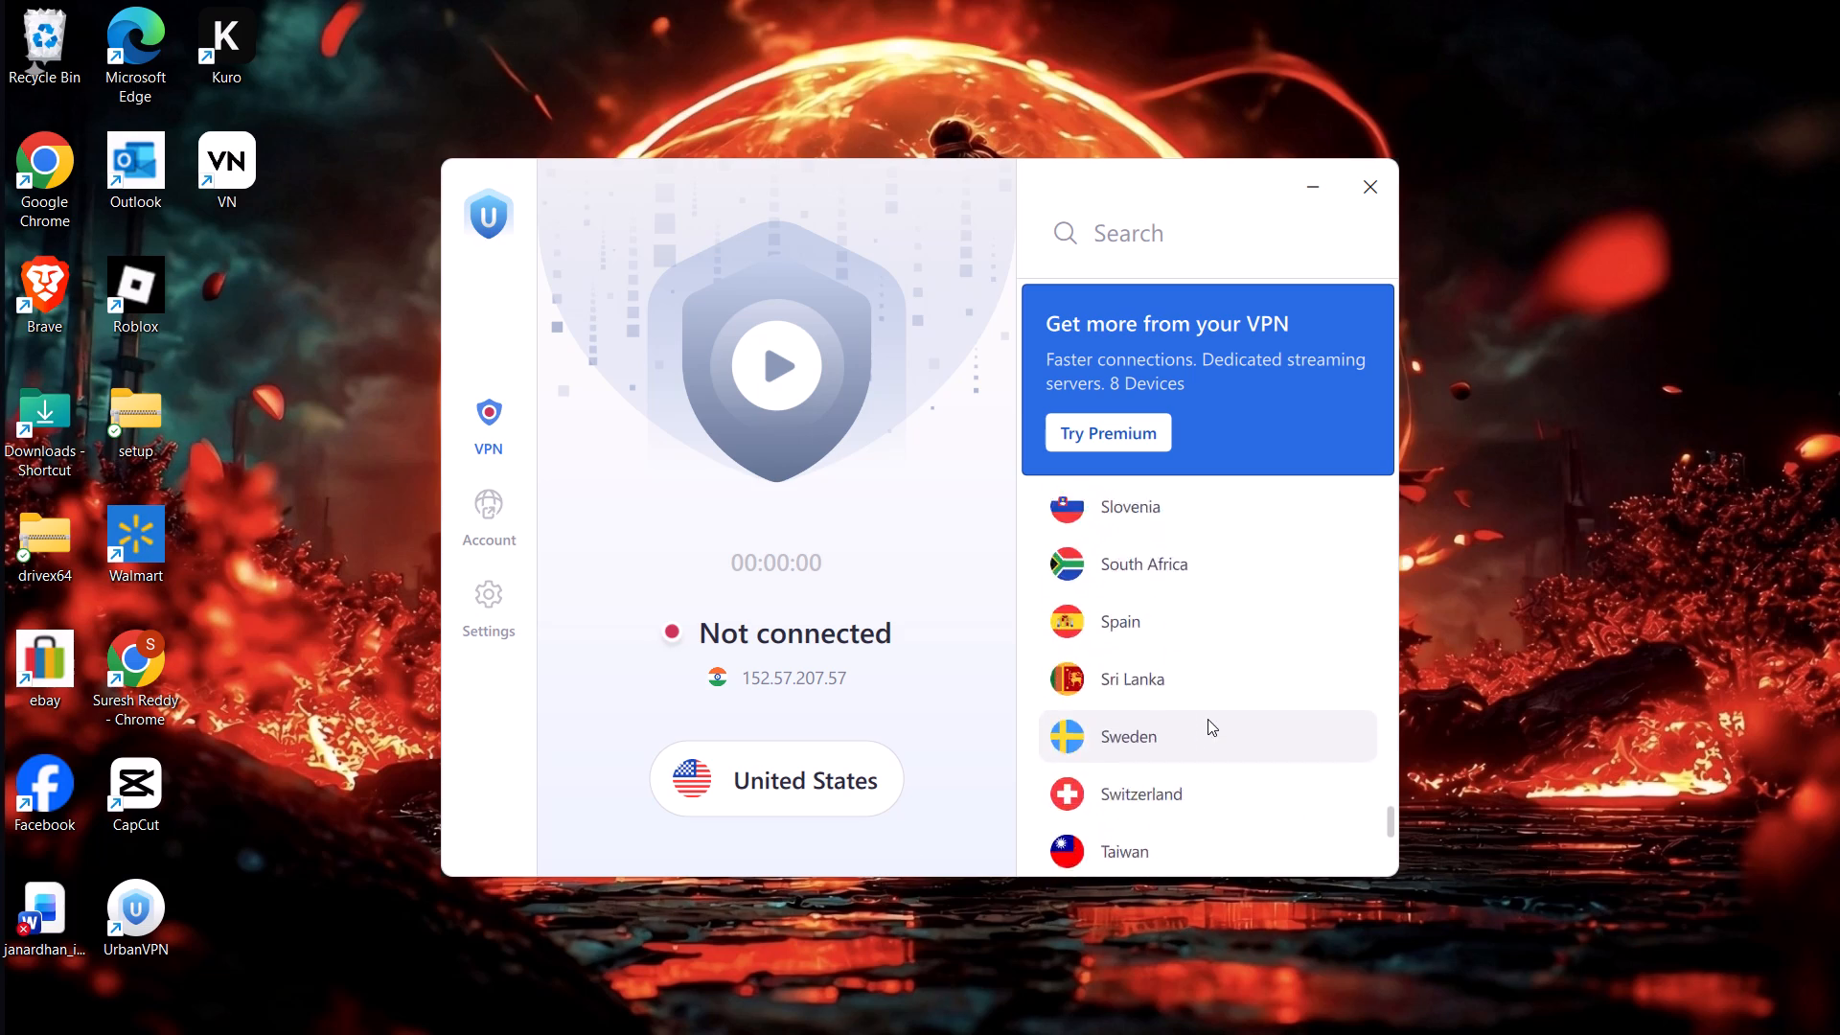
scroll(1207, 719, up, 2)
scroll(1203, 676, down, 1)
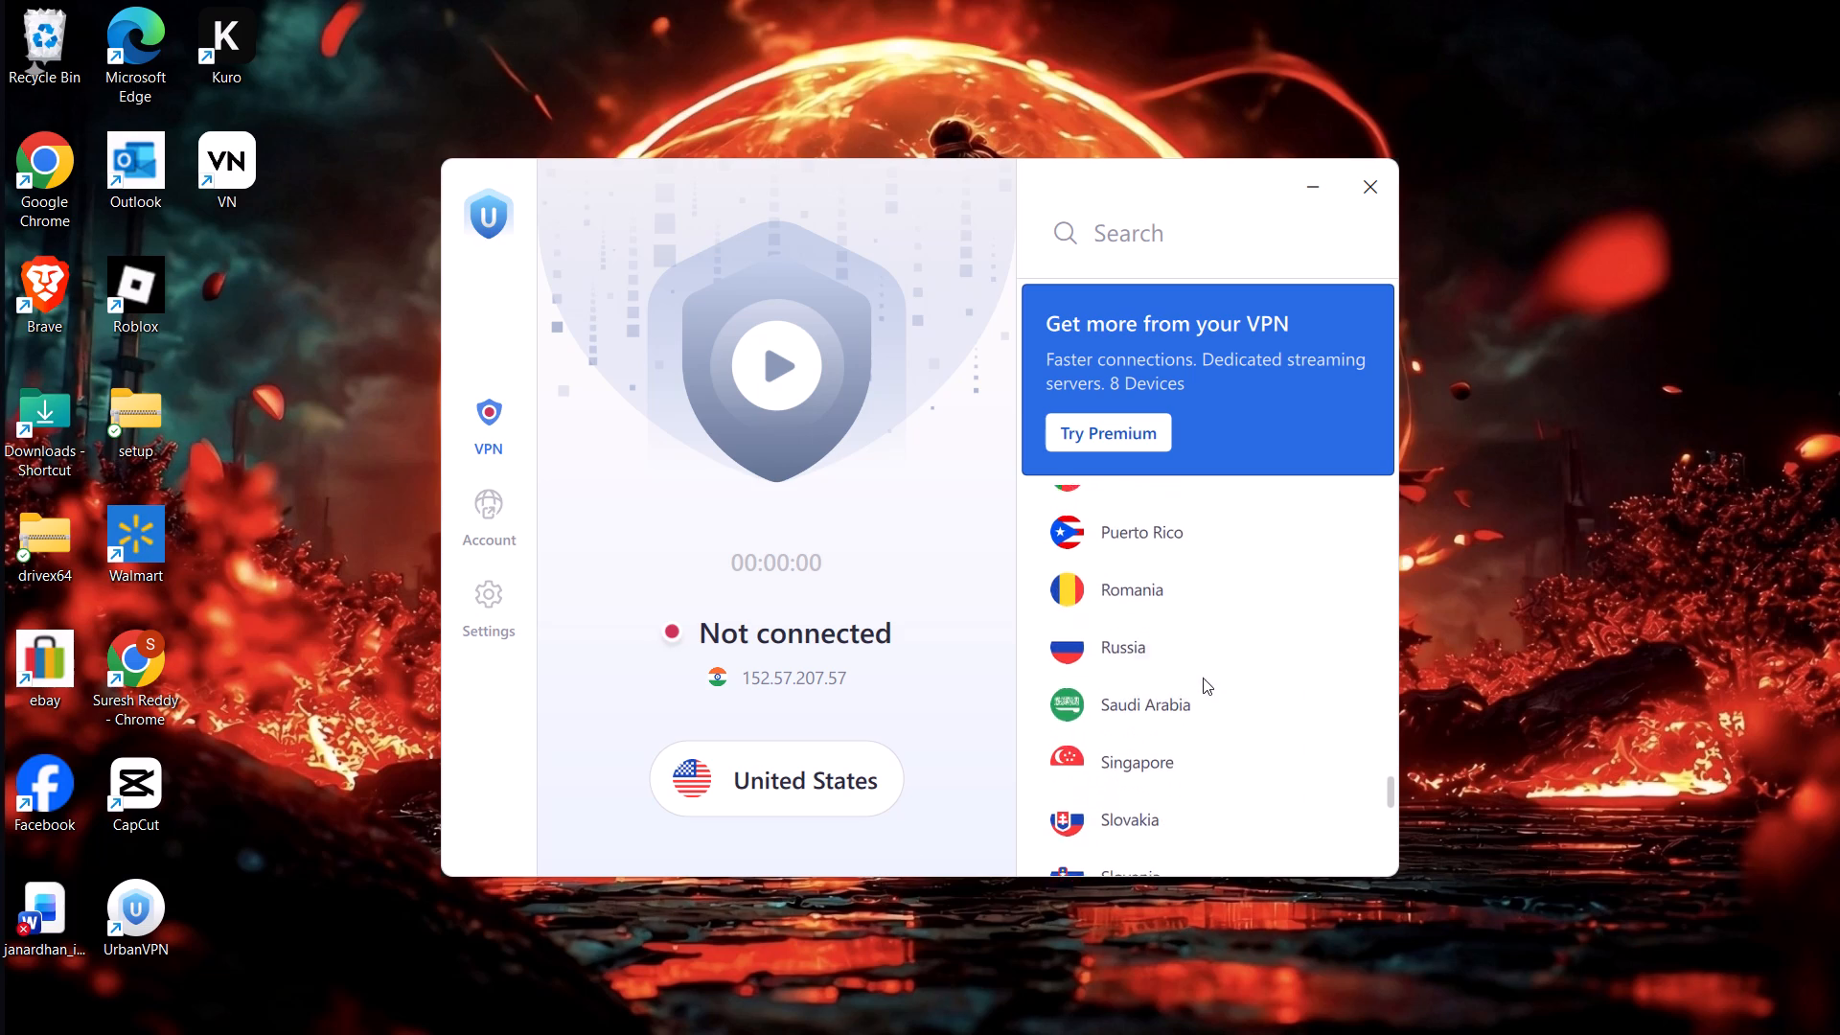
Connect the VPN to the Russia server.
click(1168, 633)
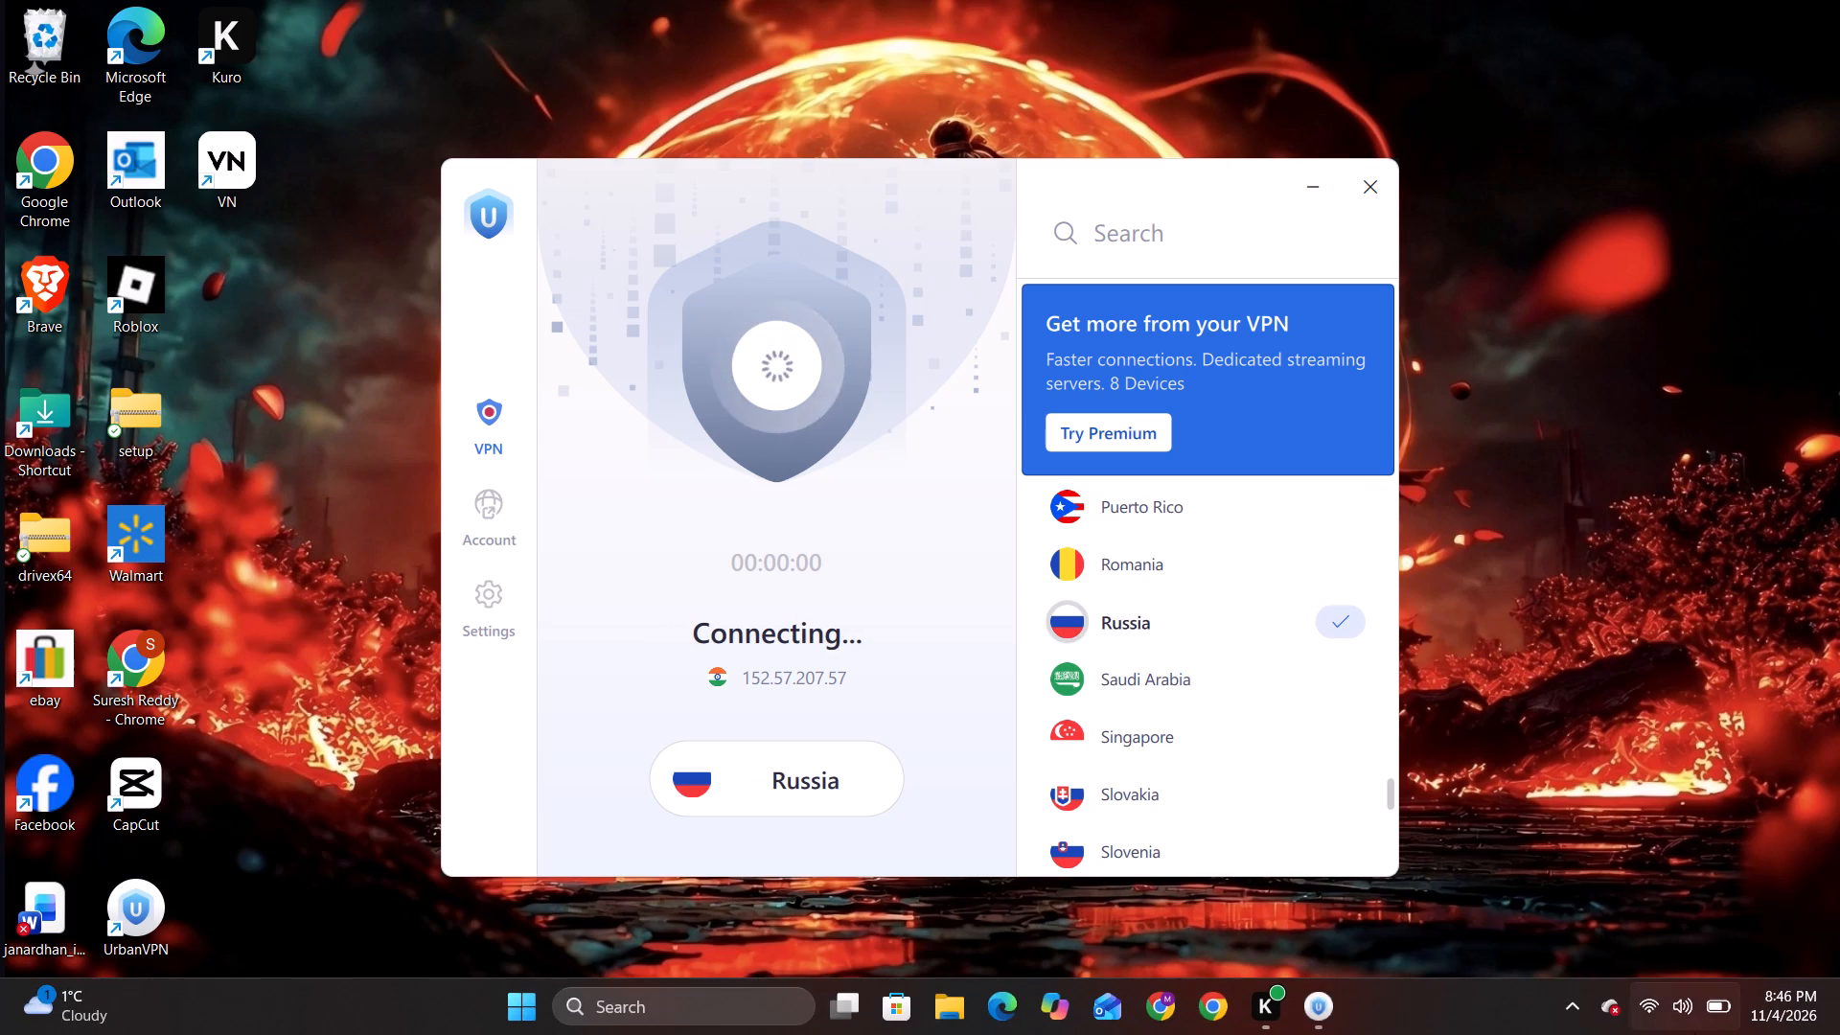
Lower the laptop's screen brightness slightly in the system quick settings and return to the desktop.
click(1680, 1016)
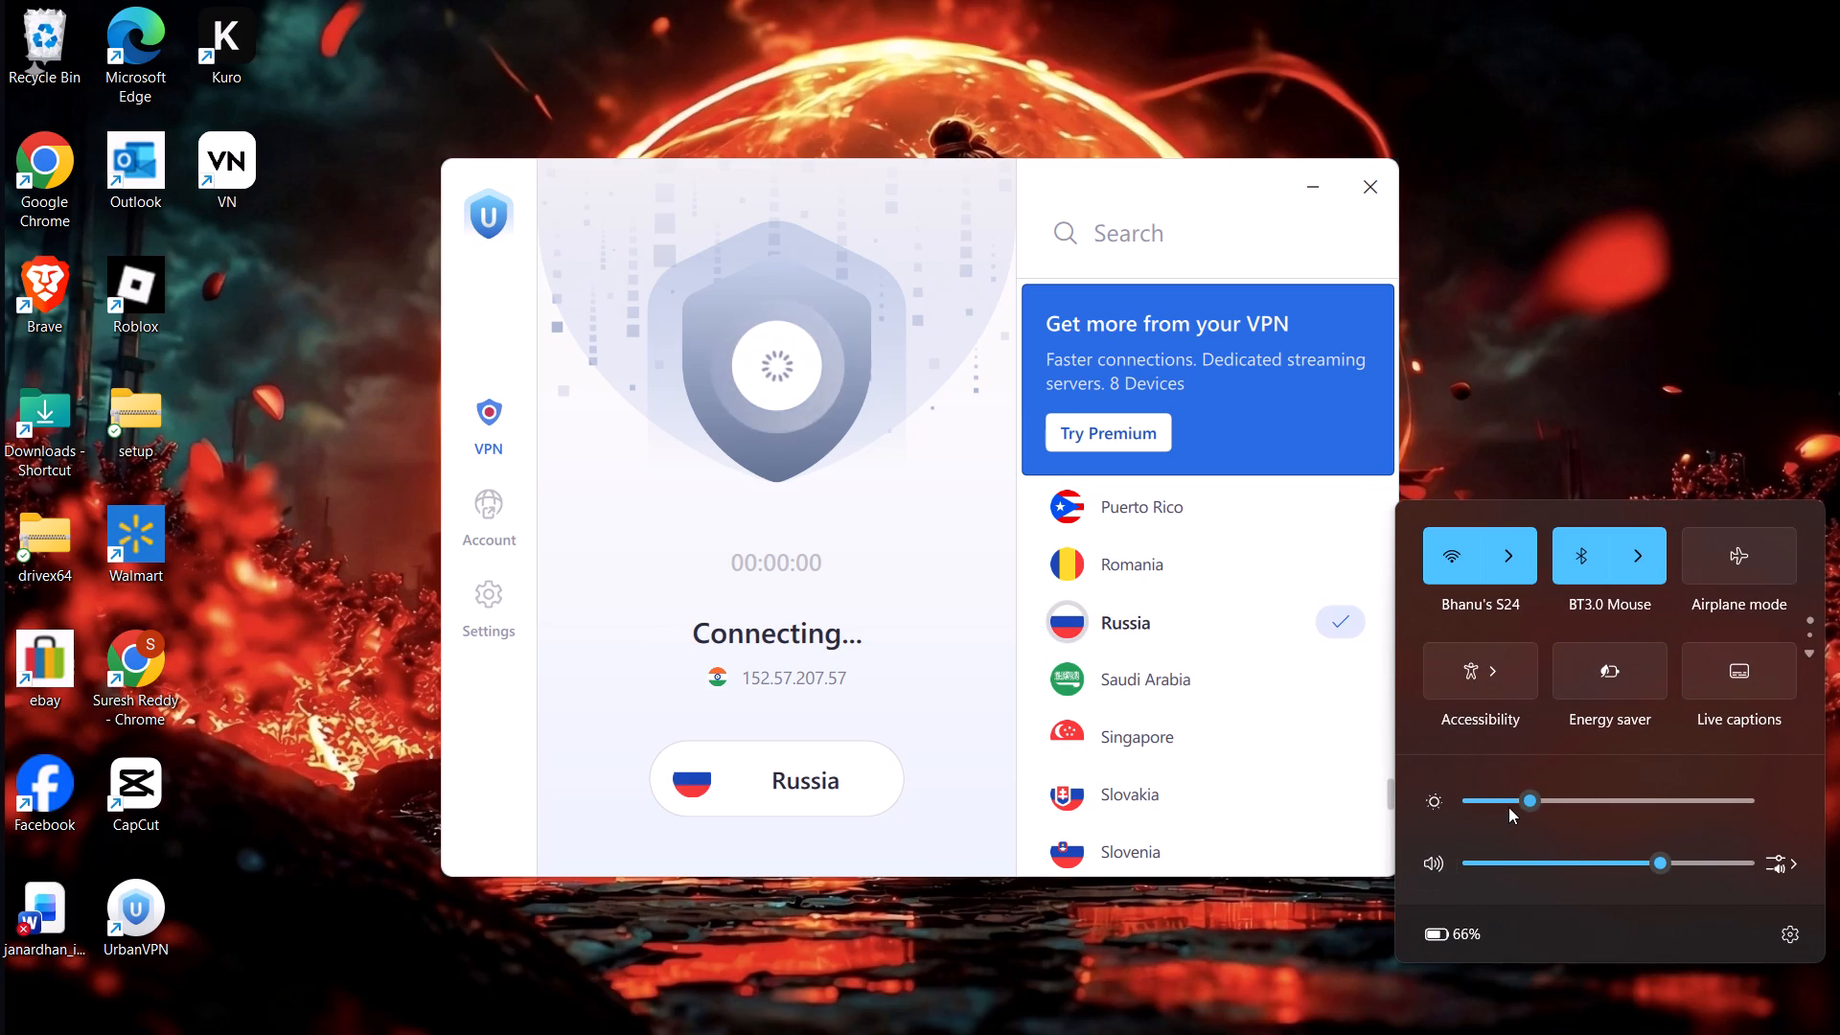
click(1508, 805)
click(1562, 386)
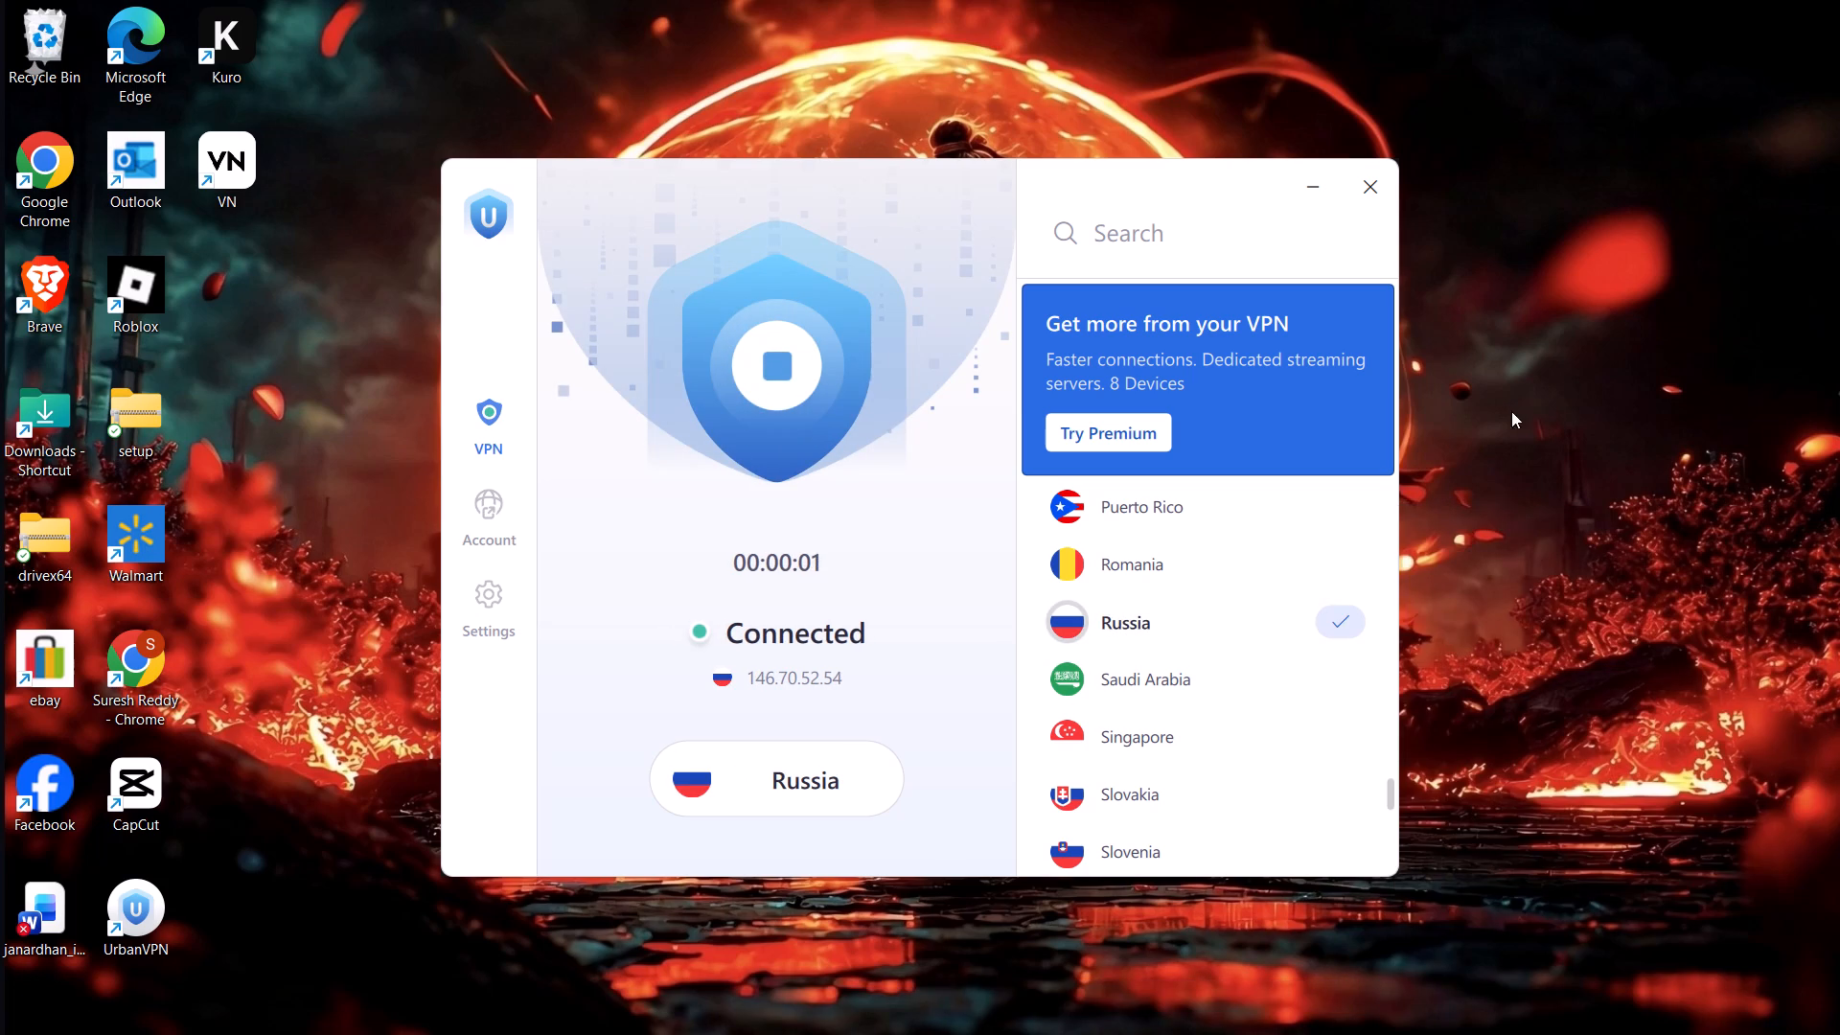
Launch CapCut from the desktop.
double_click(137, 794)
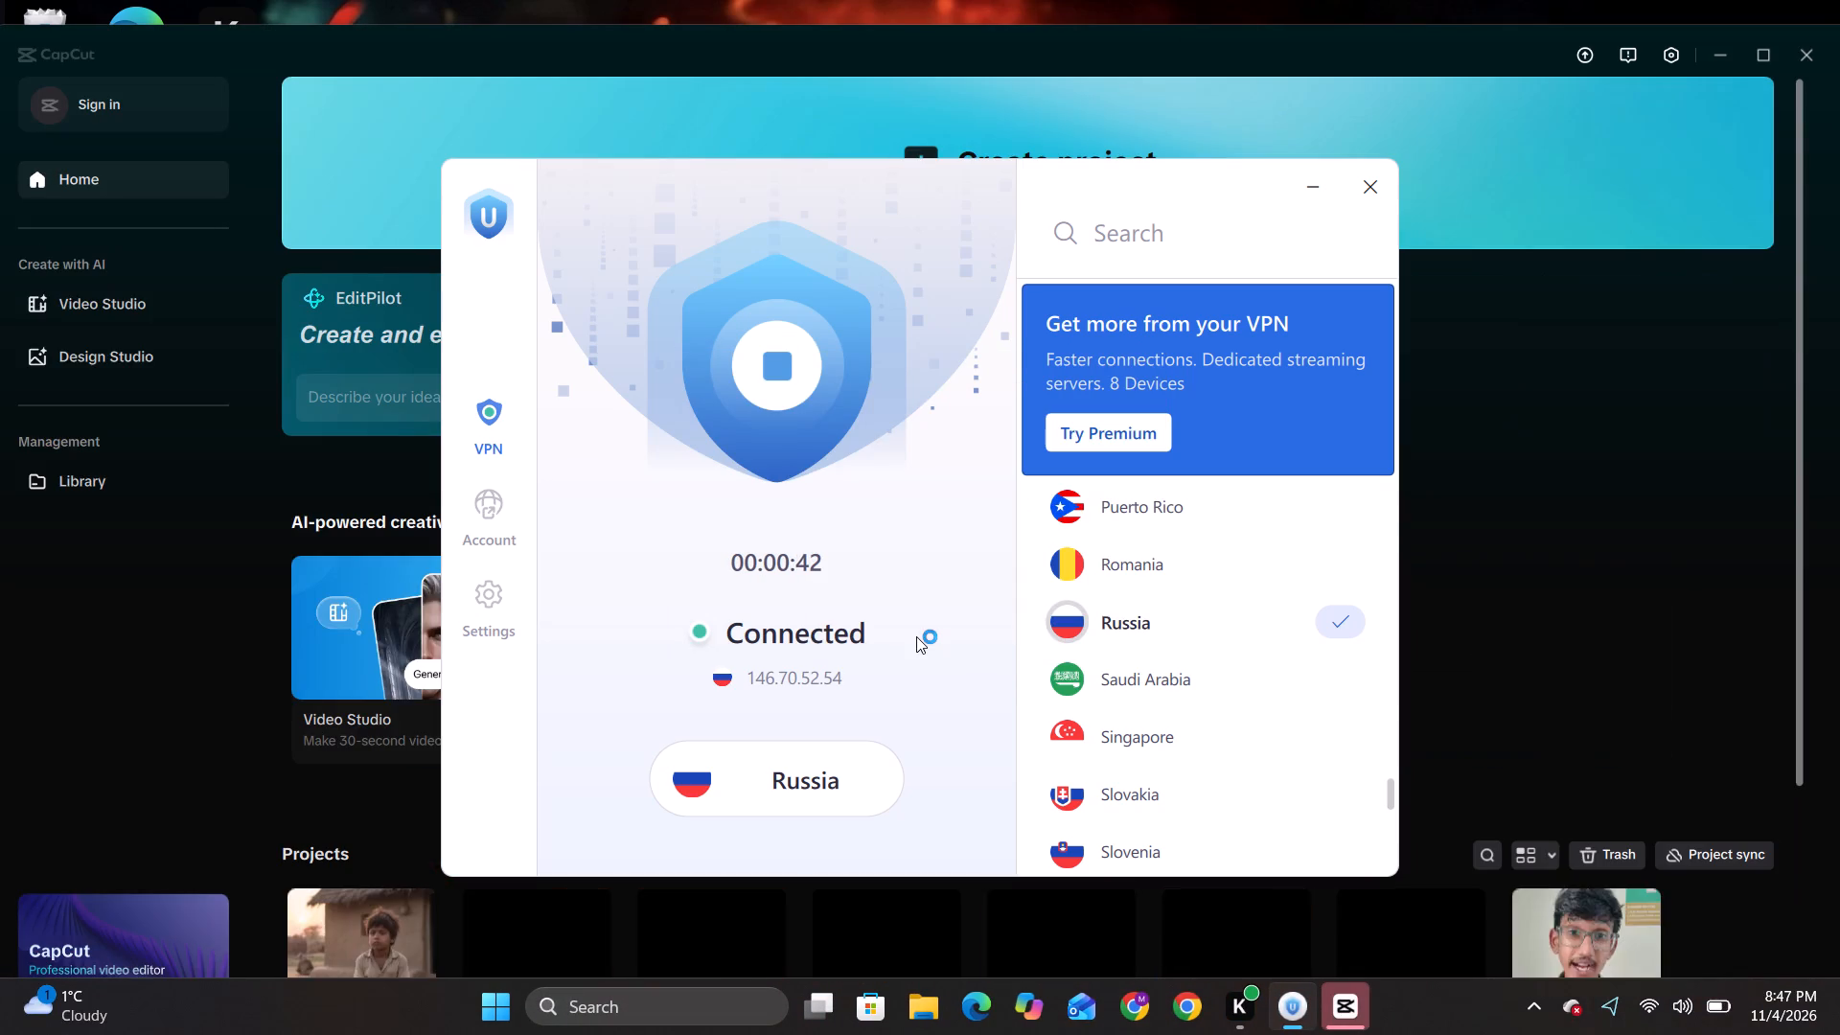
Switch to CapCut and move the projects 1024, 1102 (1) and 1102 to the trash.
click(1514, 589)
scroll(807, 588, down, 5)
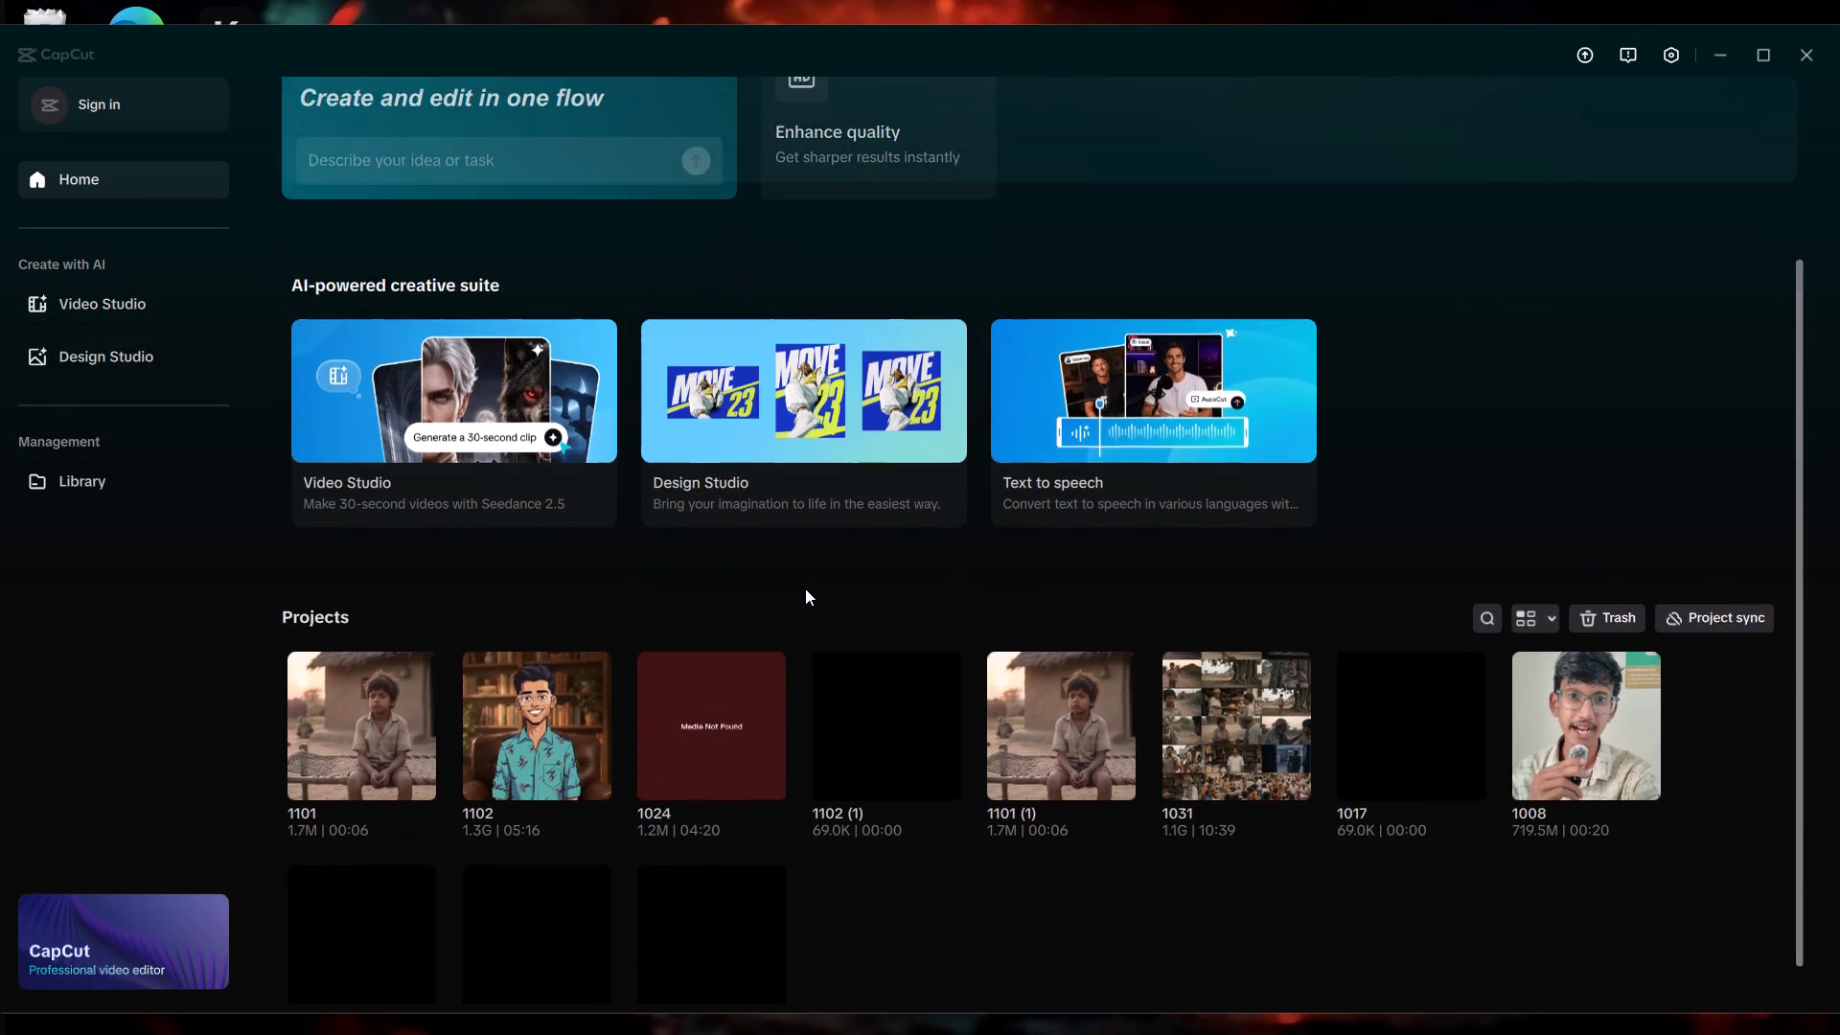
click(773, 766)
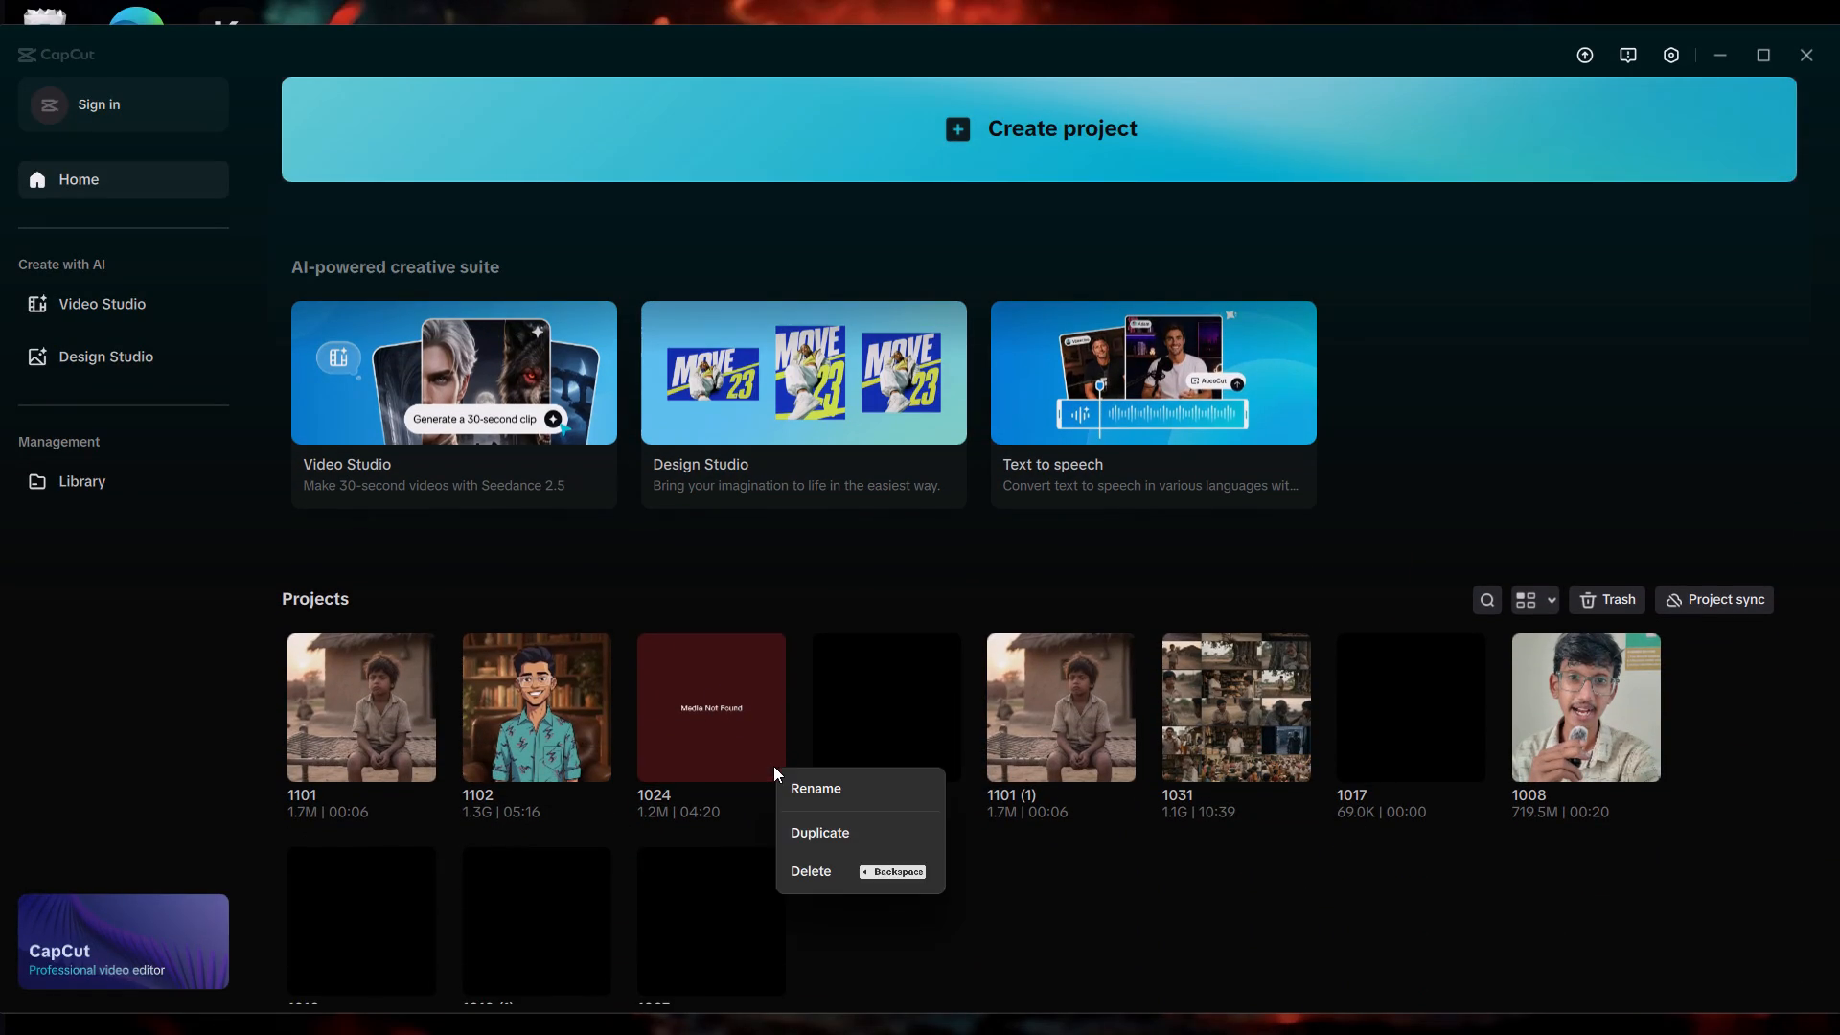
click(835, 880)
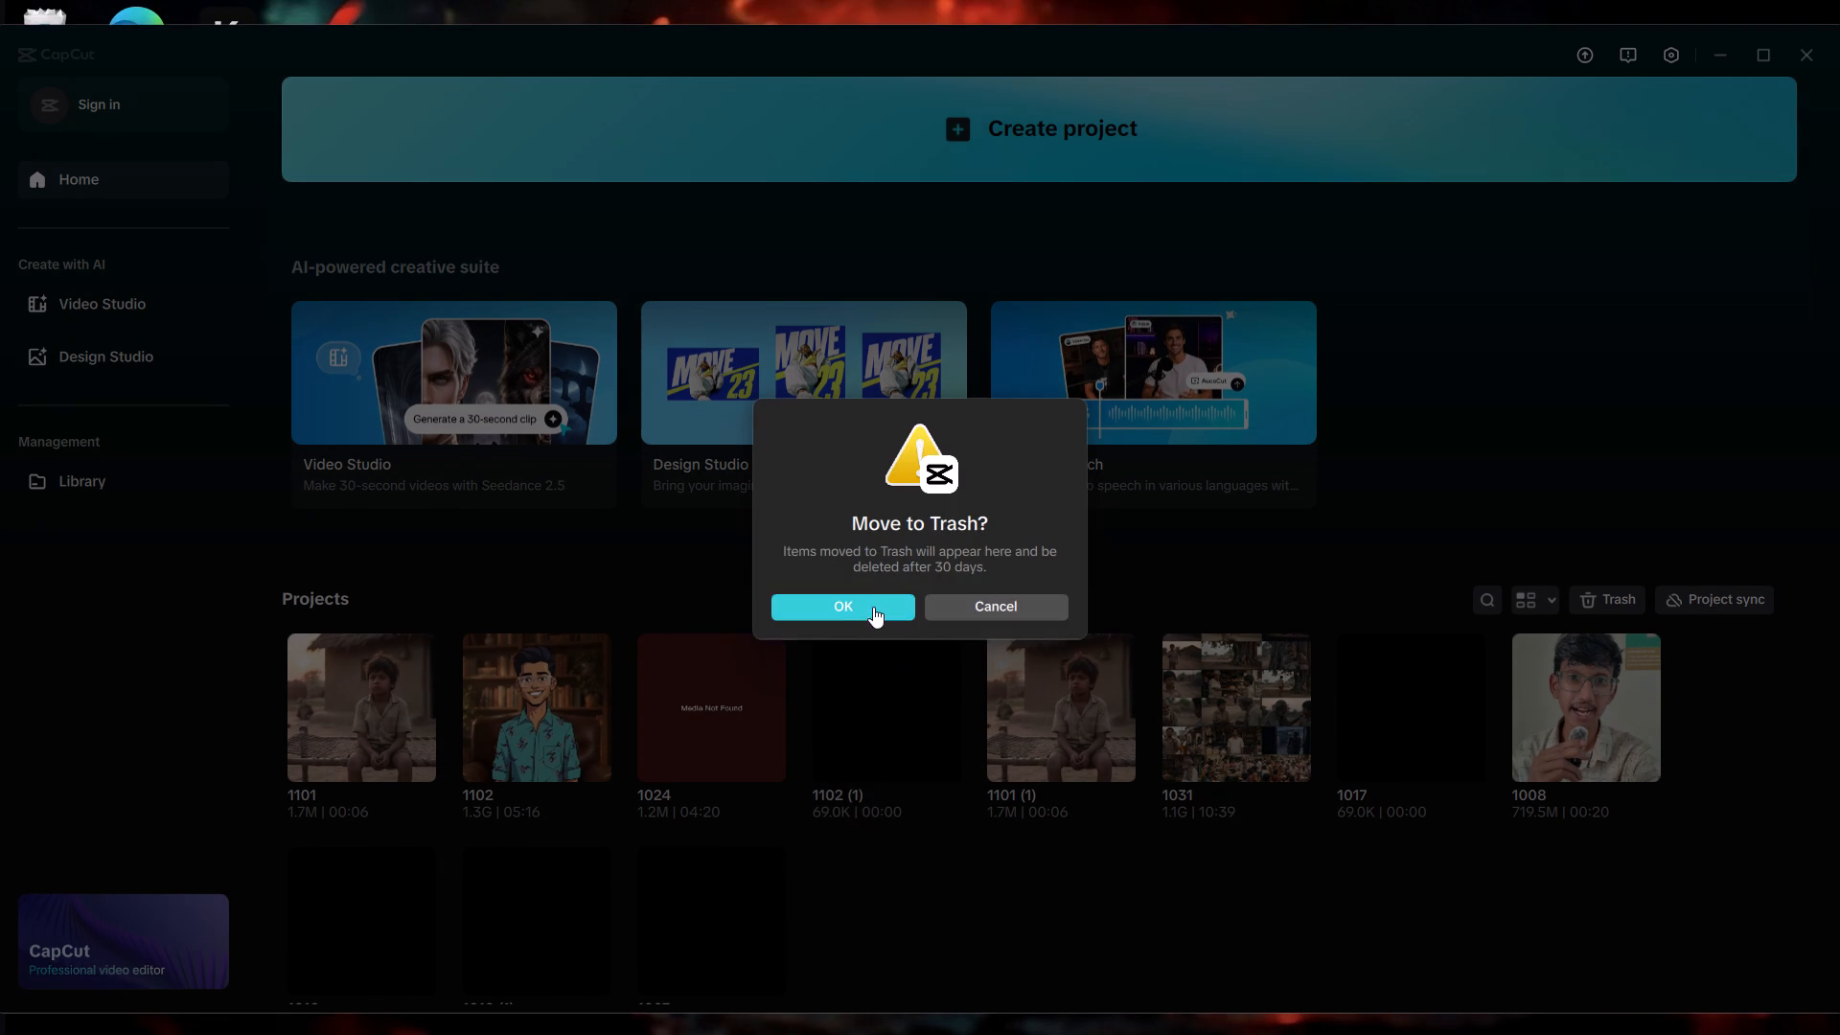
click(873, 612)
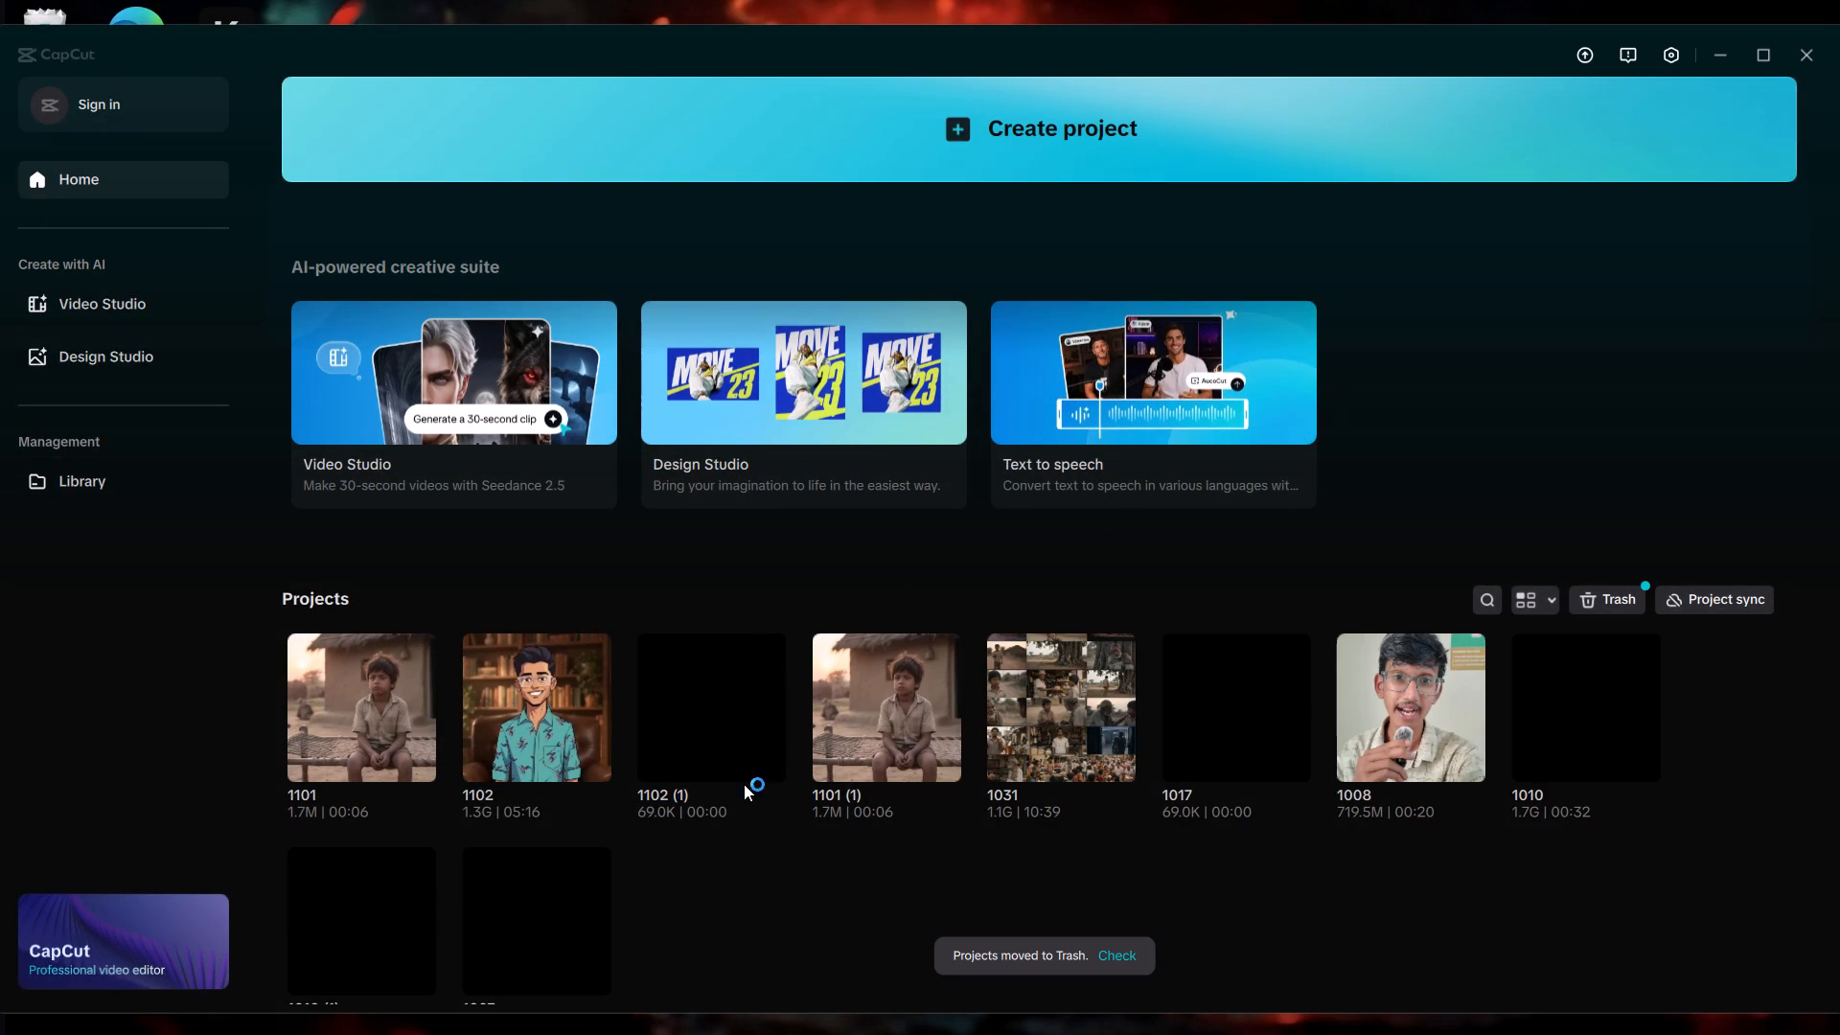
click(771, 760)
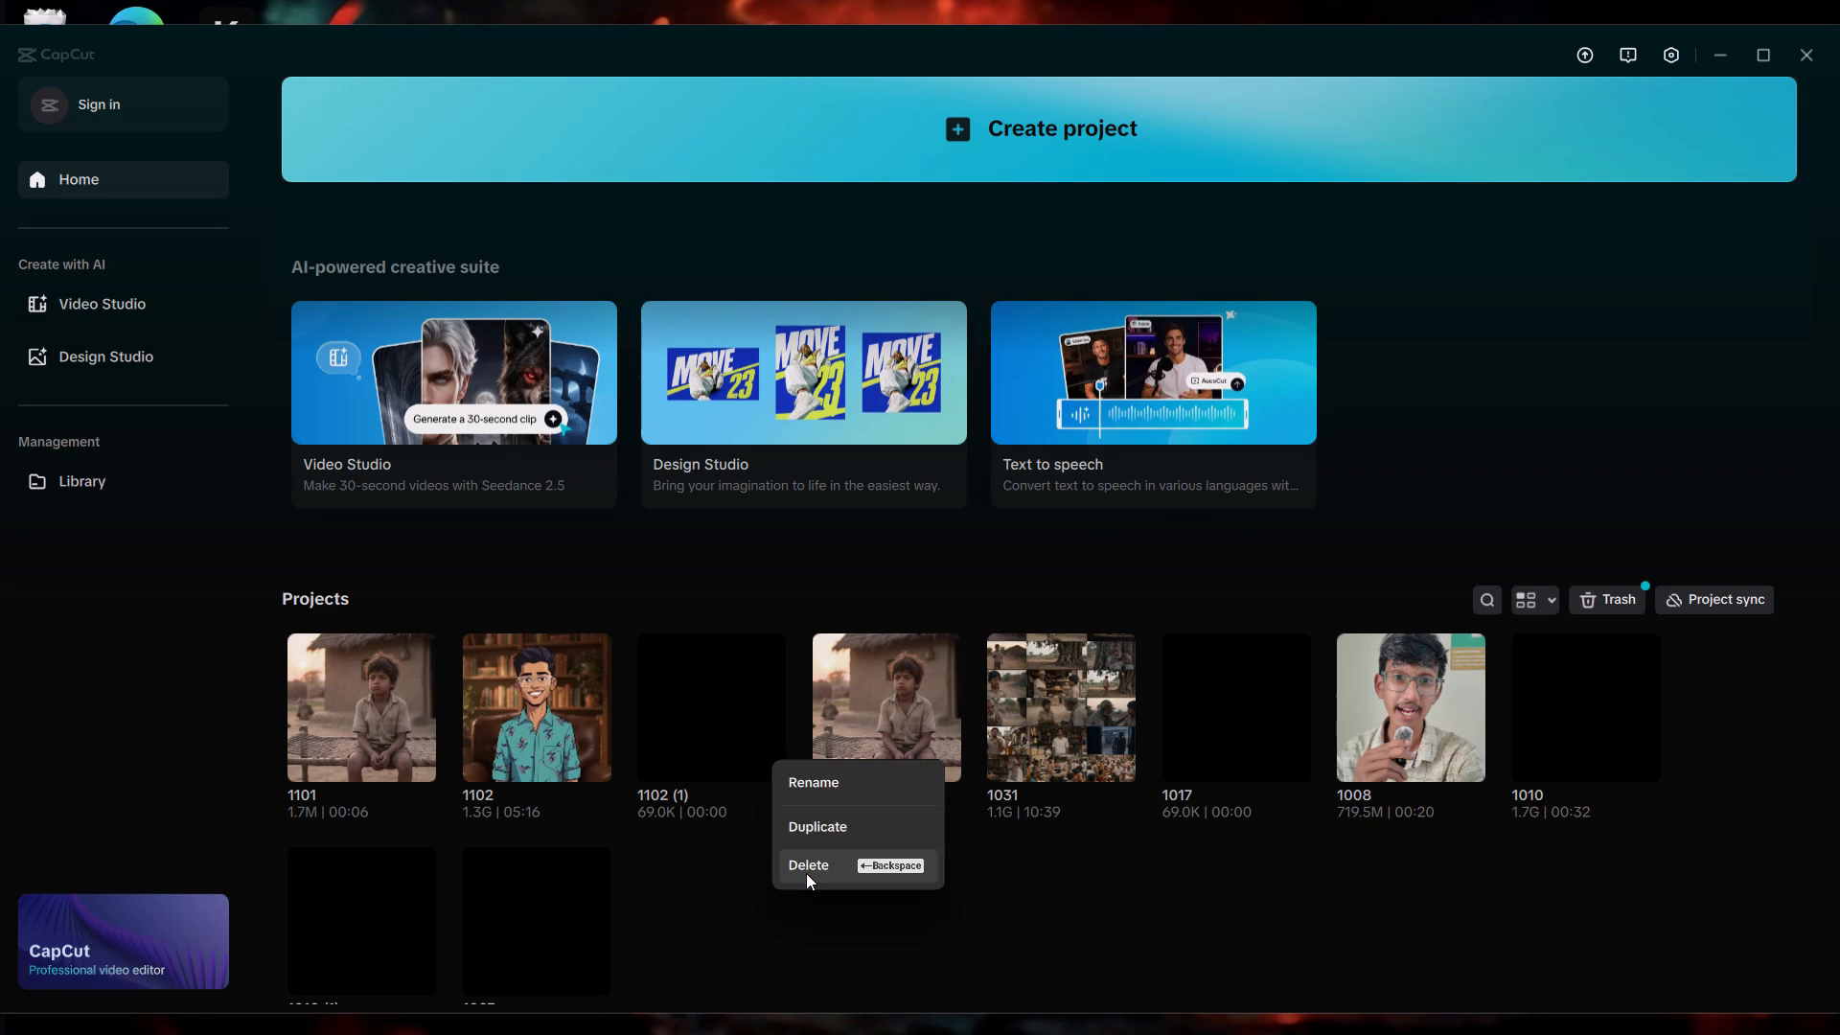
click(806, 873)
click(871, 616)
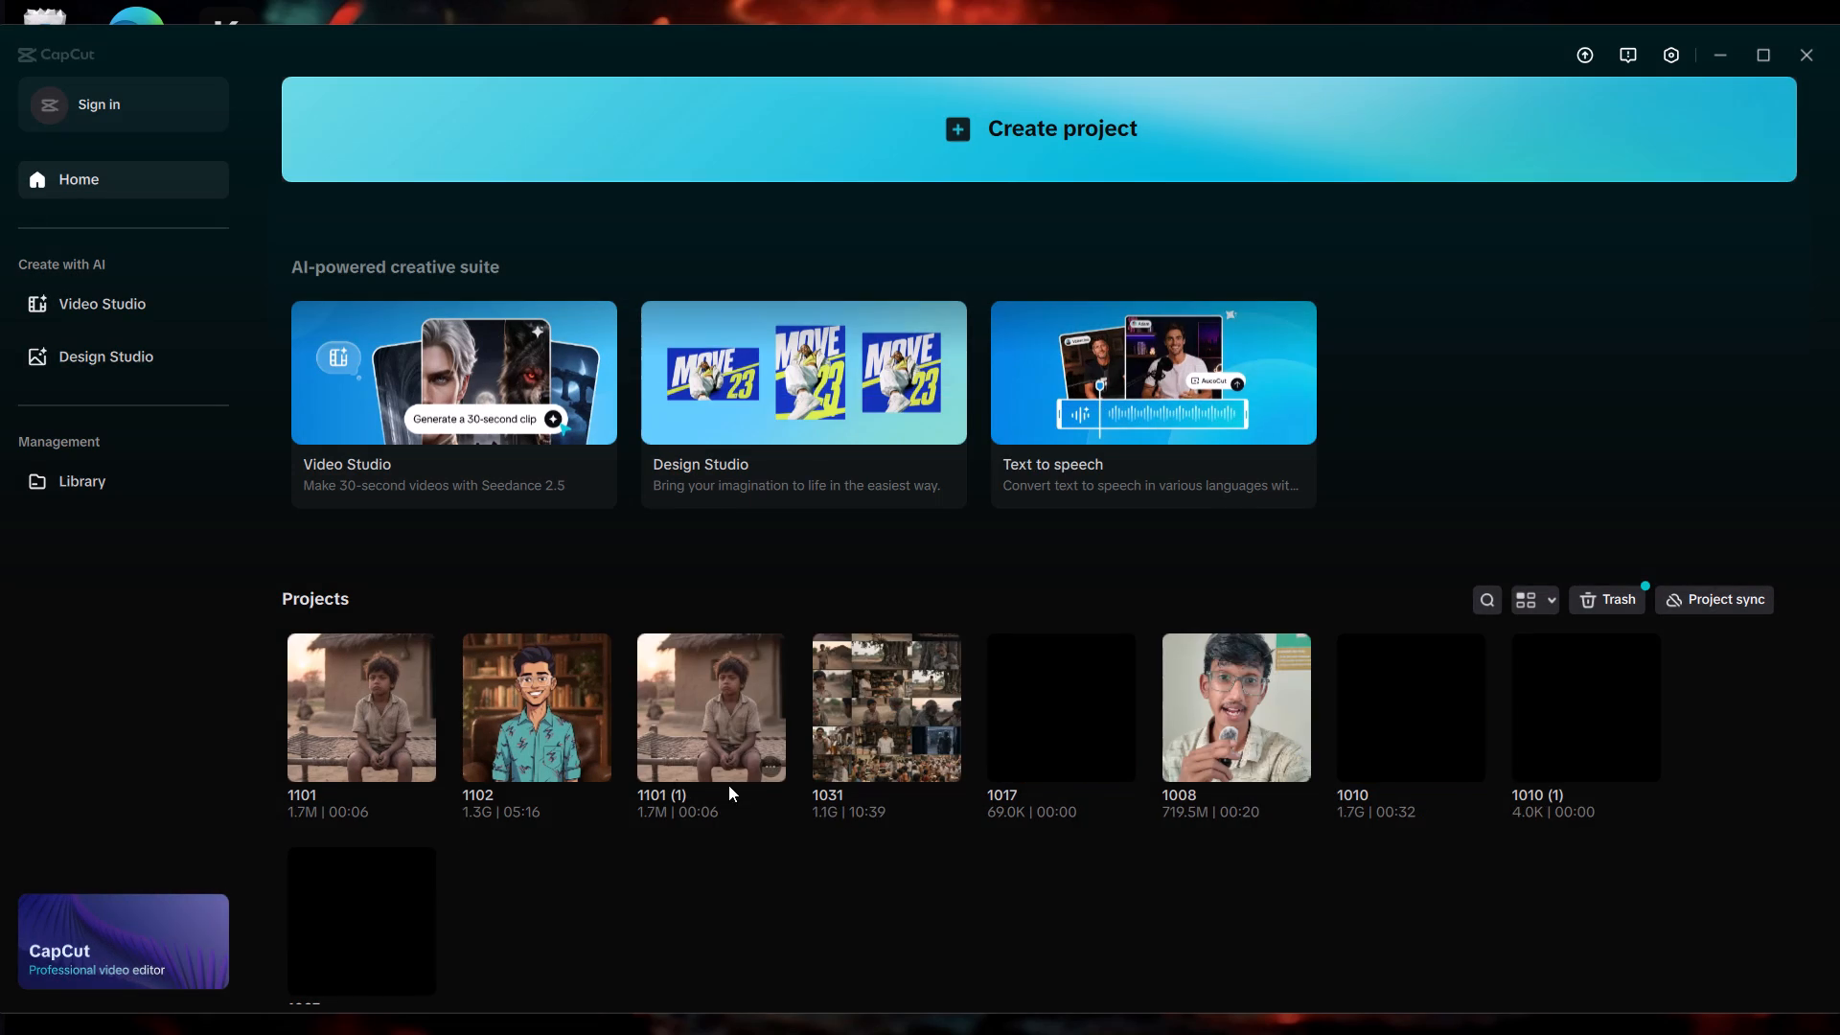
click(591, 764)
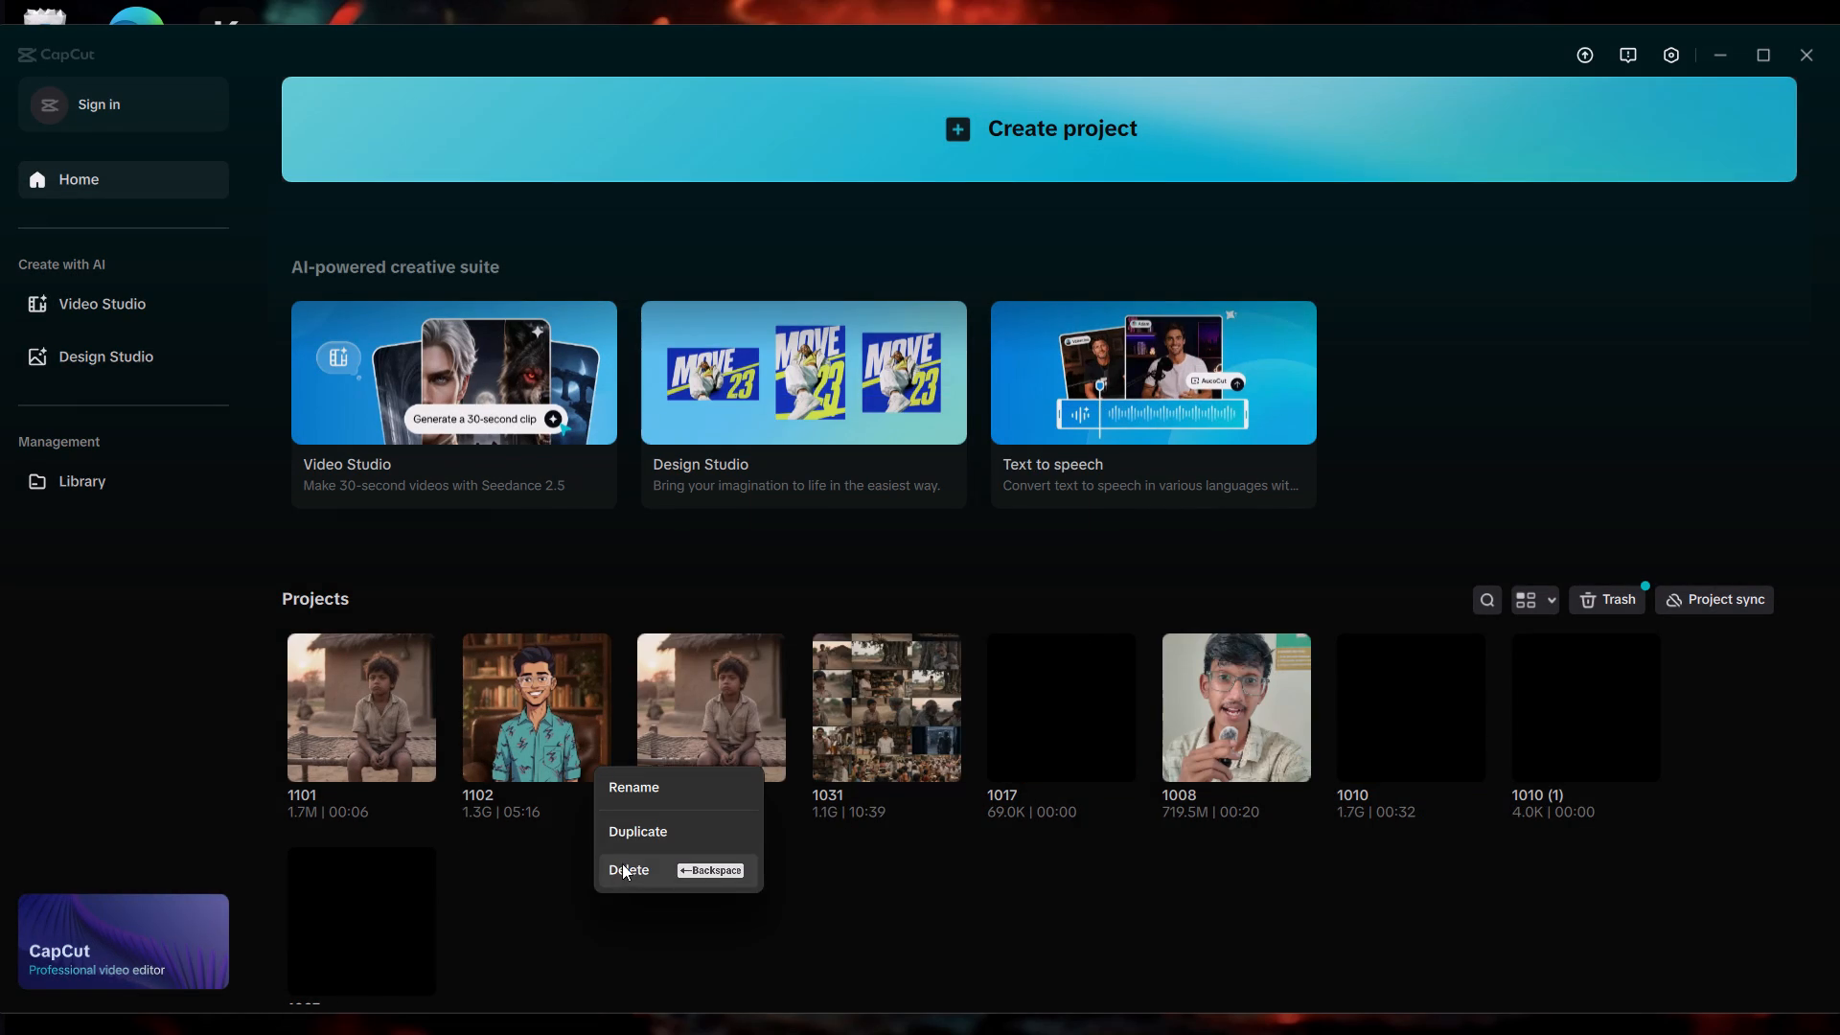
click(622, 863)
click(793, 618)
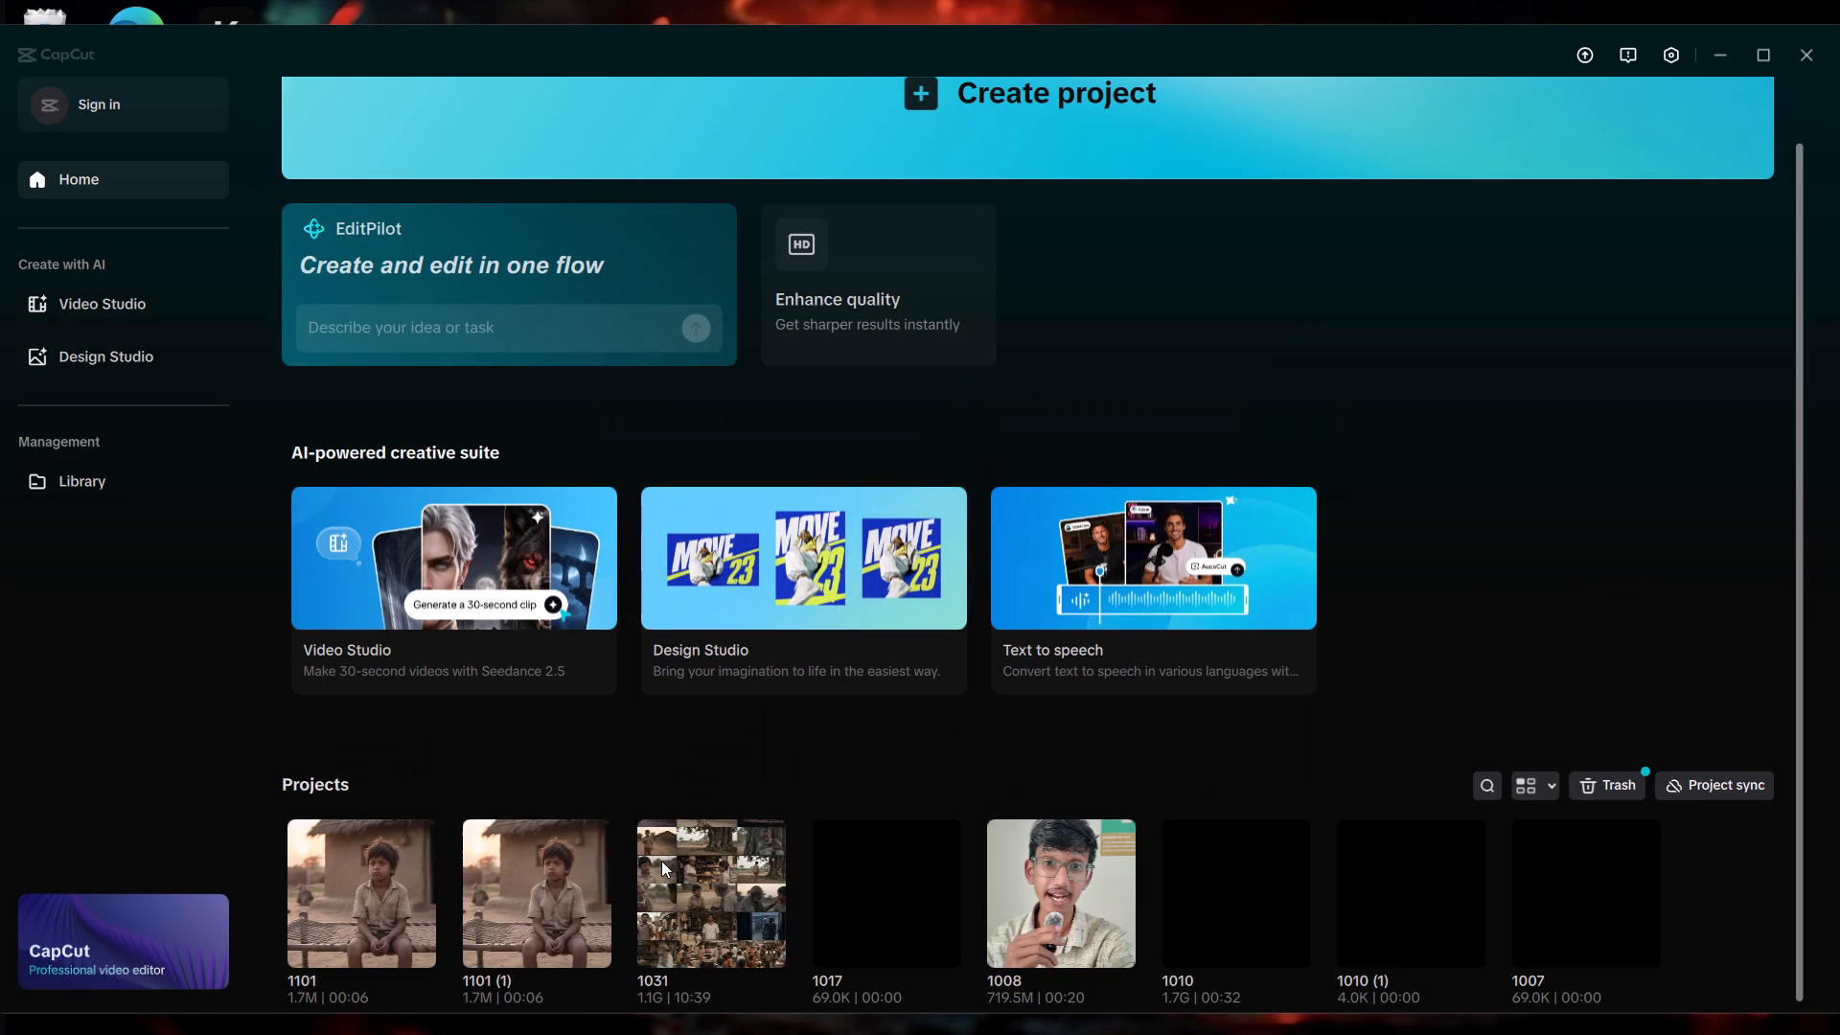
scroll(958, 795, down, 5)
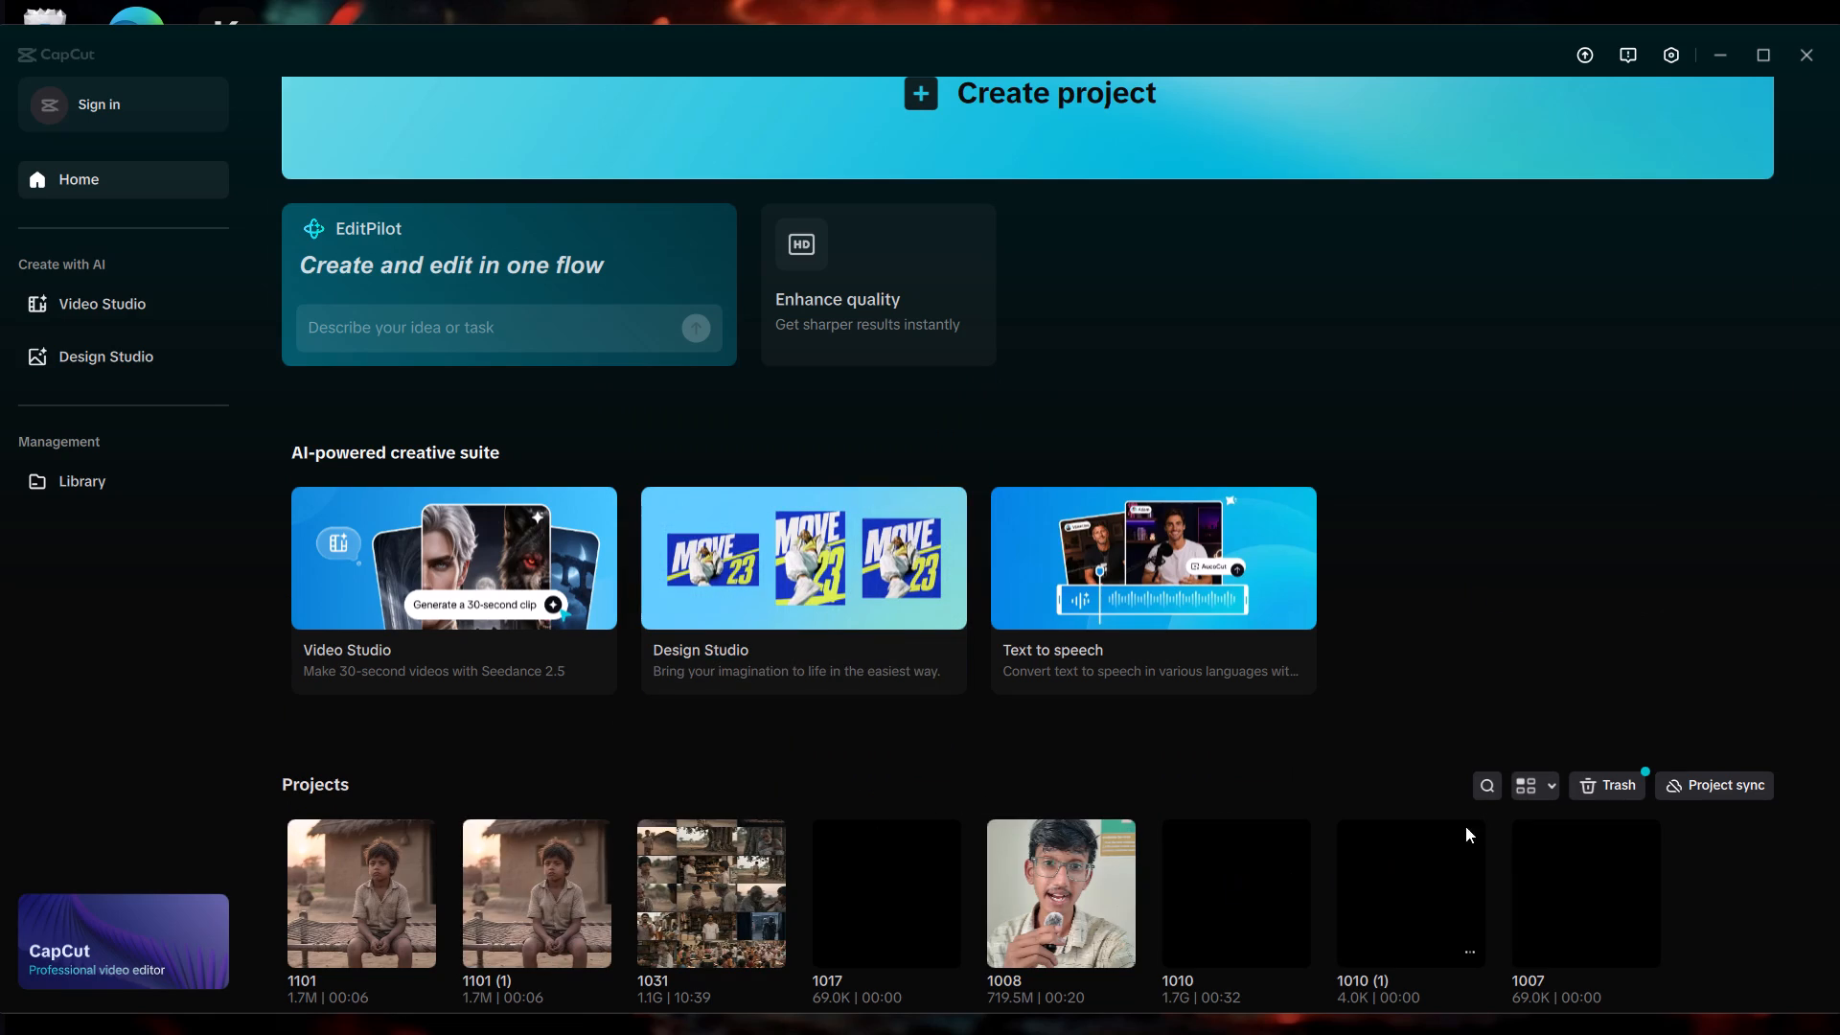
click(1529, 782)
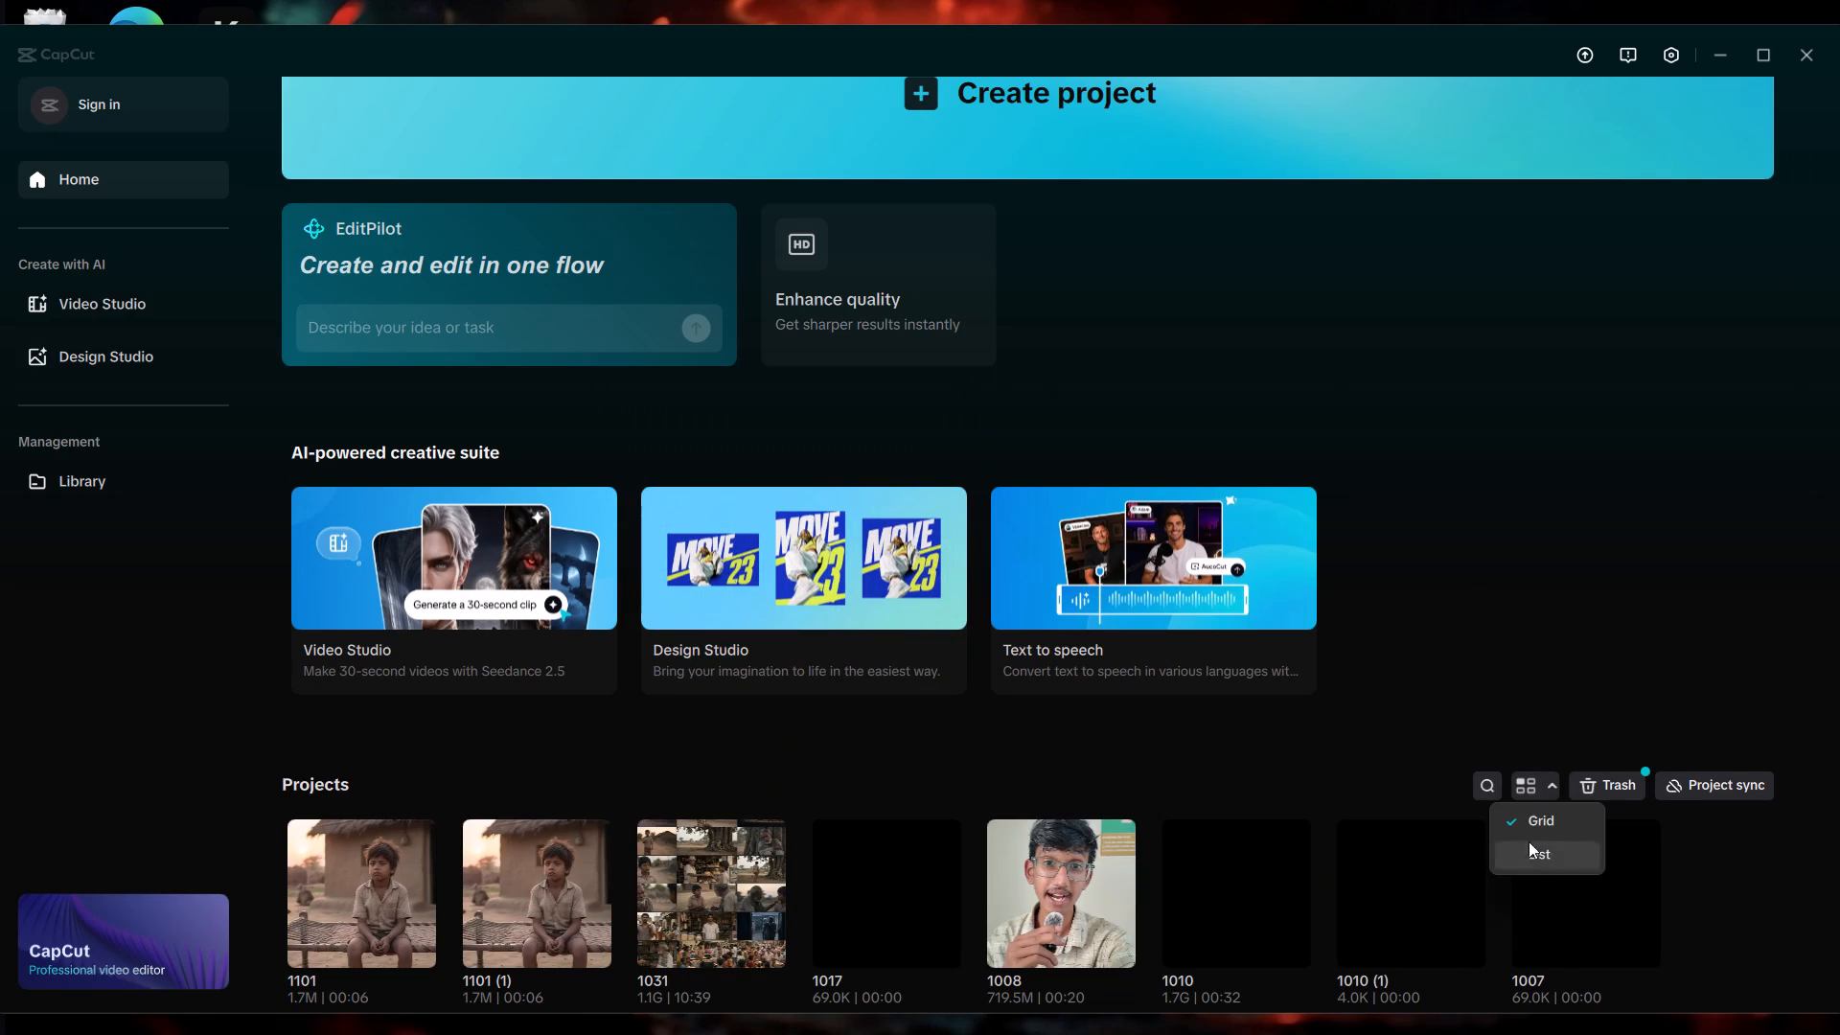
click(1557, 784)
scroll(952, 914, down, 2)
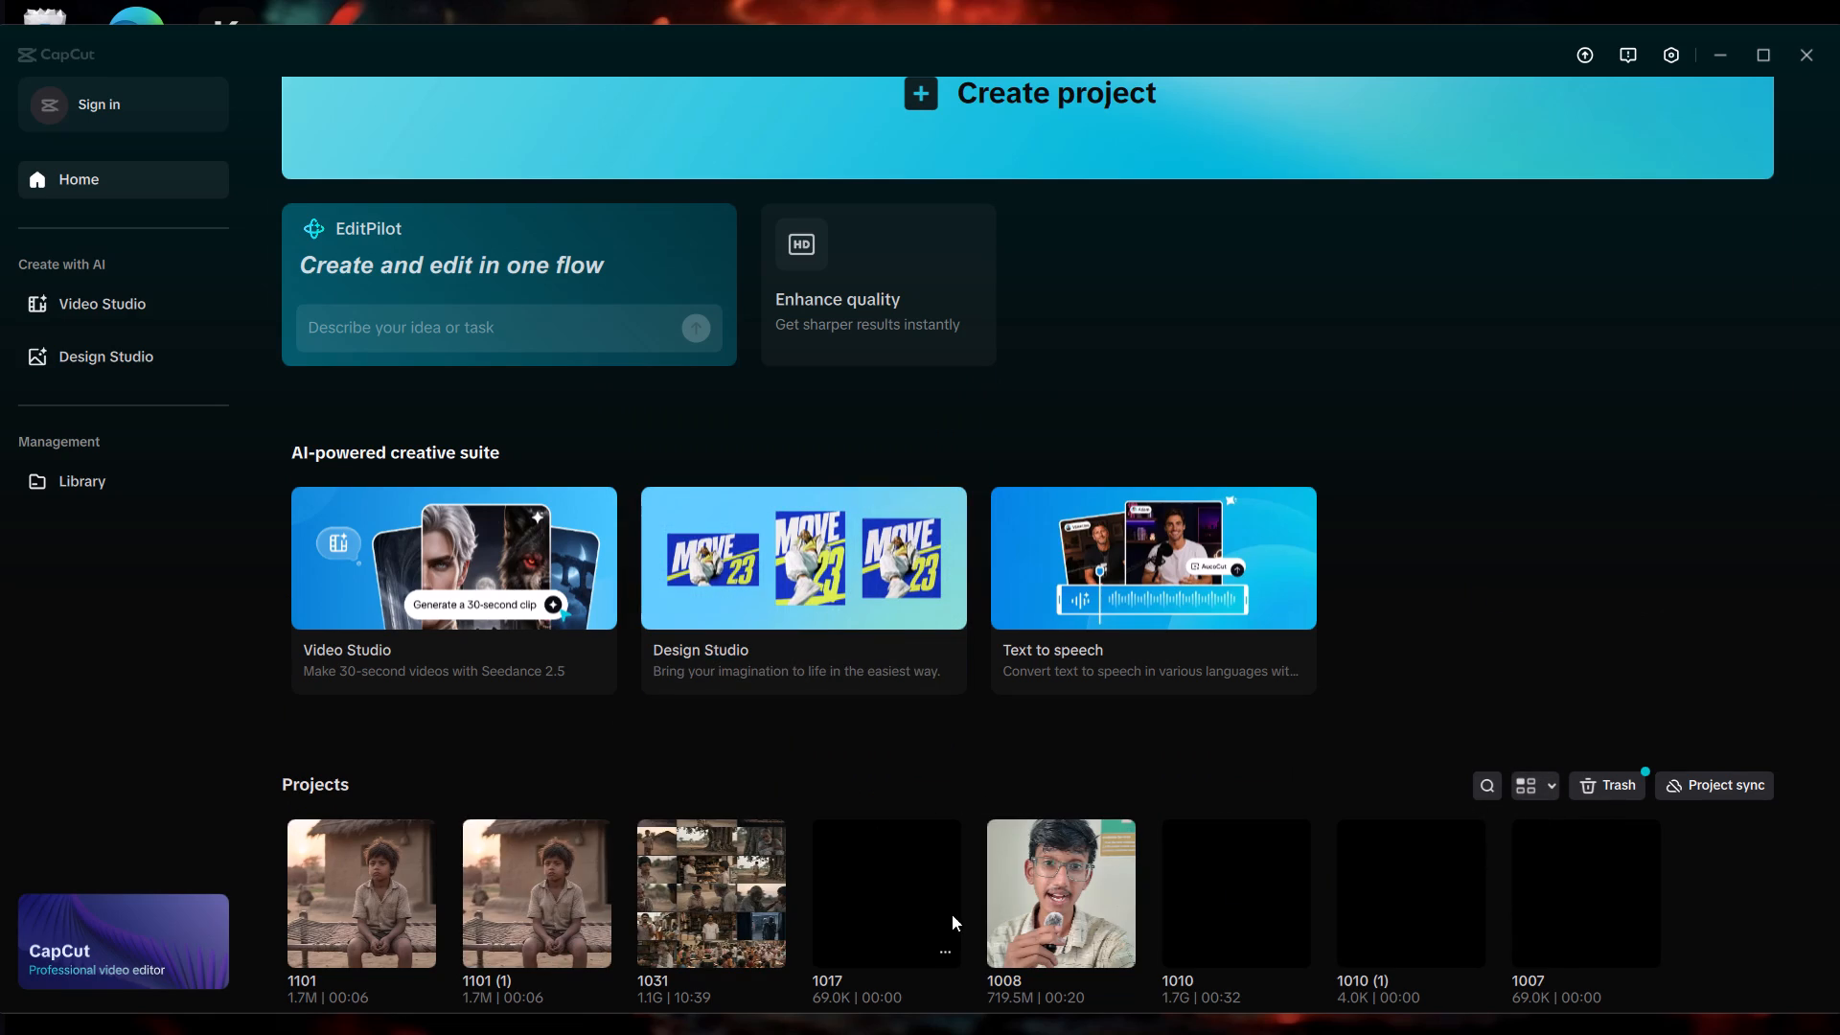
Move the projects 1017, 1008 and 1031 to the trash.
scroll(952, 914, down, 3)
right_click(834, 881)
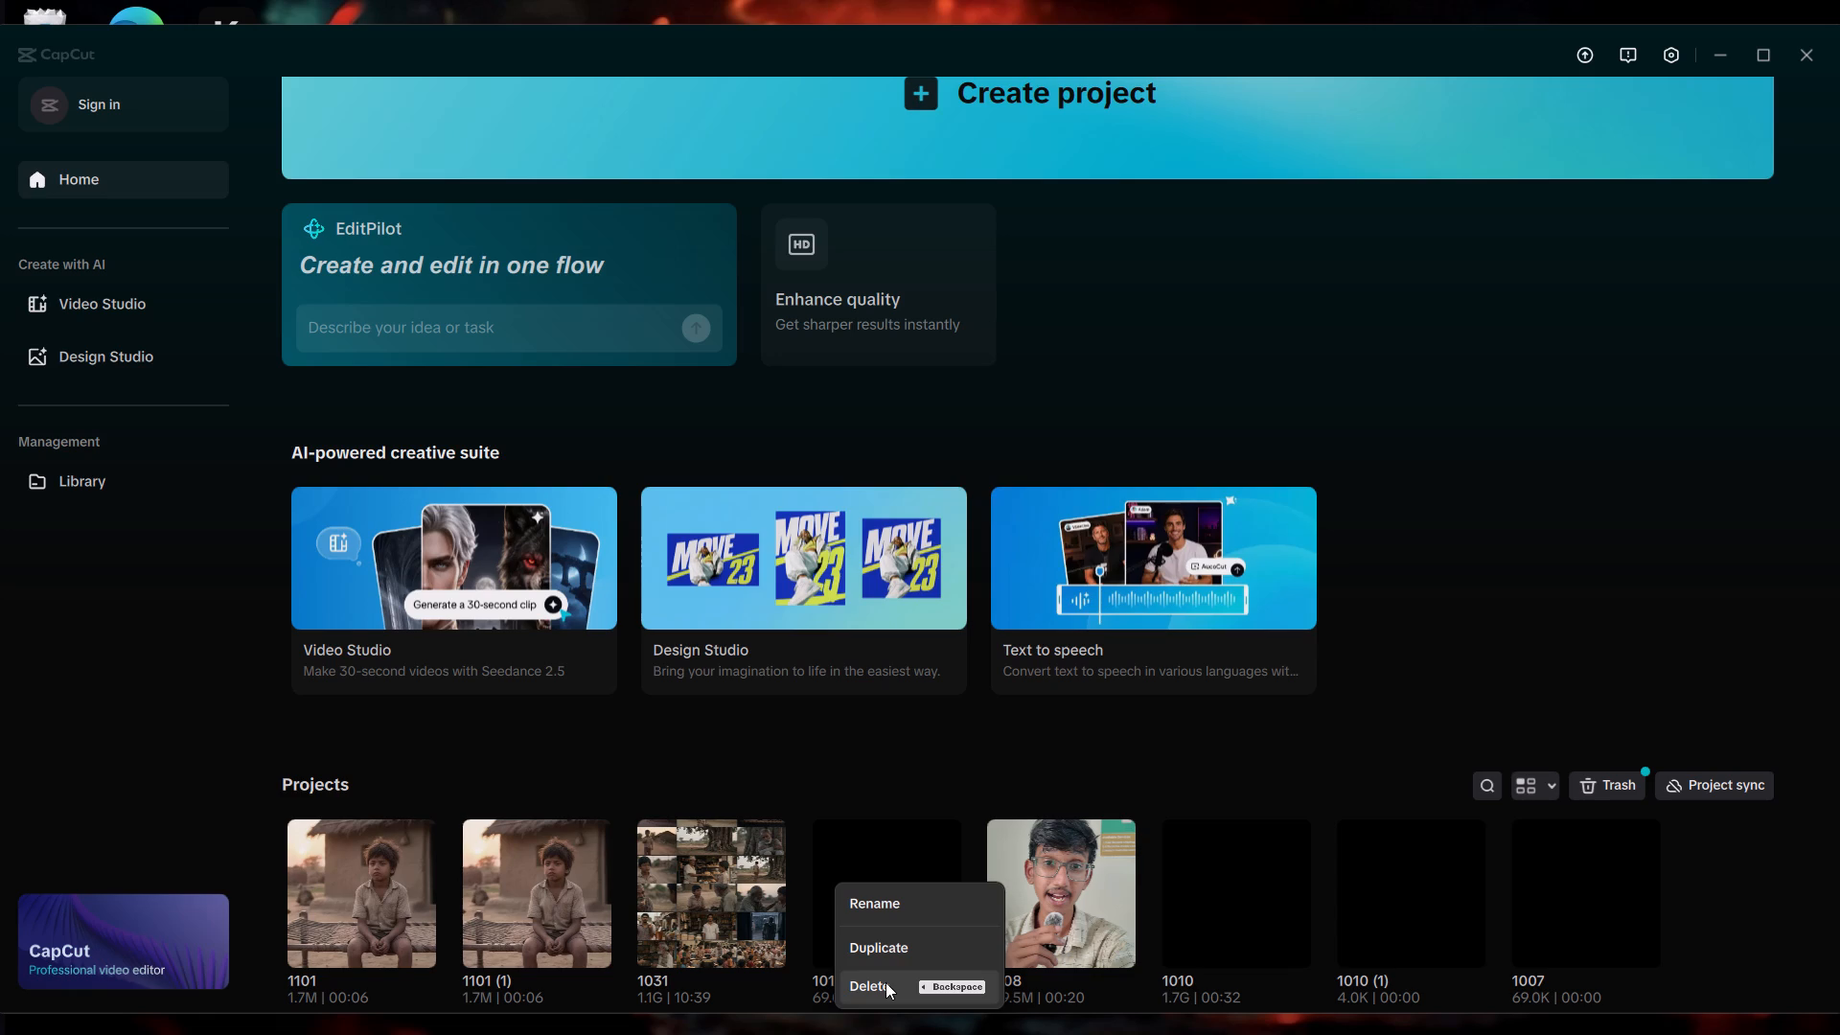
click(885, 982)
click(872, 605)
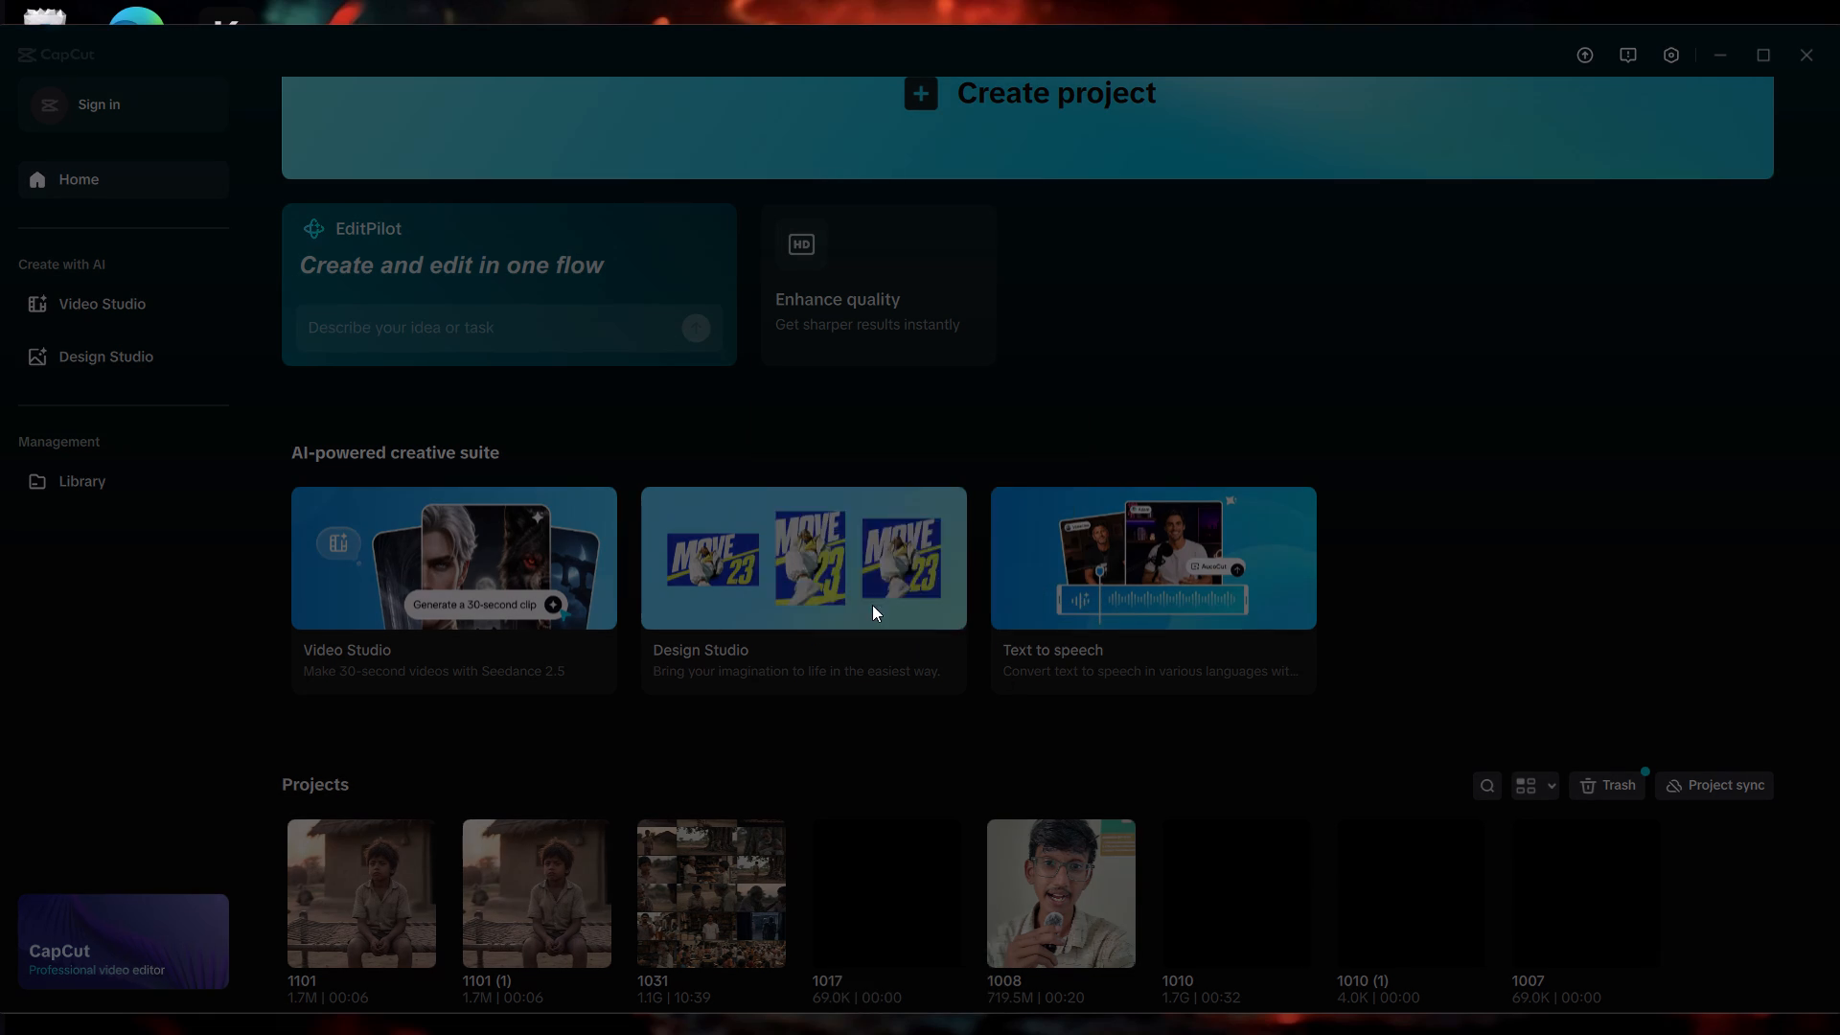
right_click(904, 875)
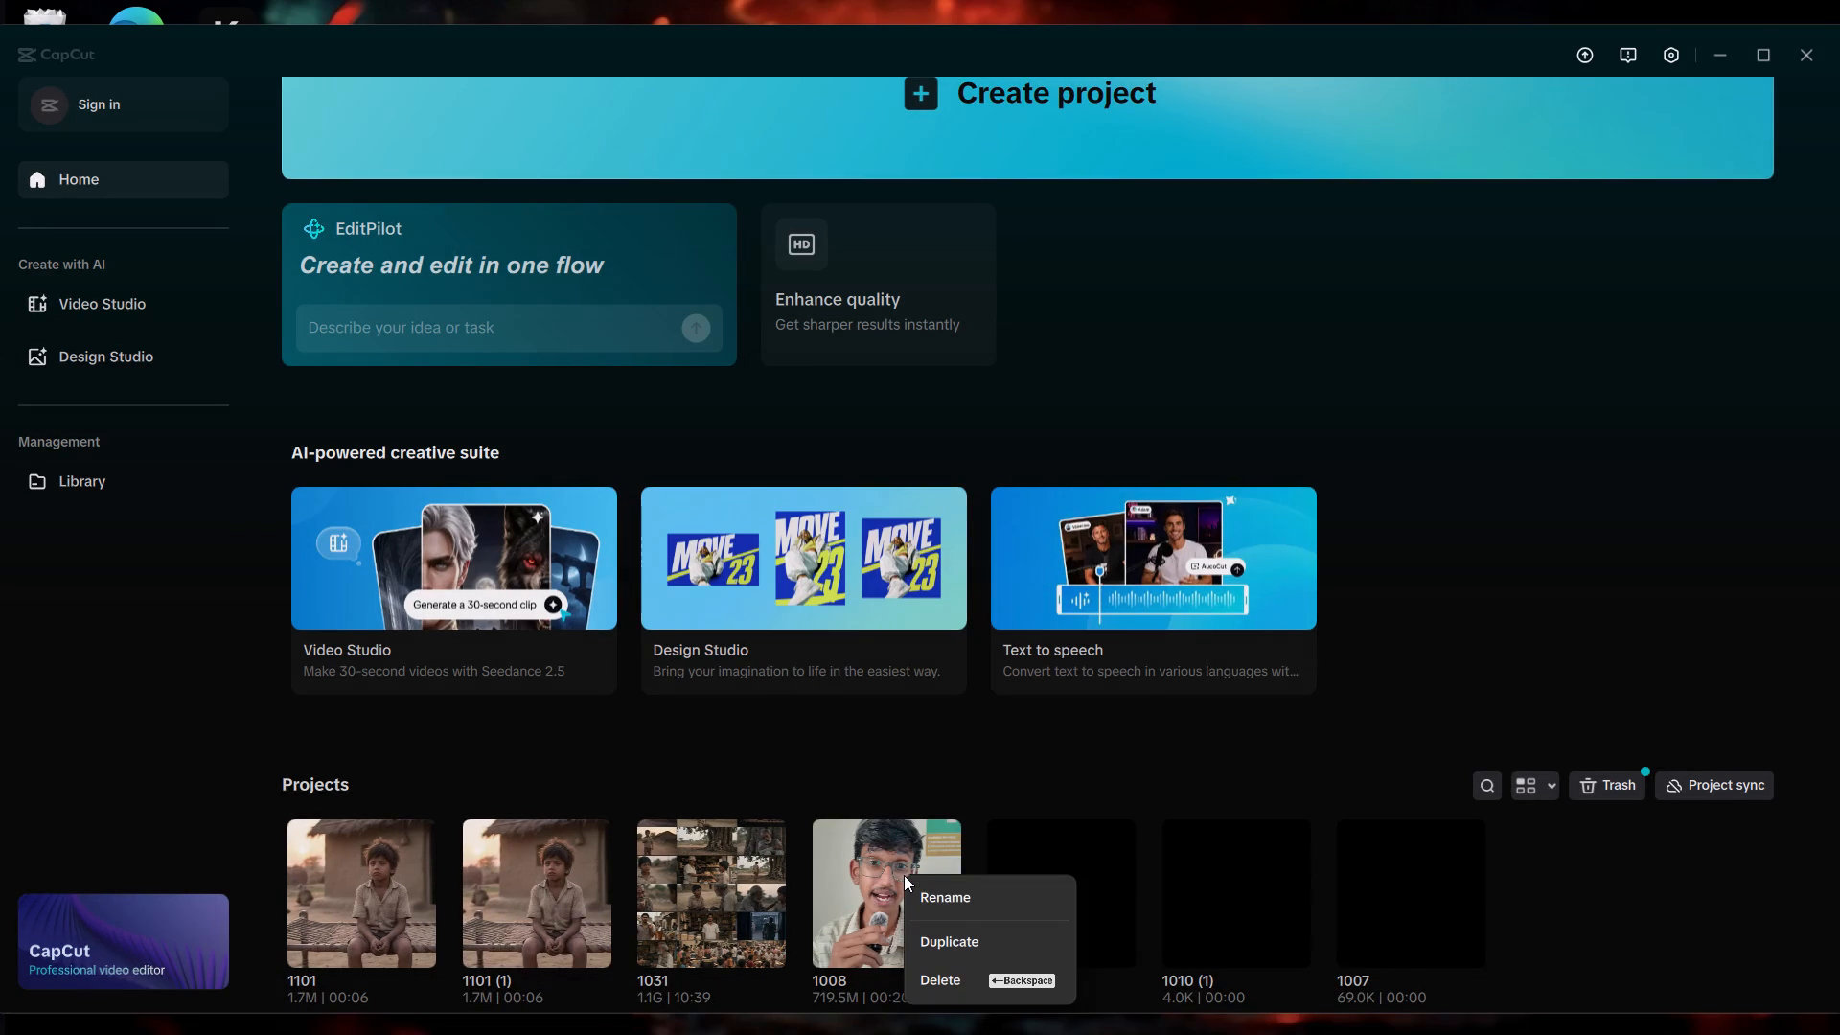
key(Delete)
key(BackSpace)
click(873, 607)
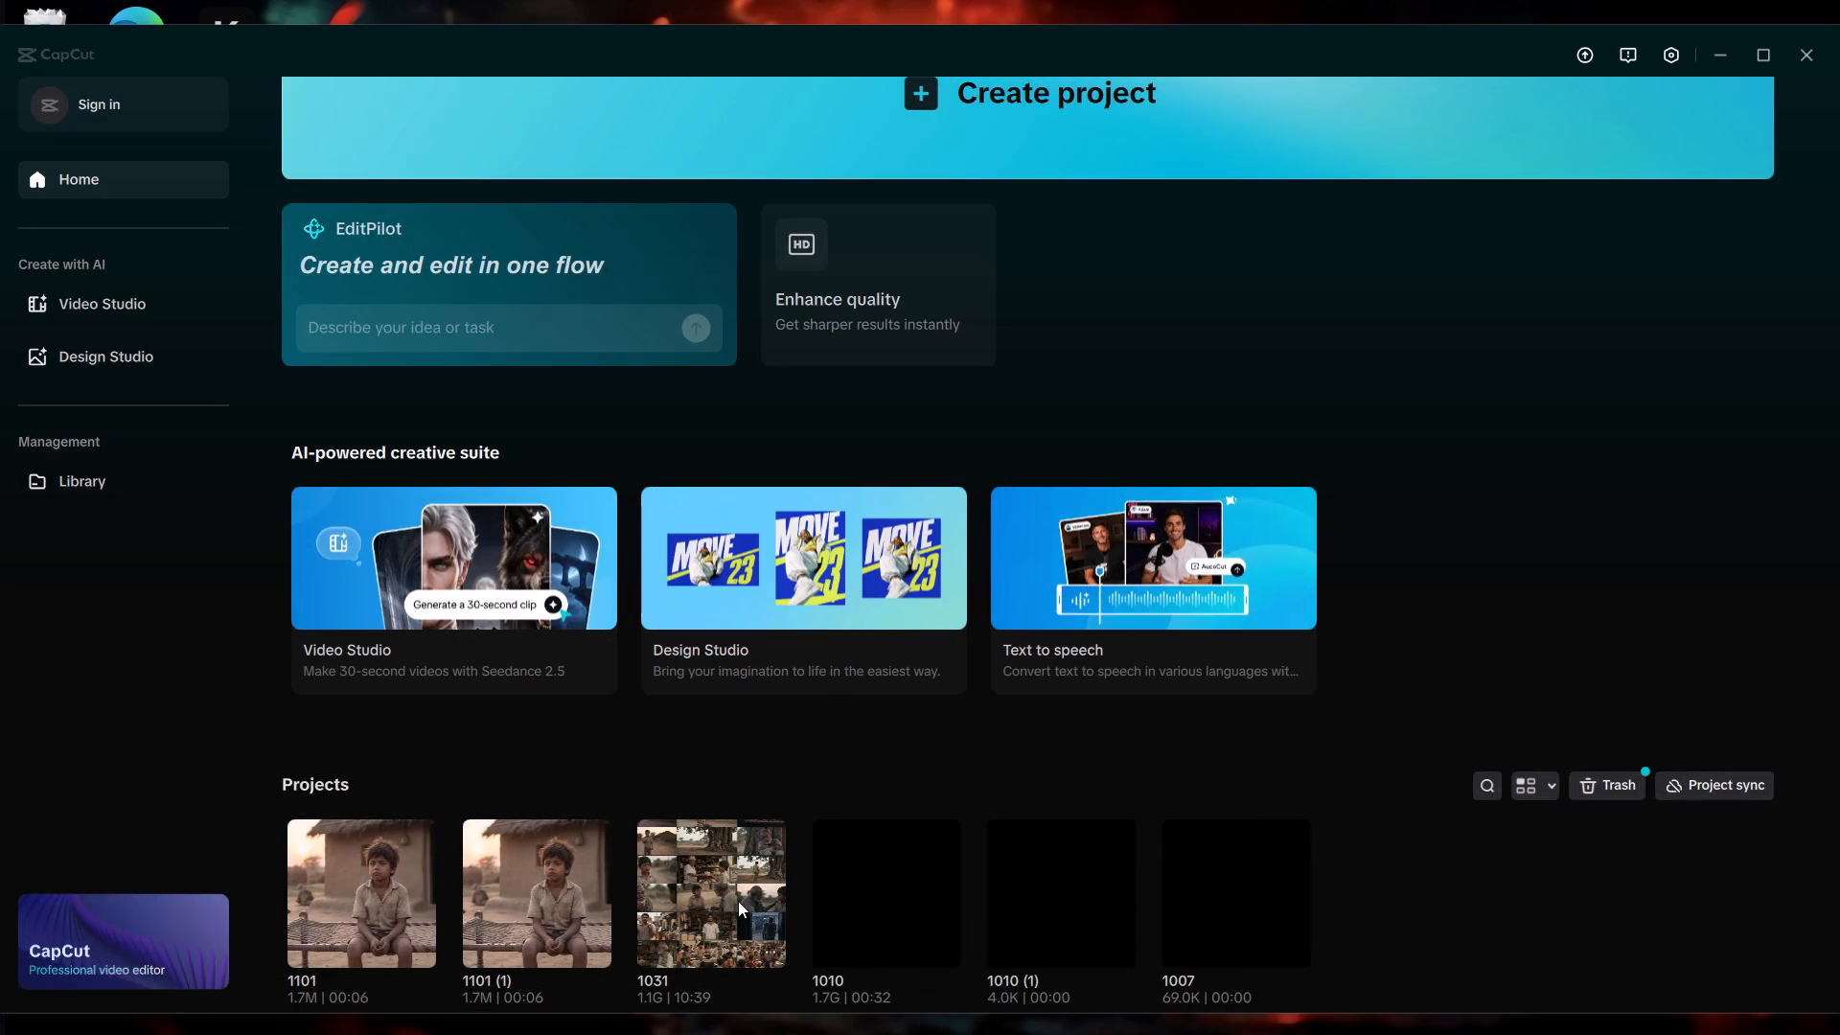
right_click(738, 901)
key(BackSpace)
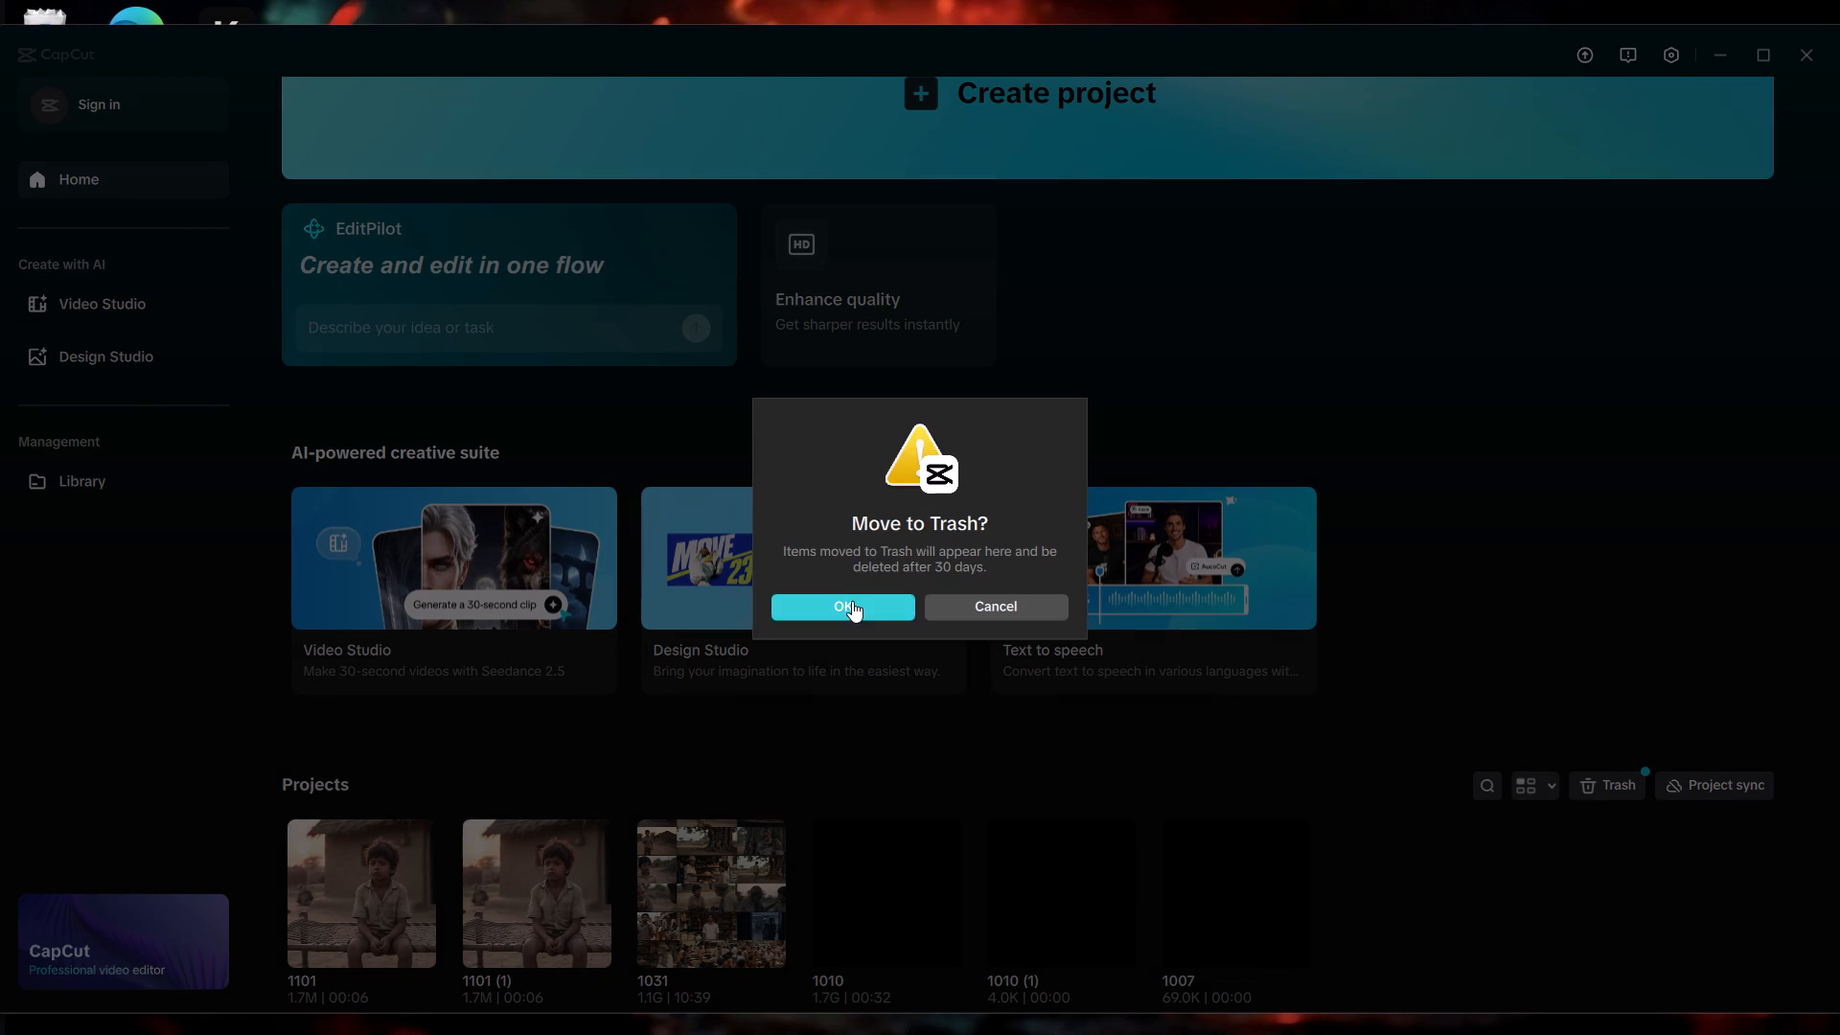
click(852, 601)
key(BackSpace)
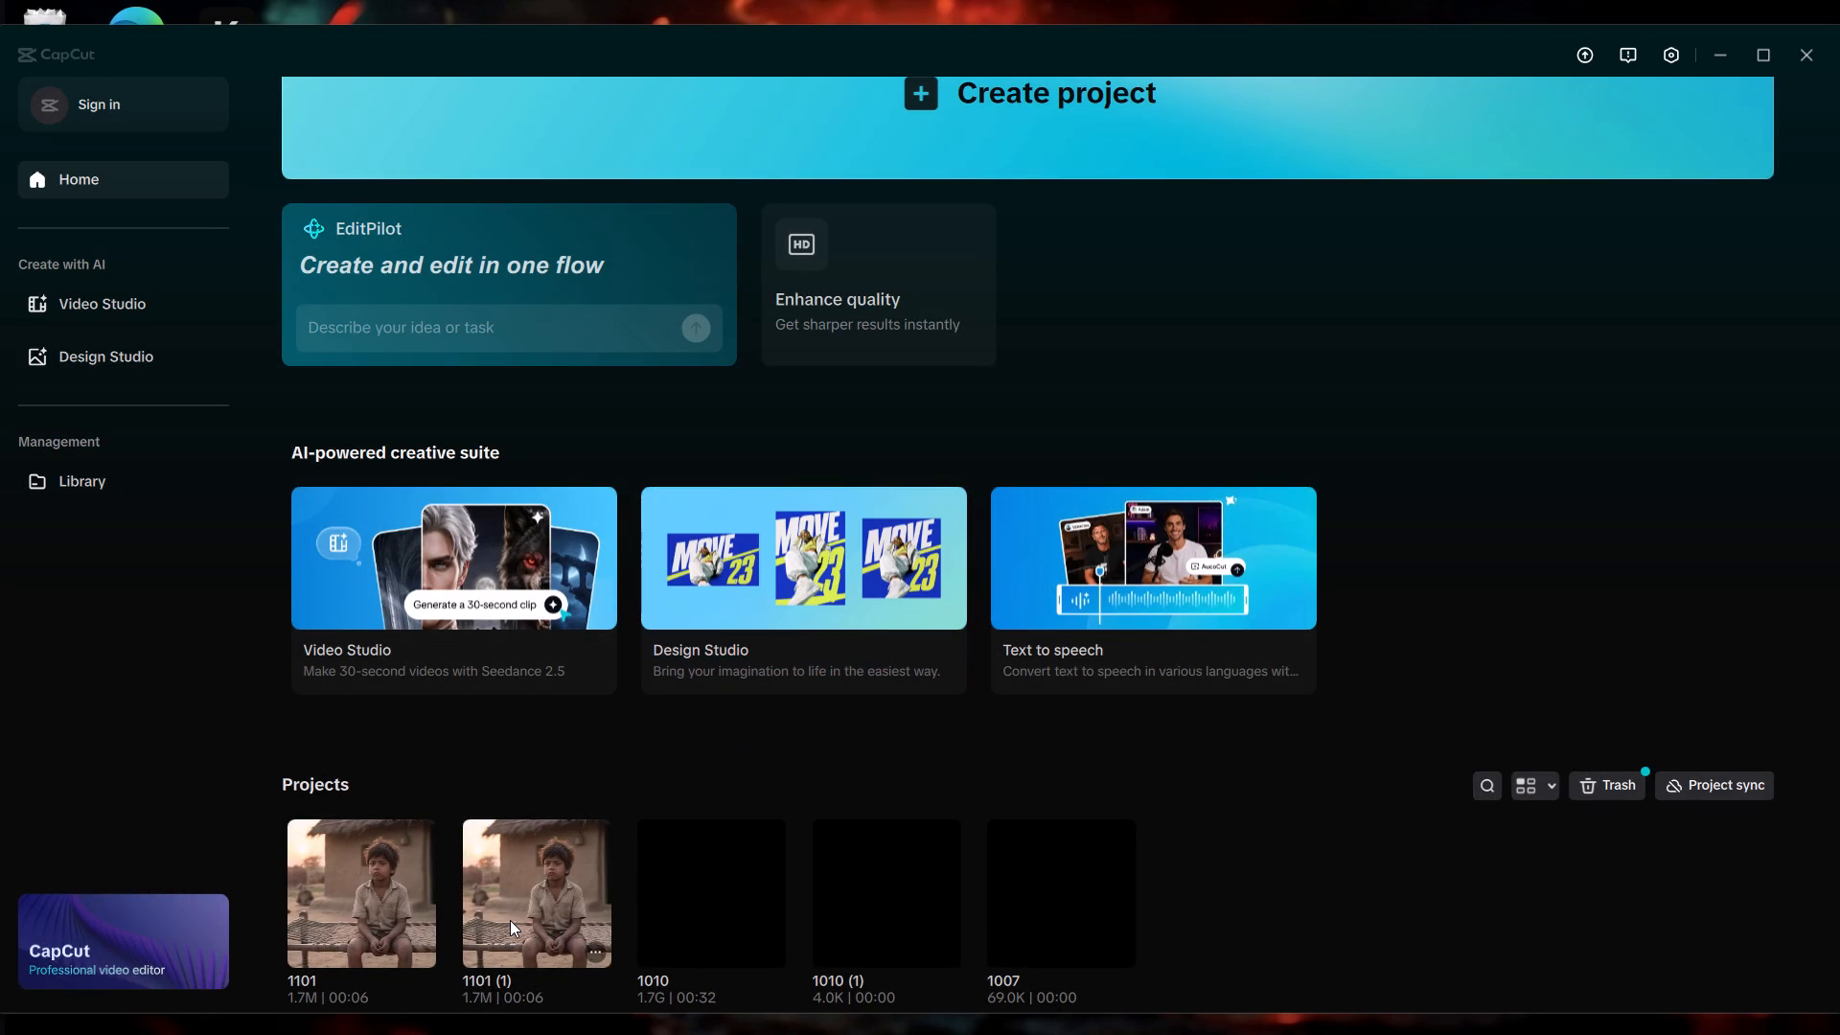
Move both village-boy projects, 1101 (1) and 1101, to the trash.
right_click(510, 920)
key(BackSpace)
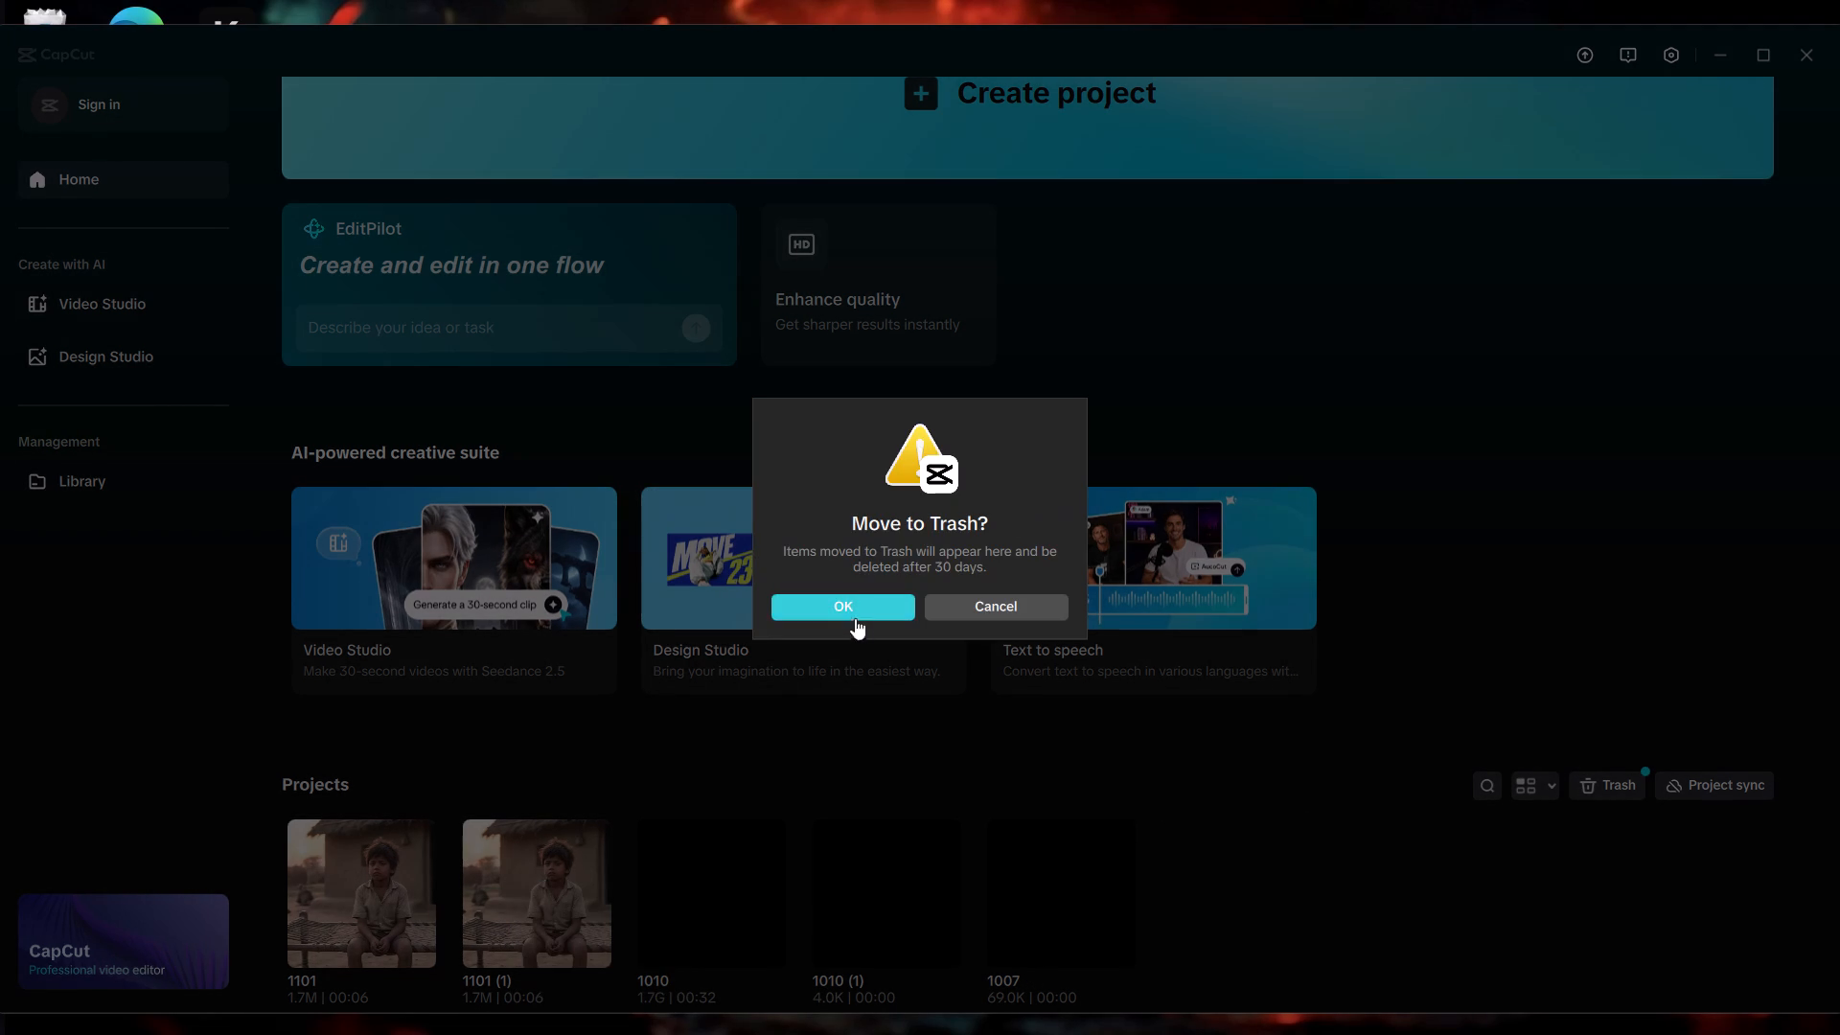
click(858, 603)
right_click(351, 897)
key(BackSpace)
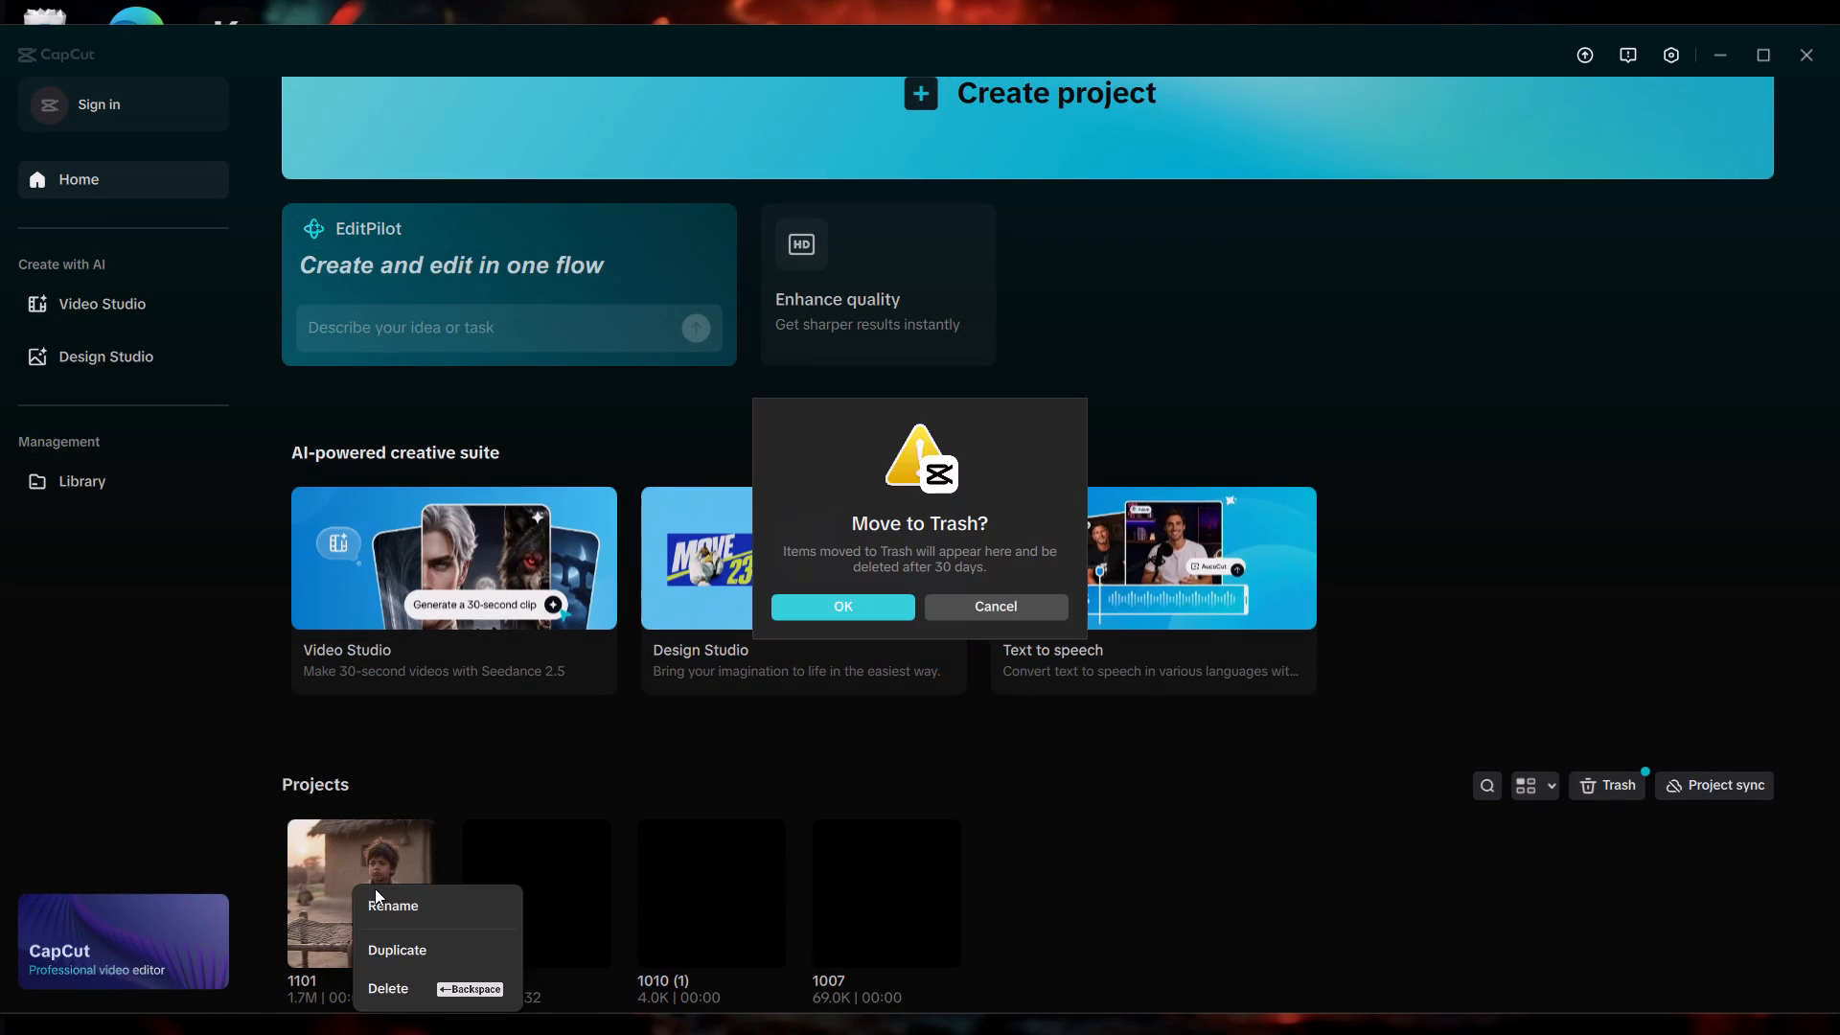
click(901, 604)
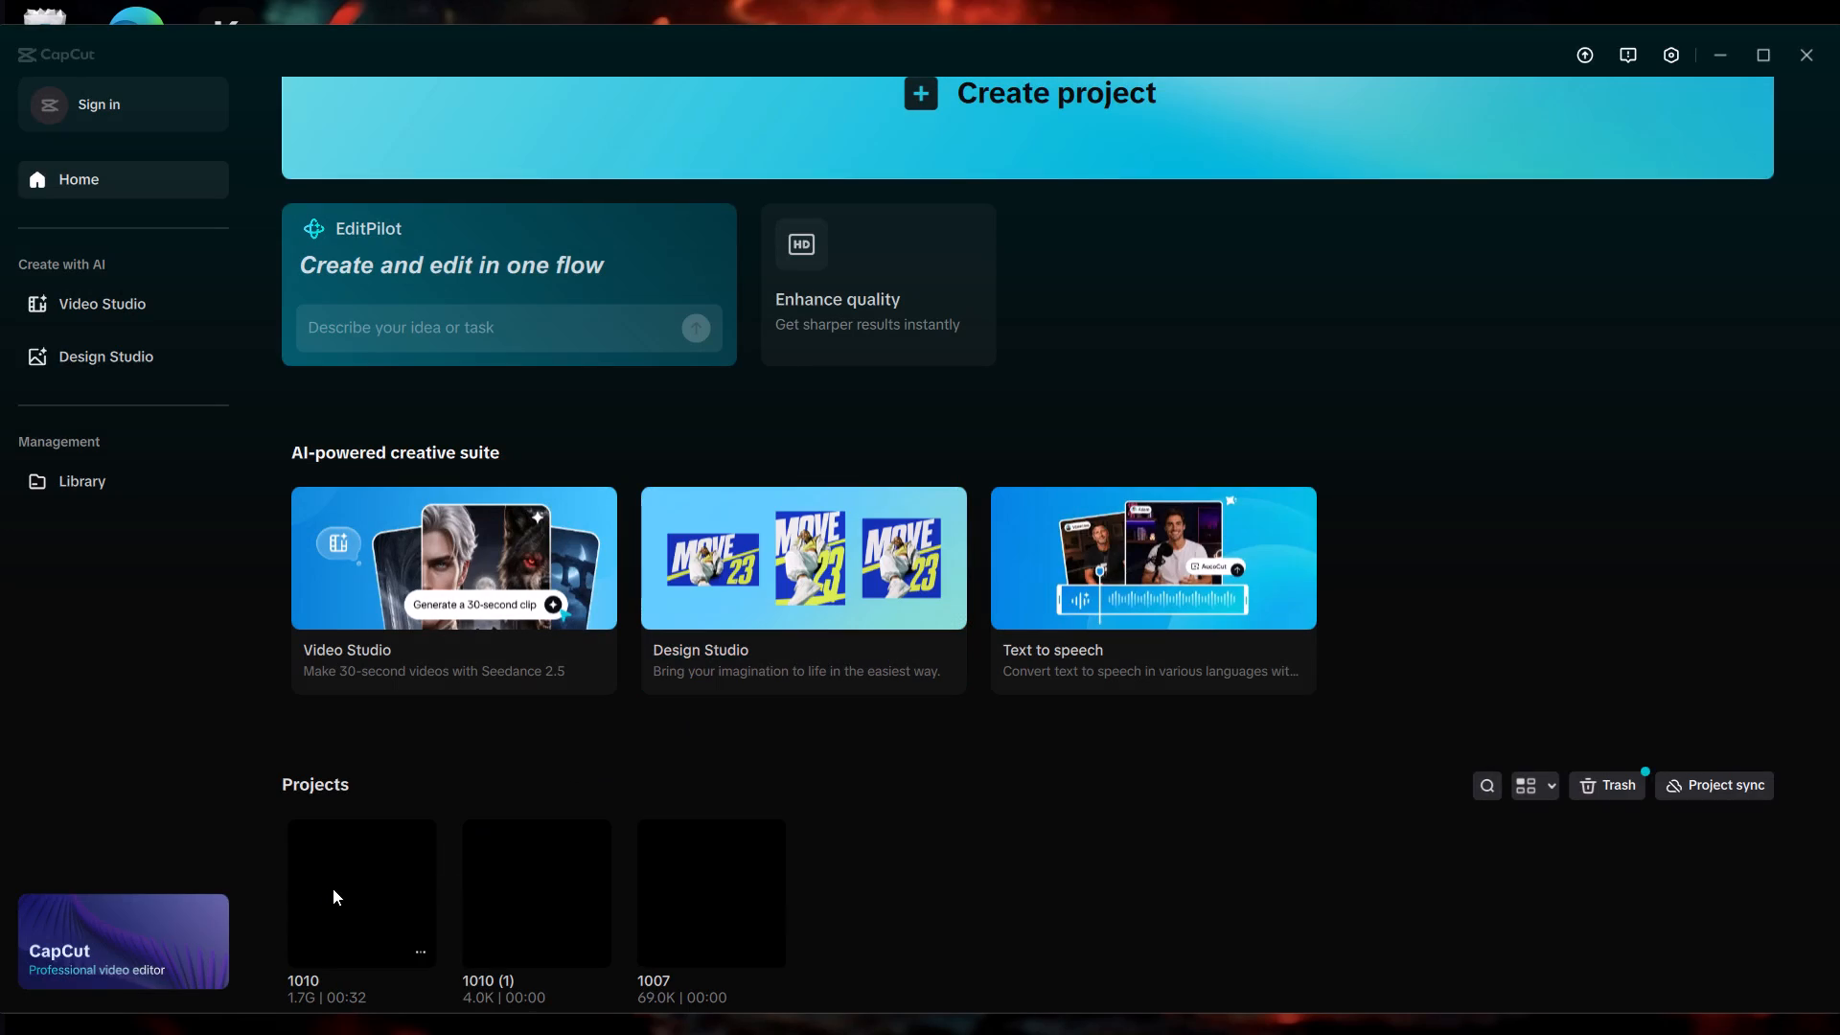
Move the remaining projects 1010, 1010 (1) and 1007 to the trash, emptying the project list.
right_click(333, 888)
key(BackSpace)
click(860, 601)
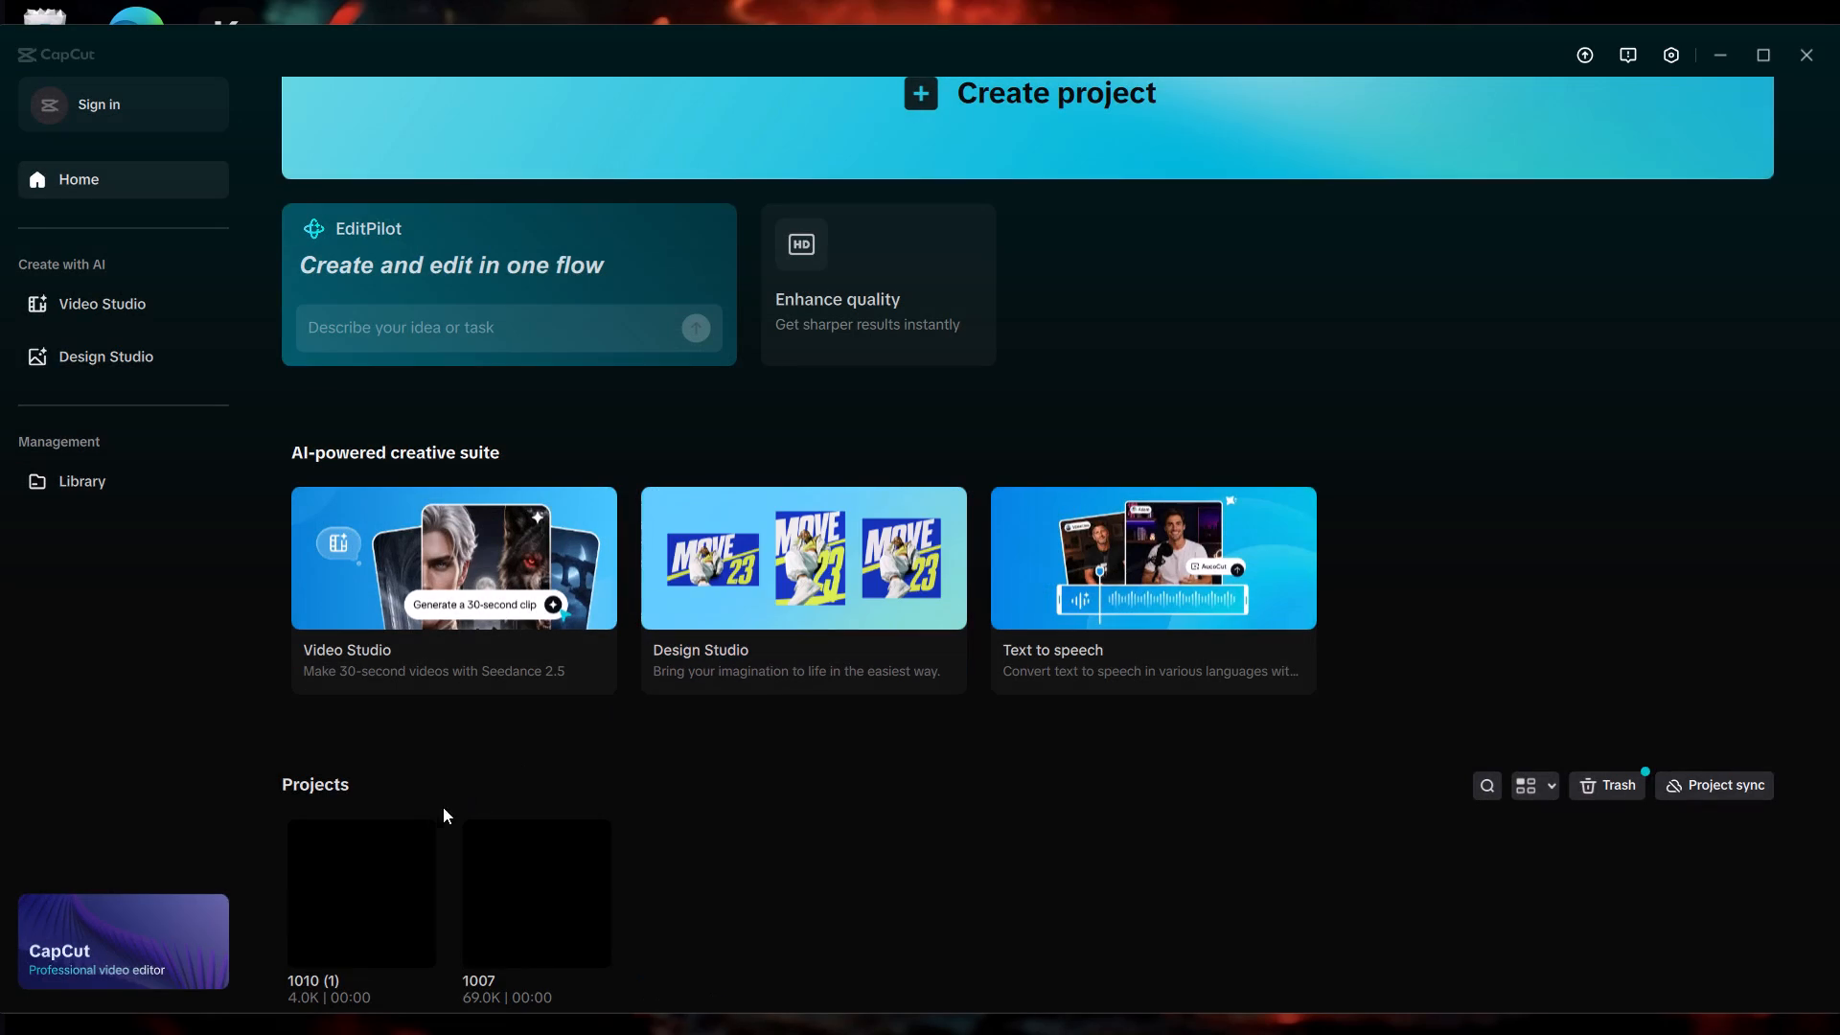
right_click(359, 908)
key(BackSpace)
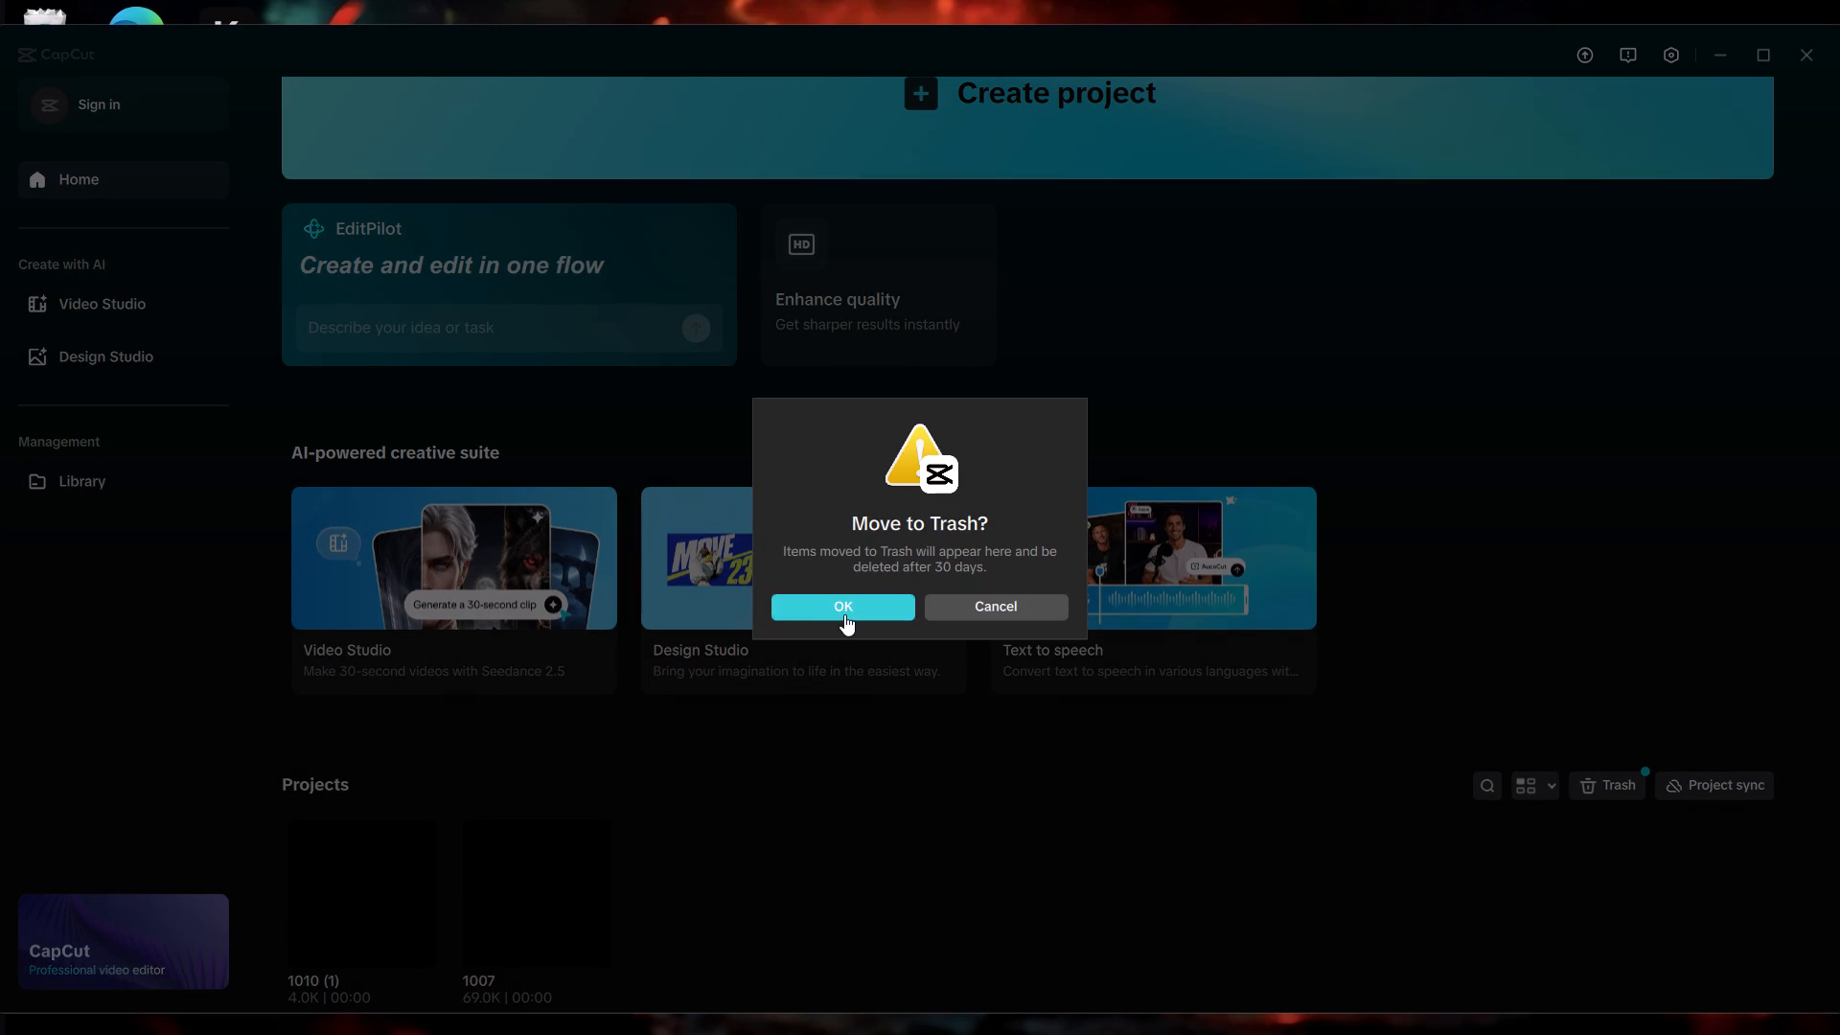
click(845, 611)
right_click(336, 932)
key(BackSpace)
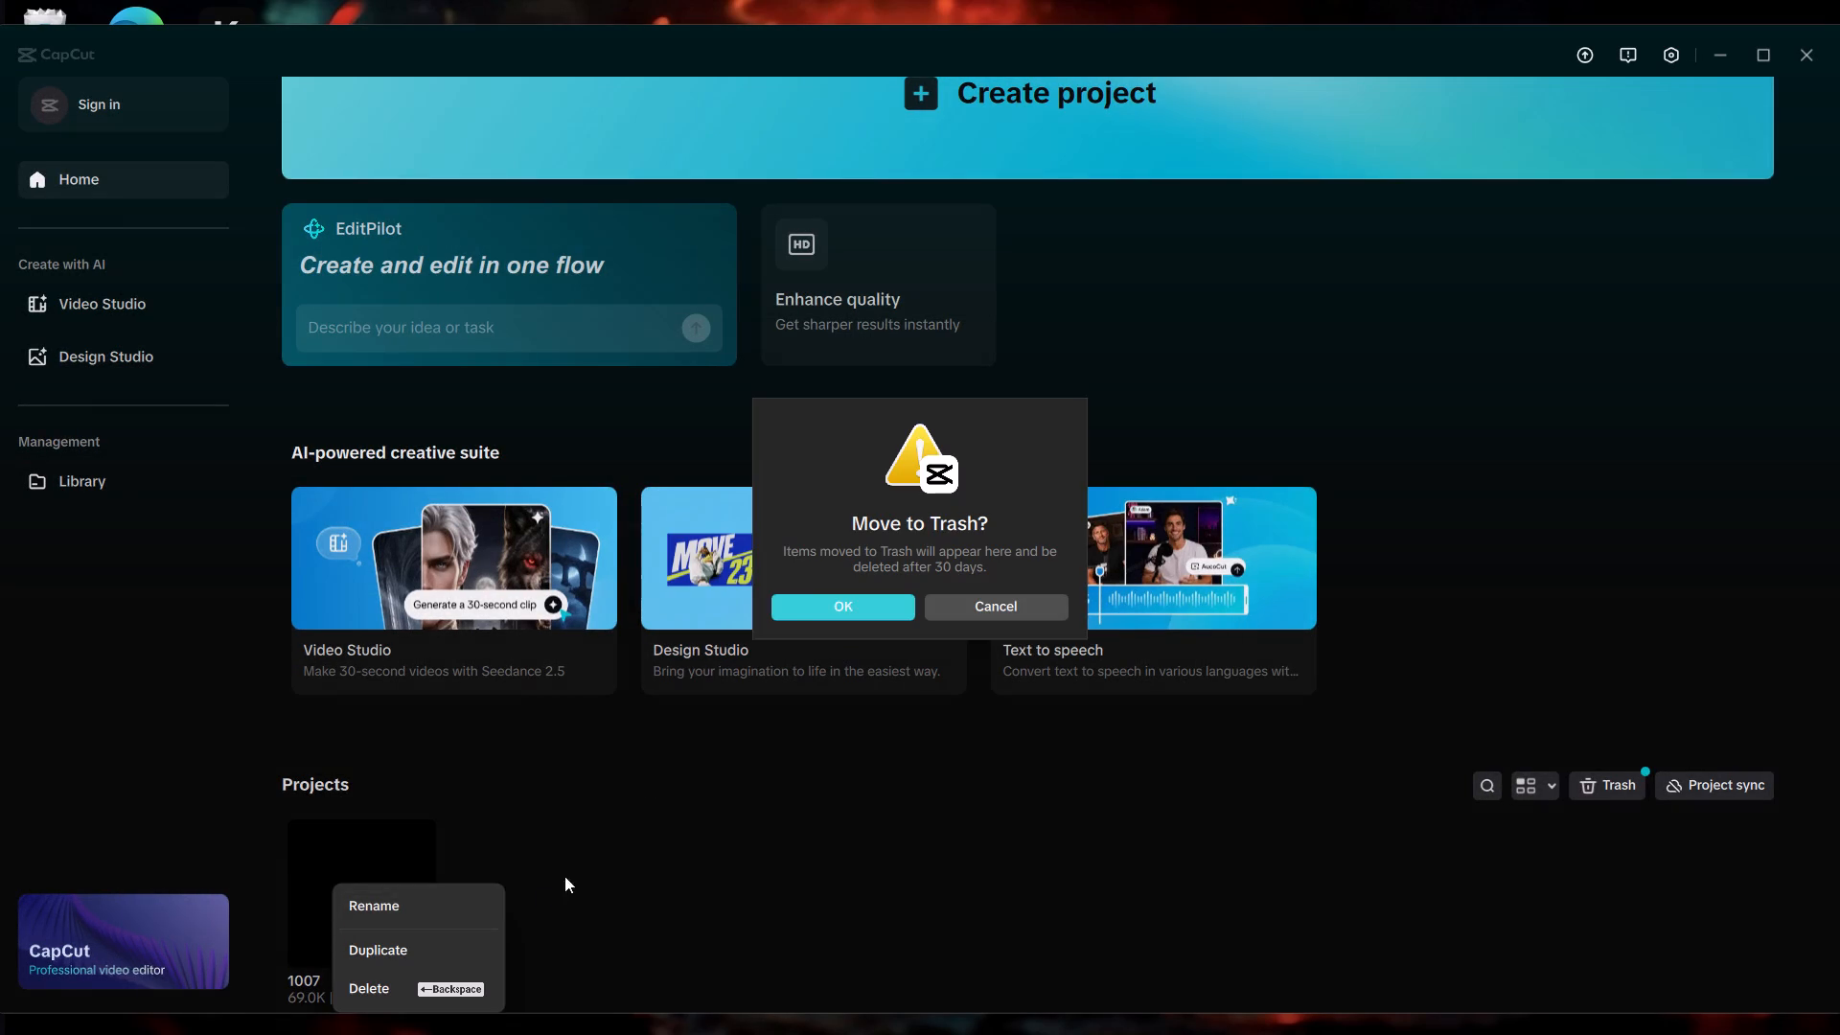
click(839, 608)
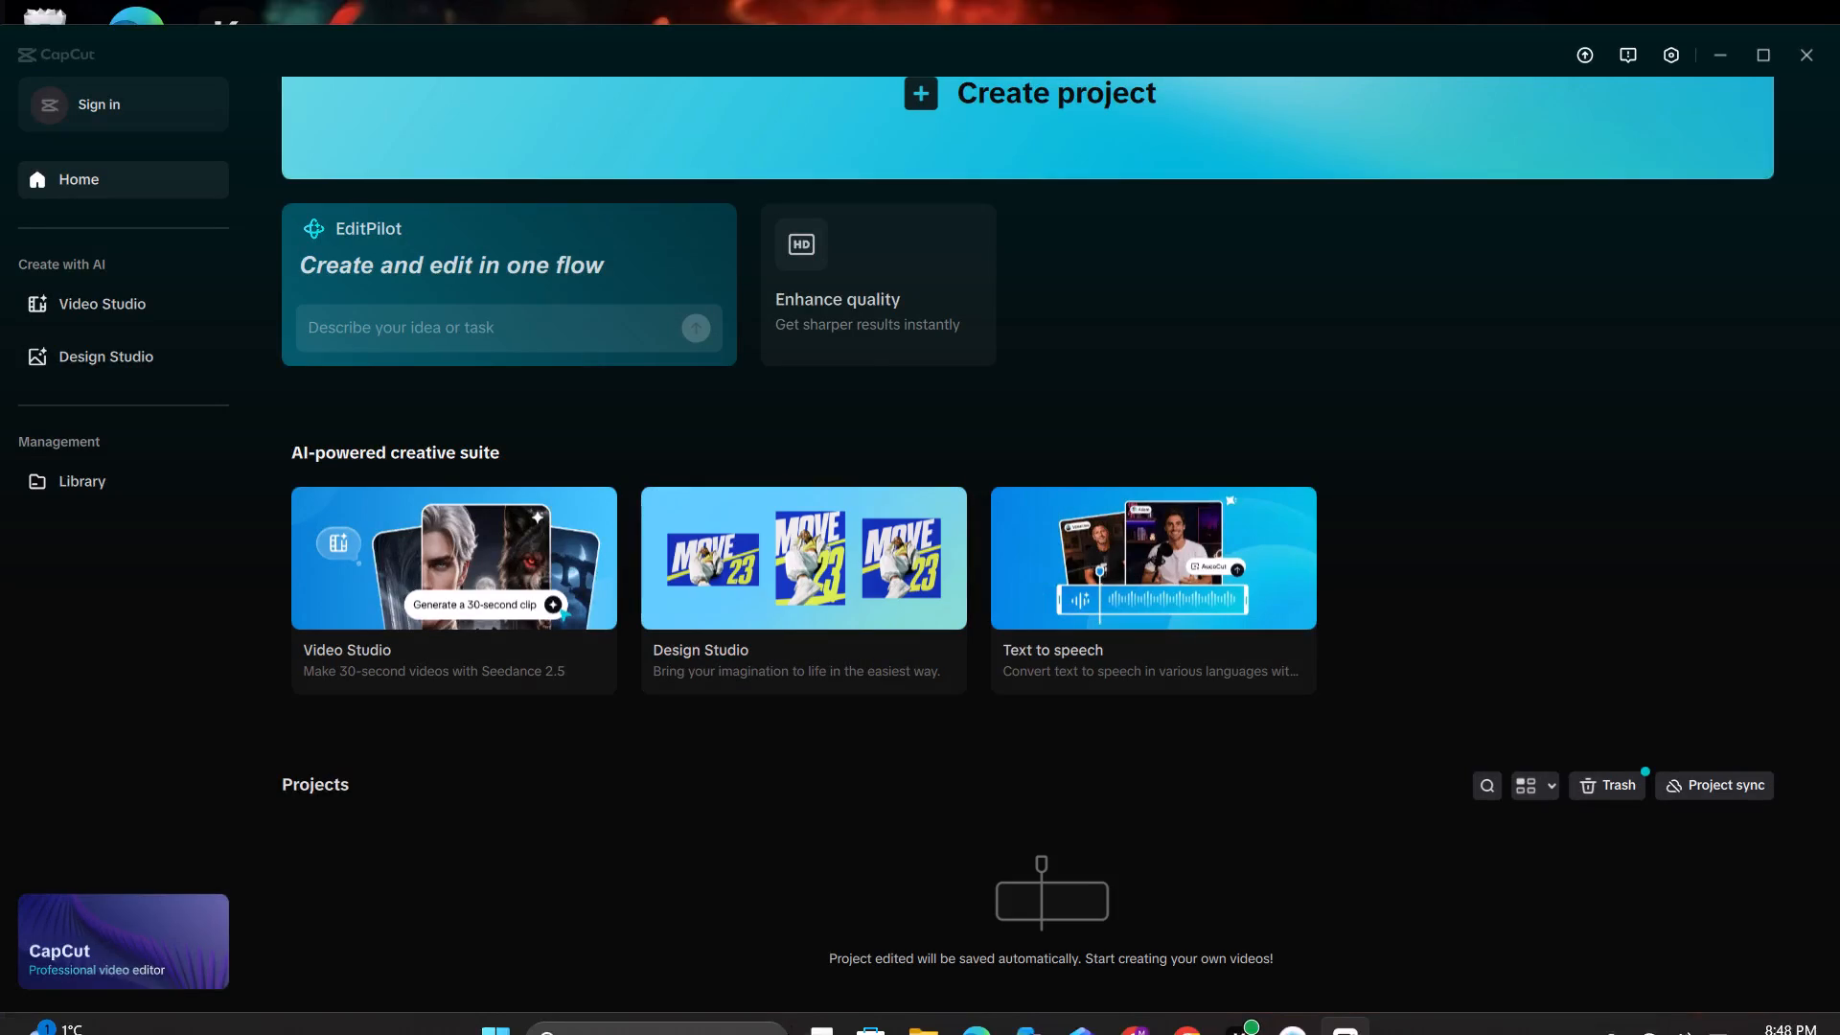
Open File Explorer and refresh its Home view.
click(931, 1006)
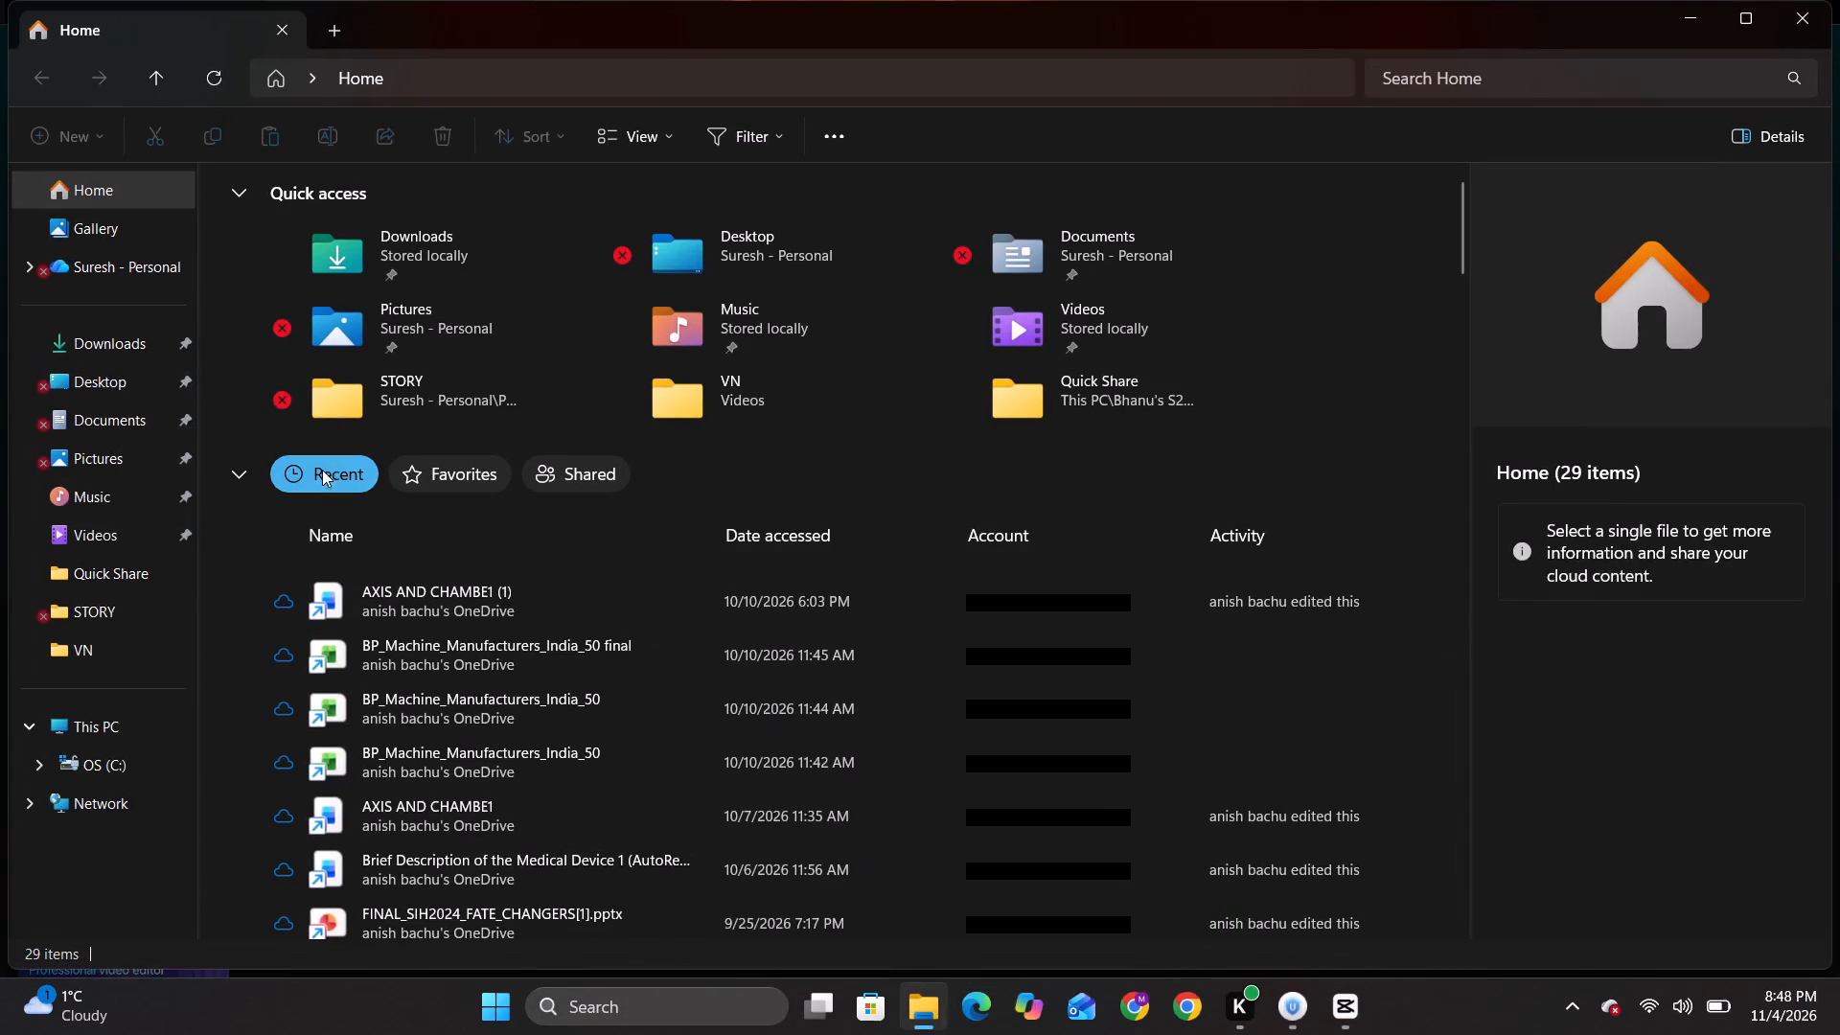
scroll(390, 654, up, 3)
scroll(423, 610, down, 2)
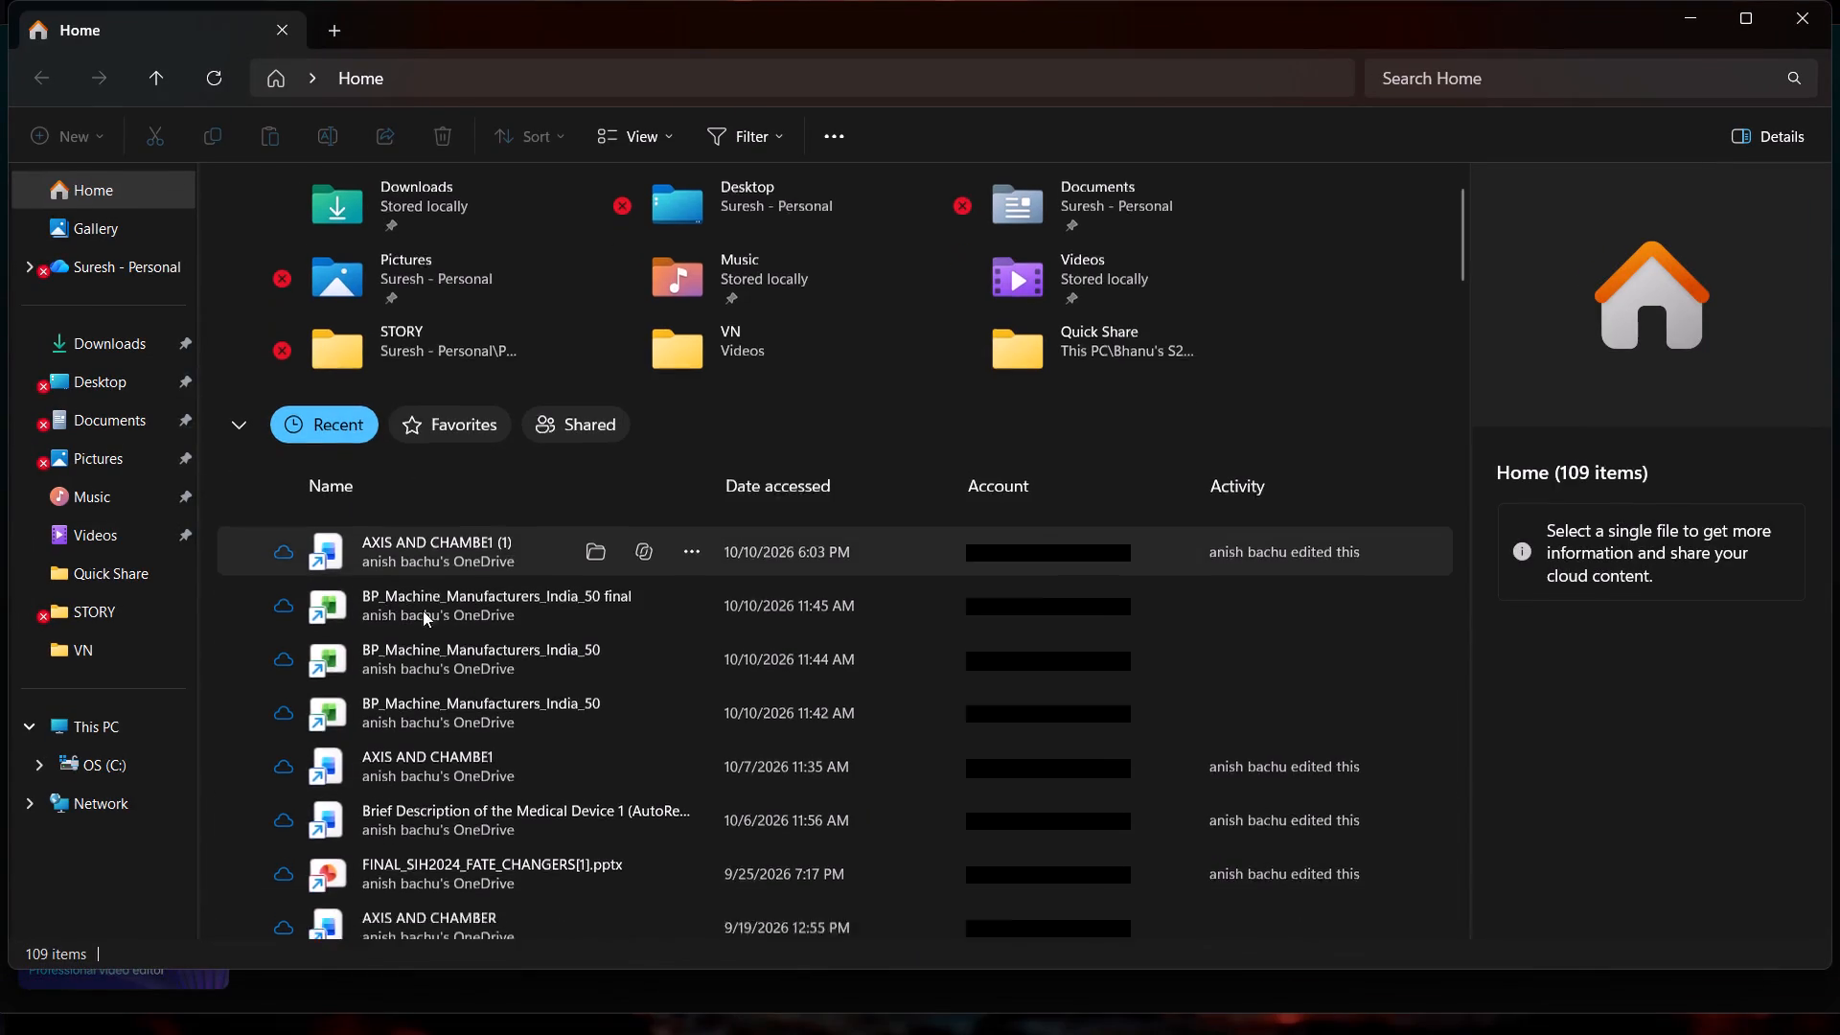
scroll(435, 606, up, 6)
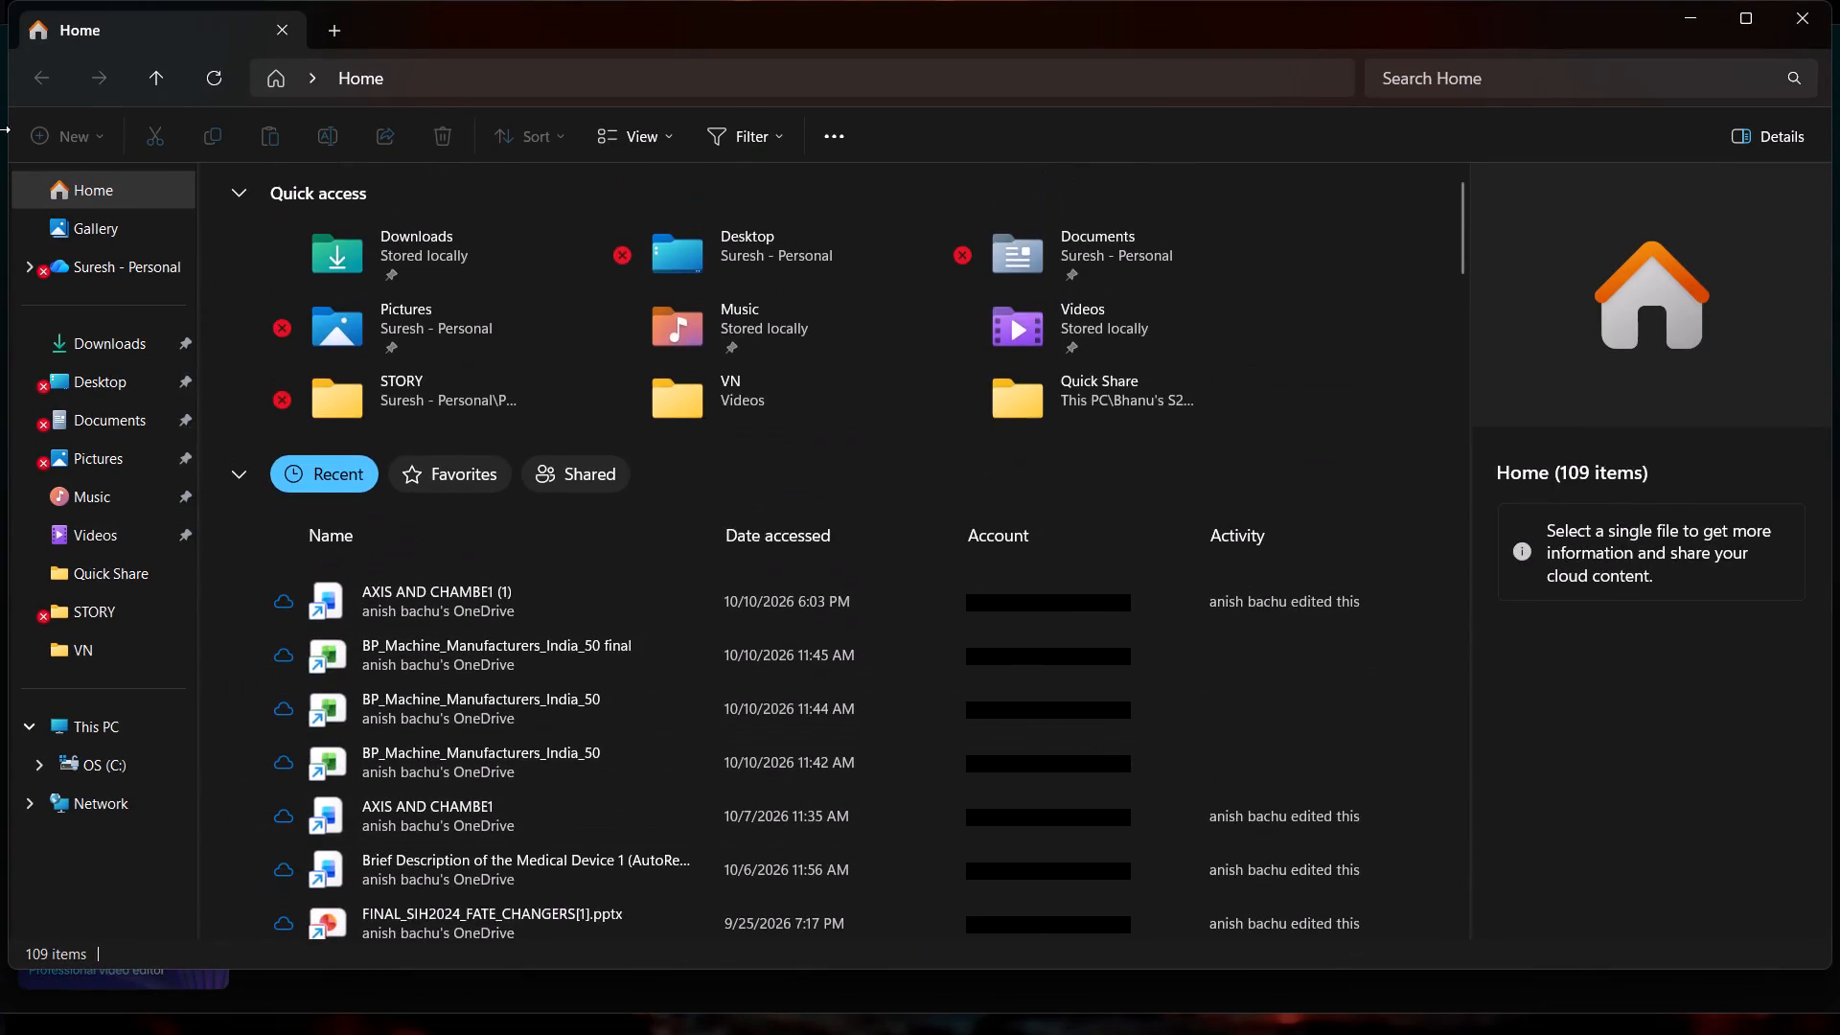
click(212, 85)
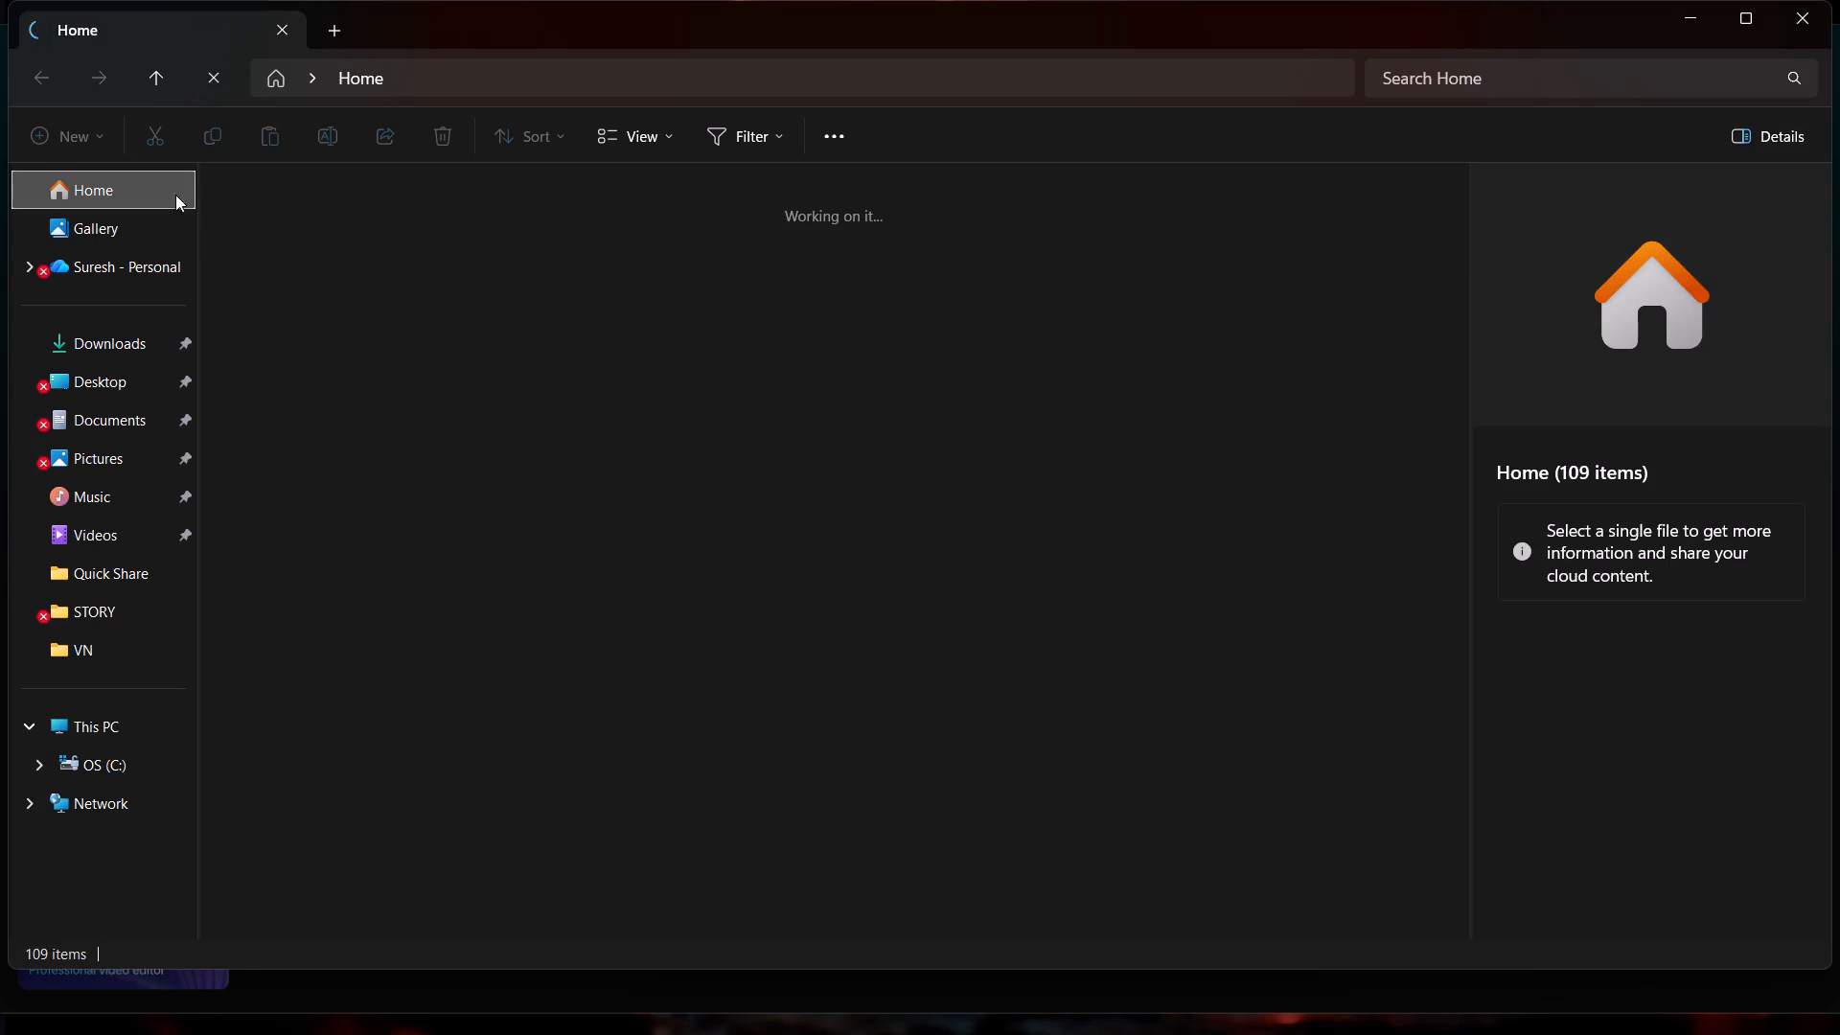
click(102, 644)
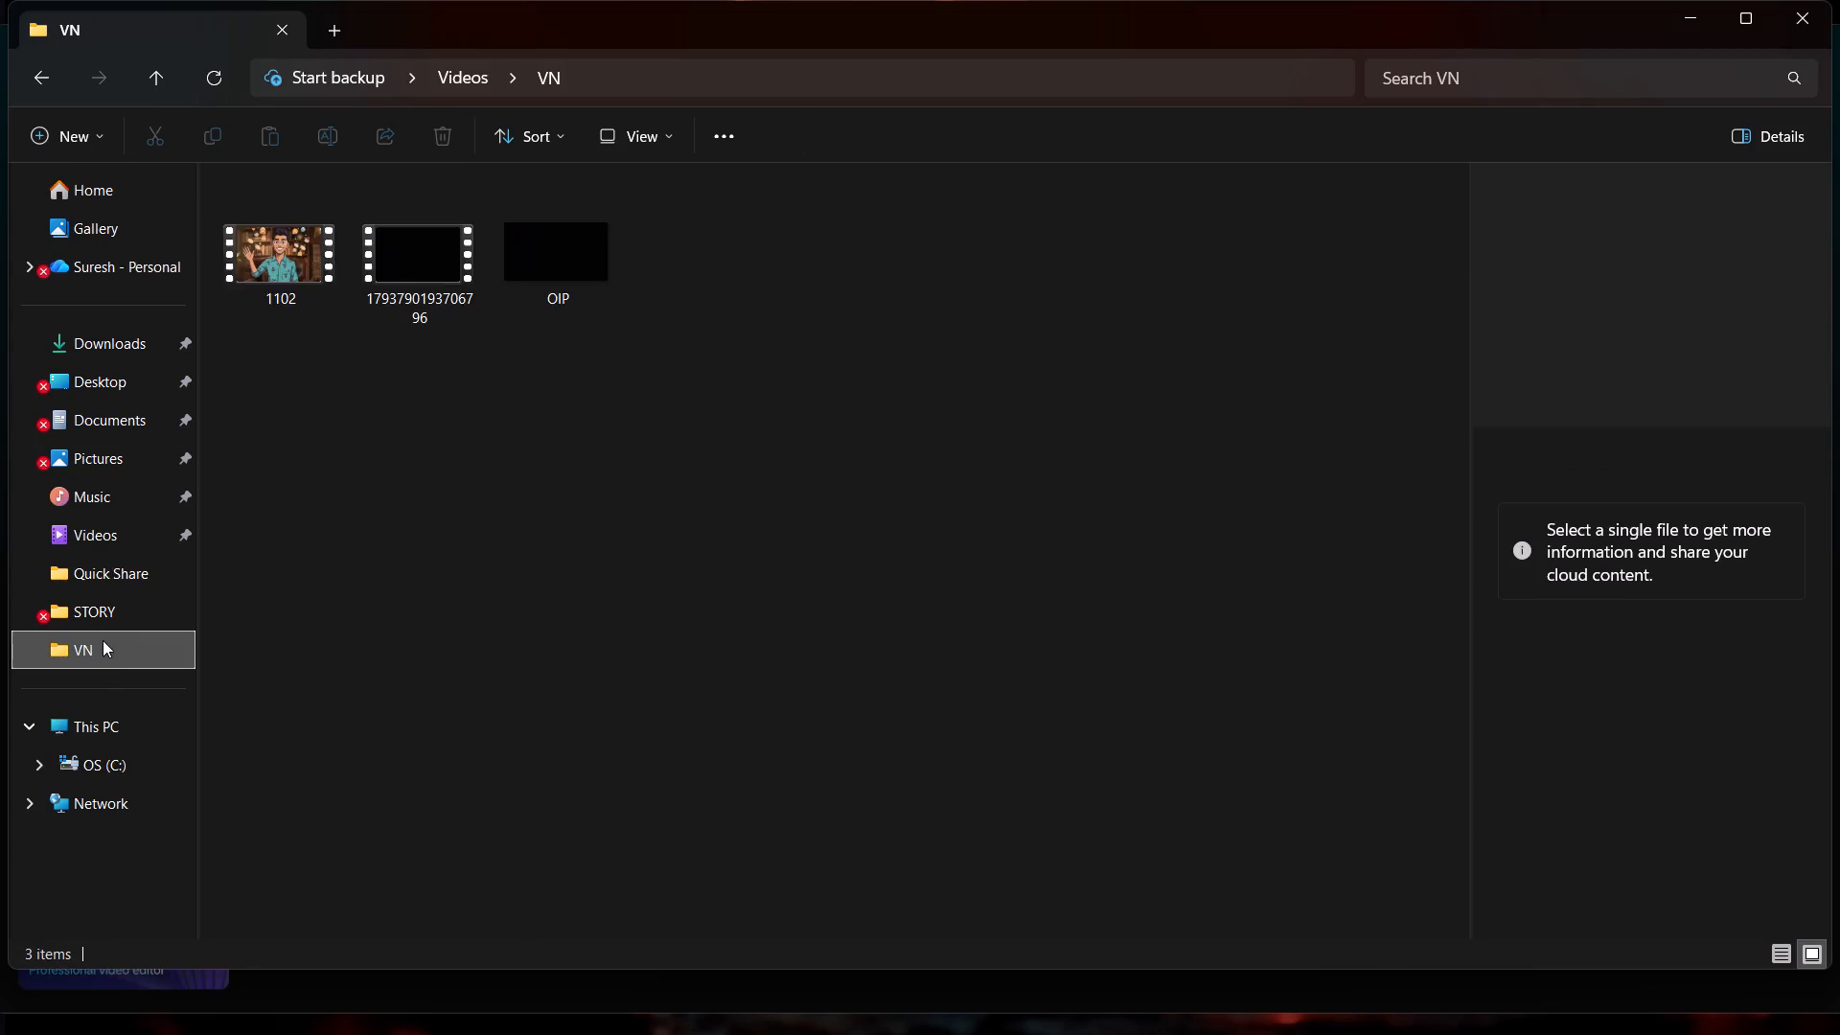
double_click(393, 256)
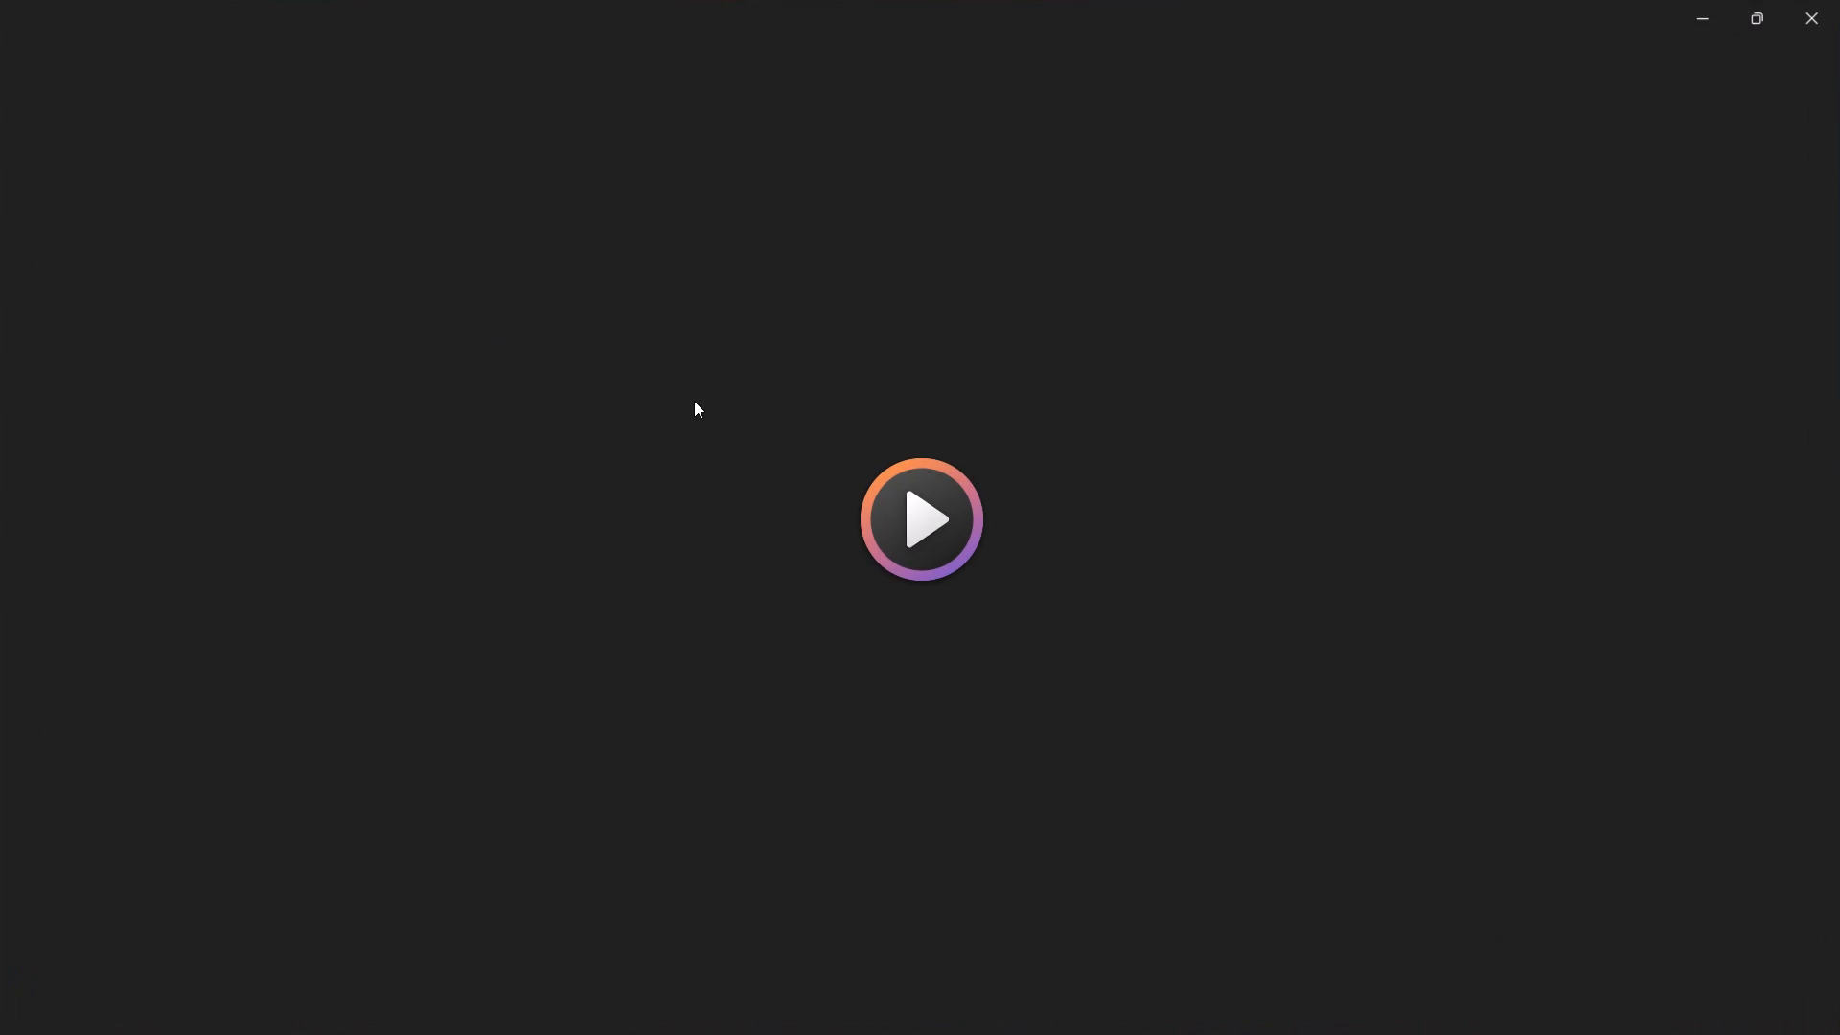
click(913, 539)
click(1006, 597)
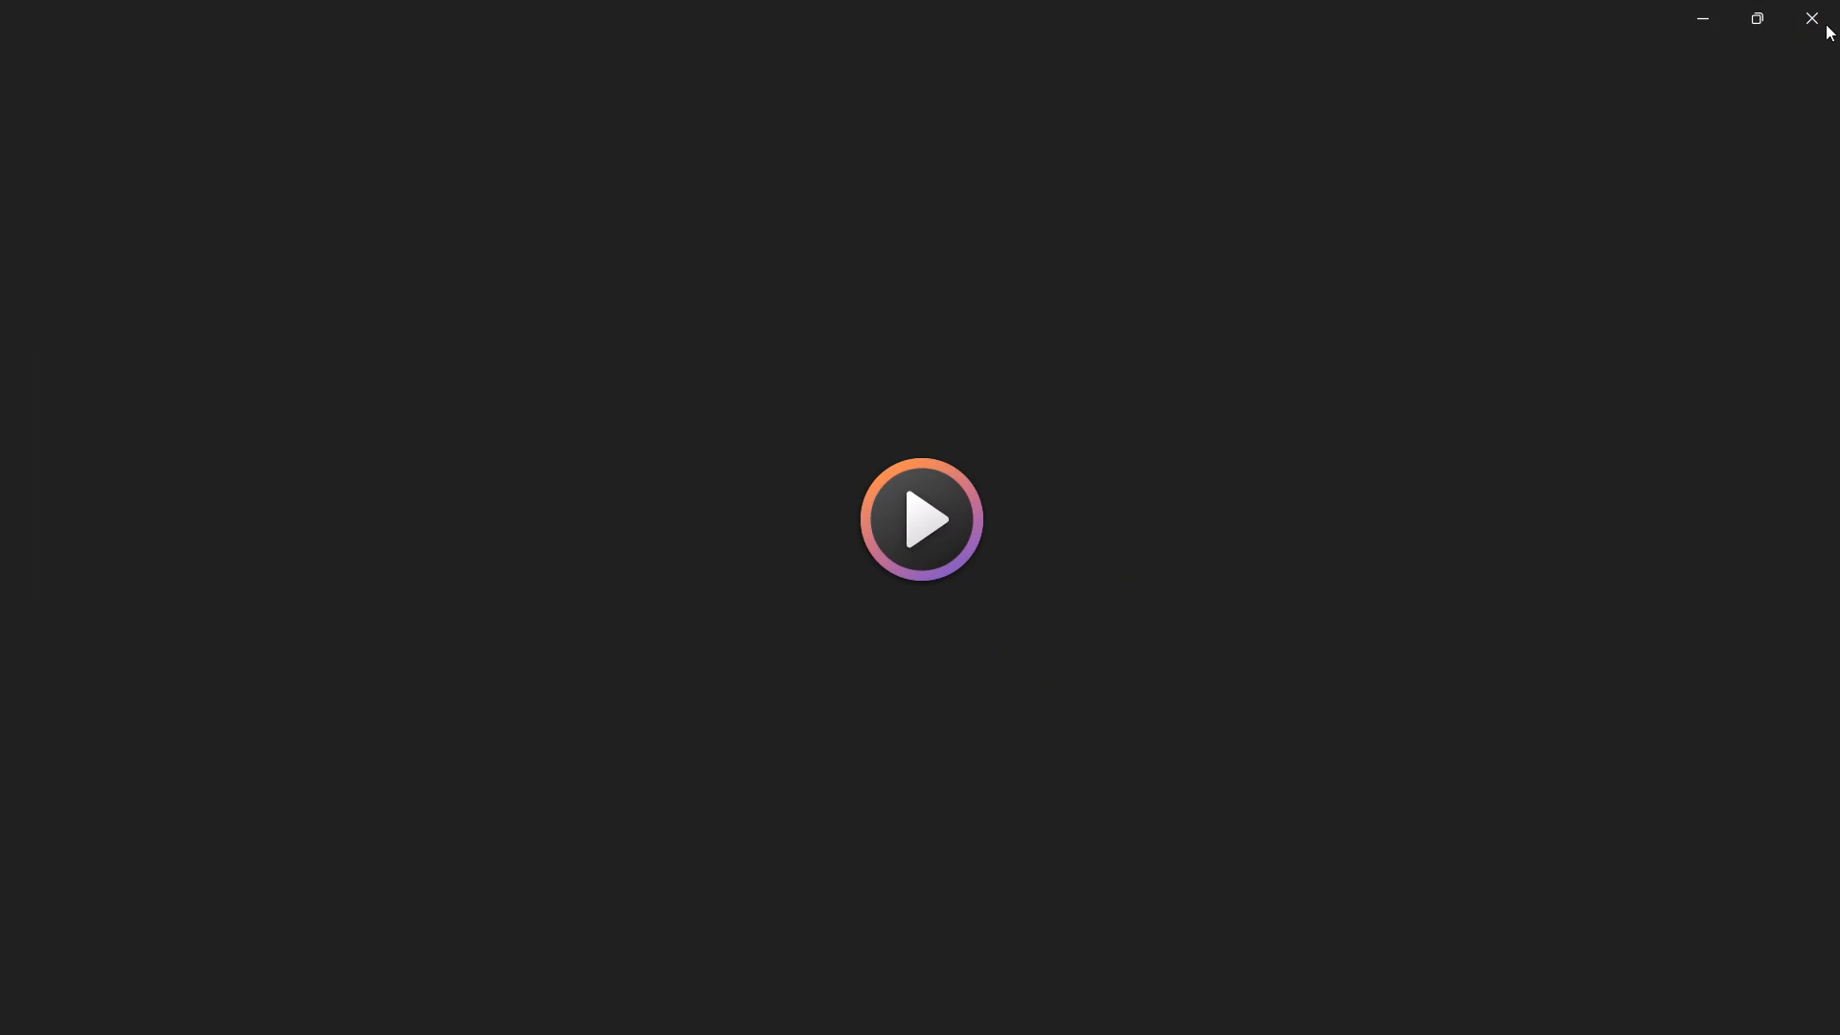
click(1826, 24)
double_click(428, 258)
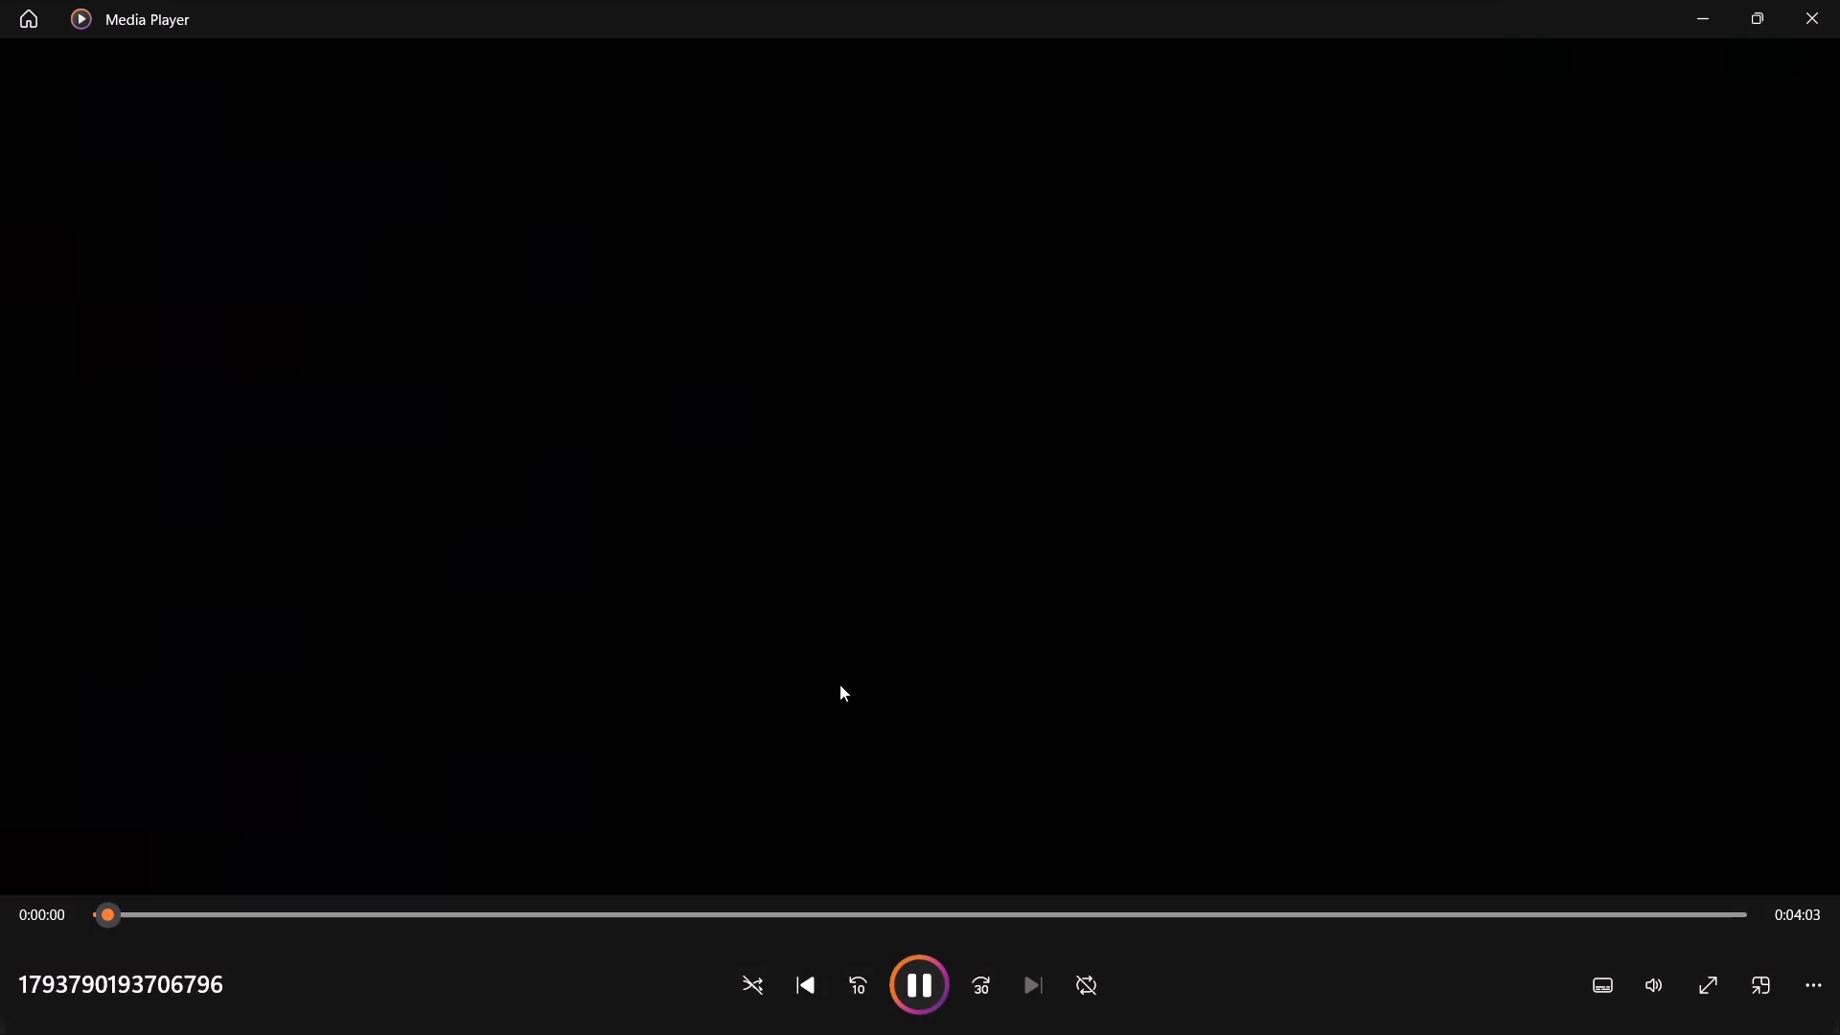
click(430, 913)
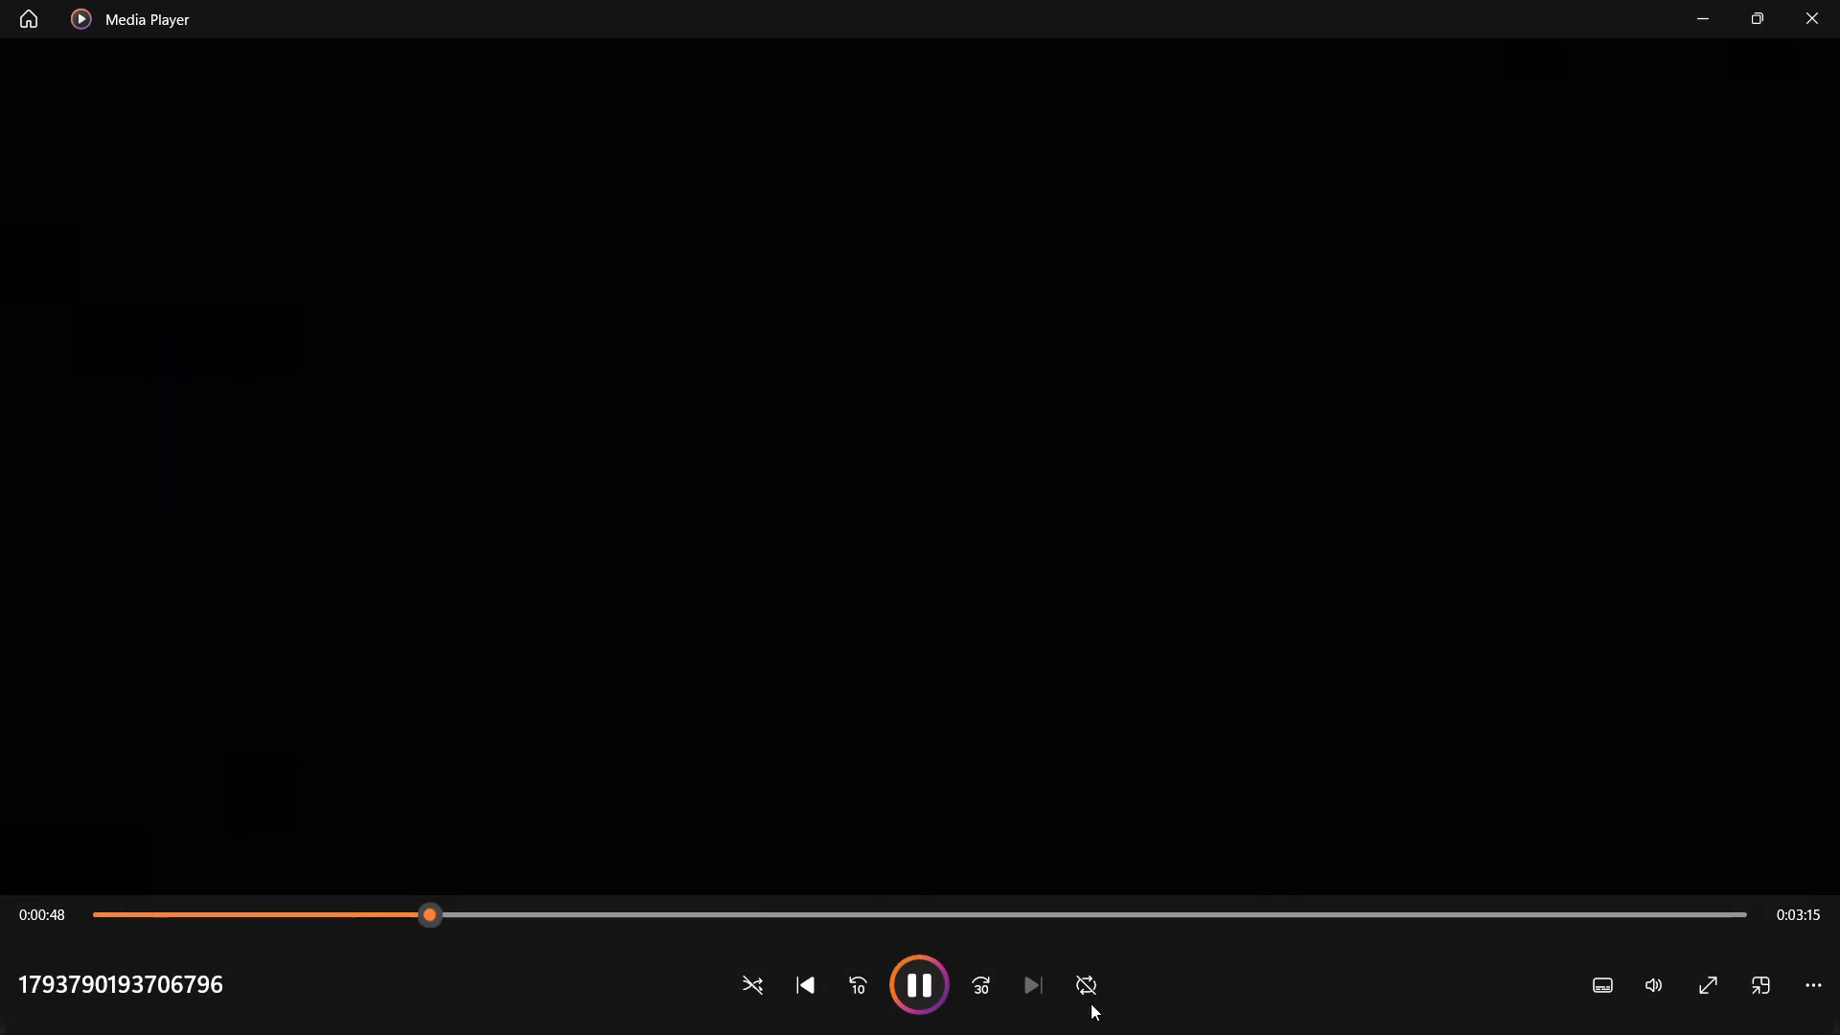
click(1298, 922)
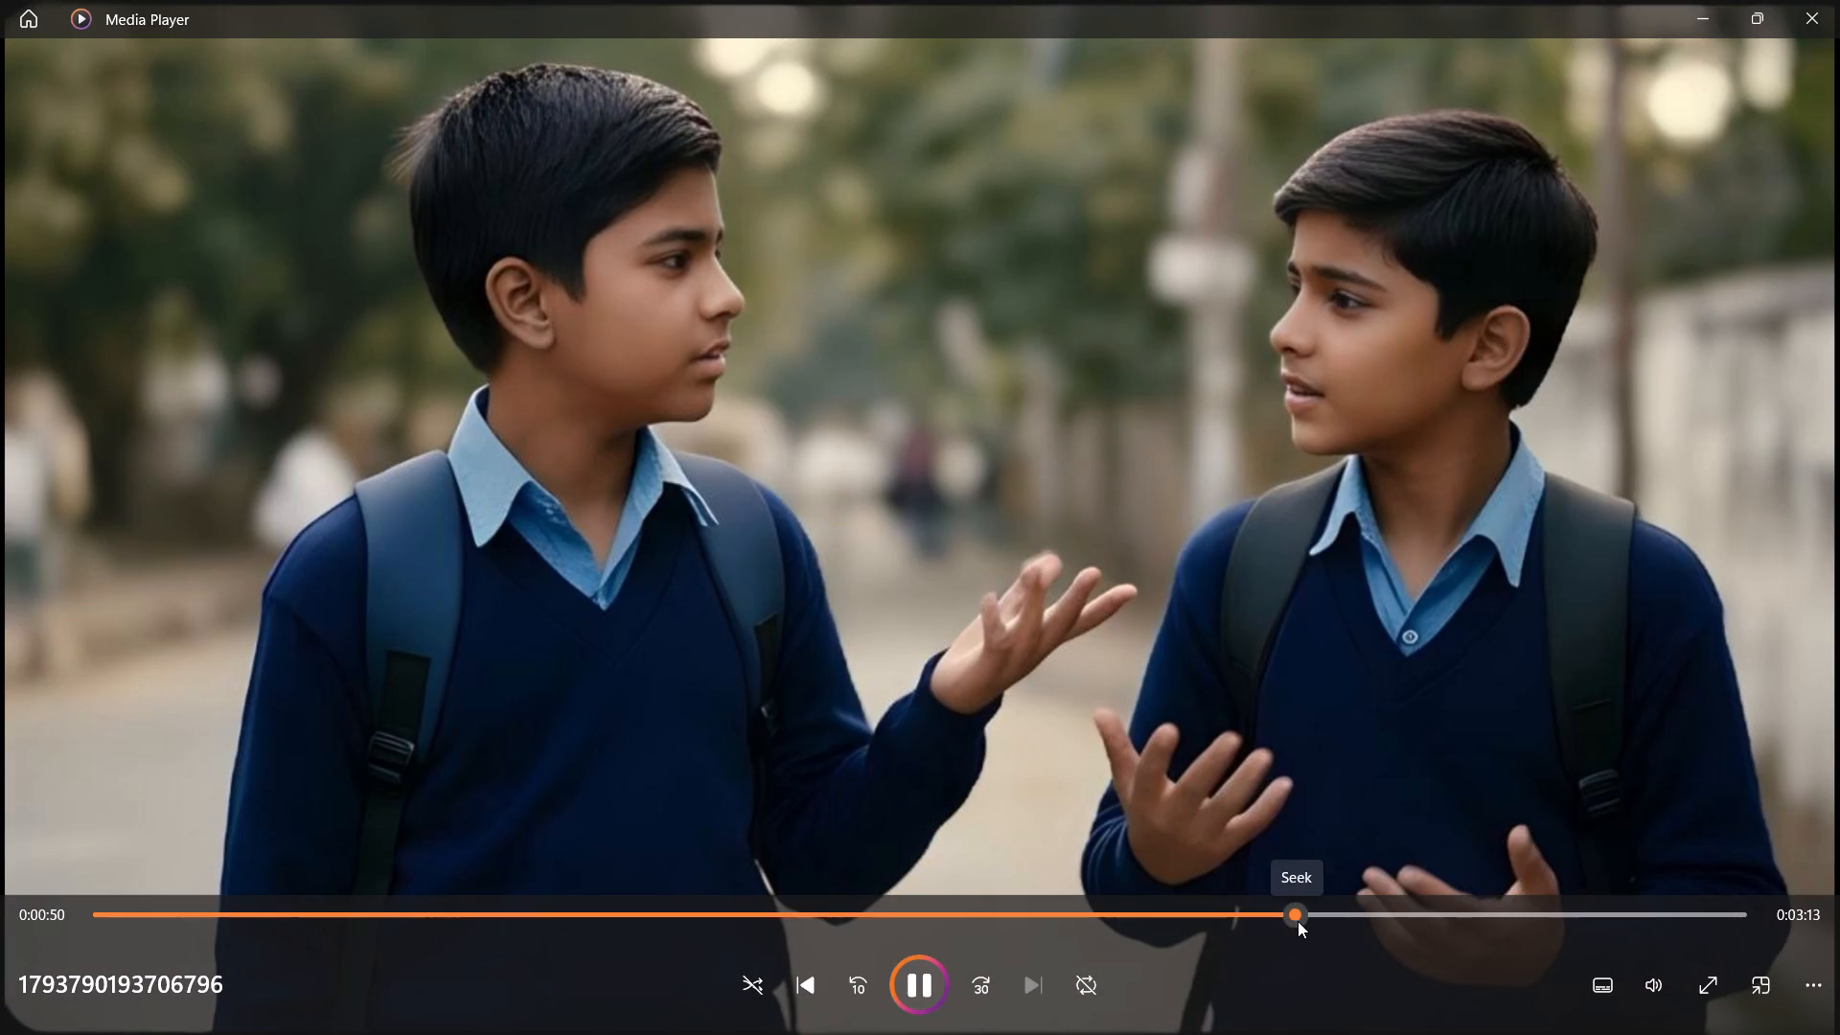
click(1811, 17)
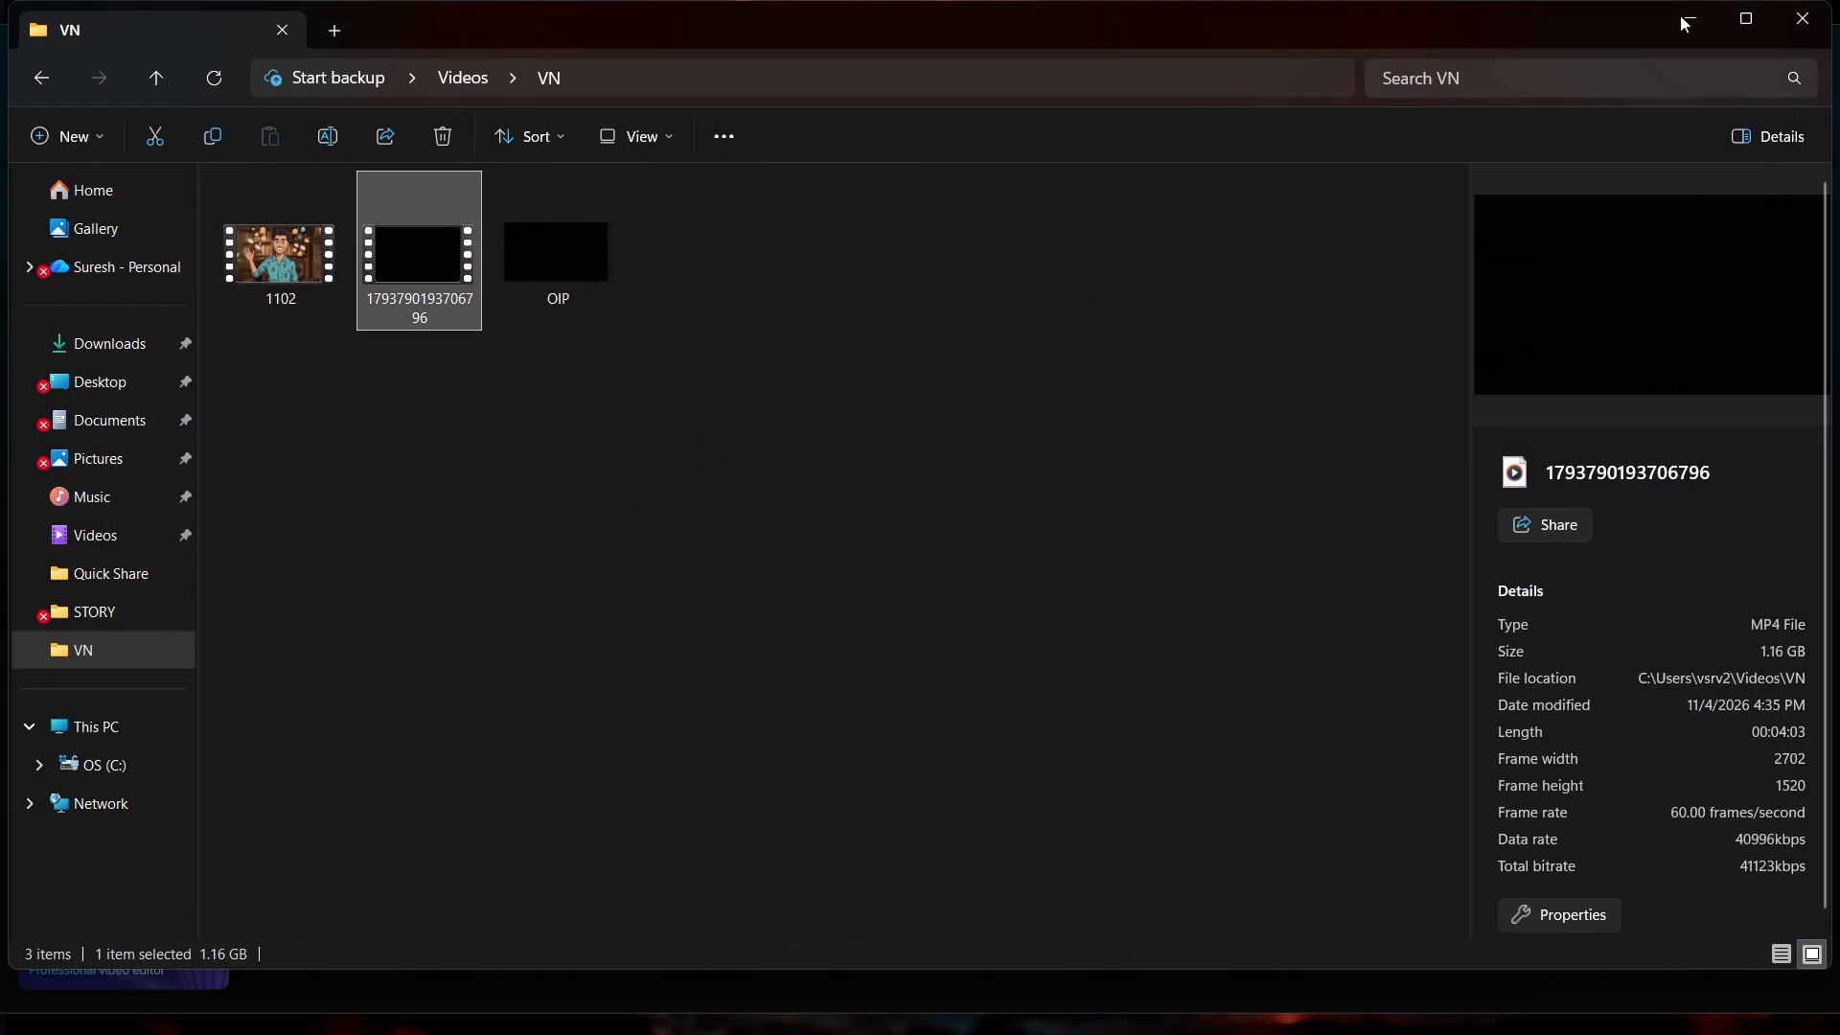
click(1782, 17)
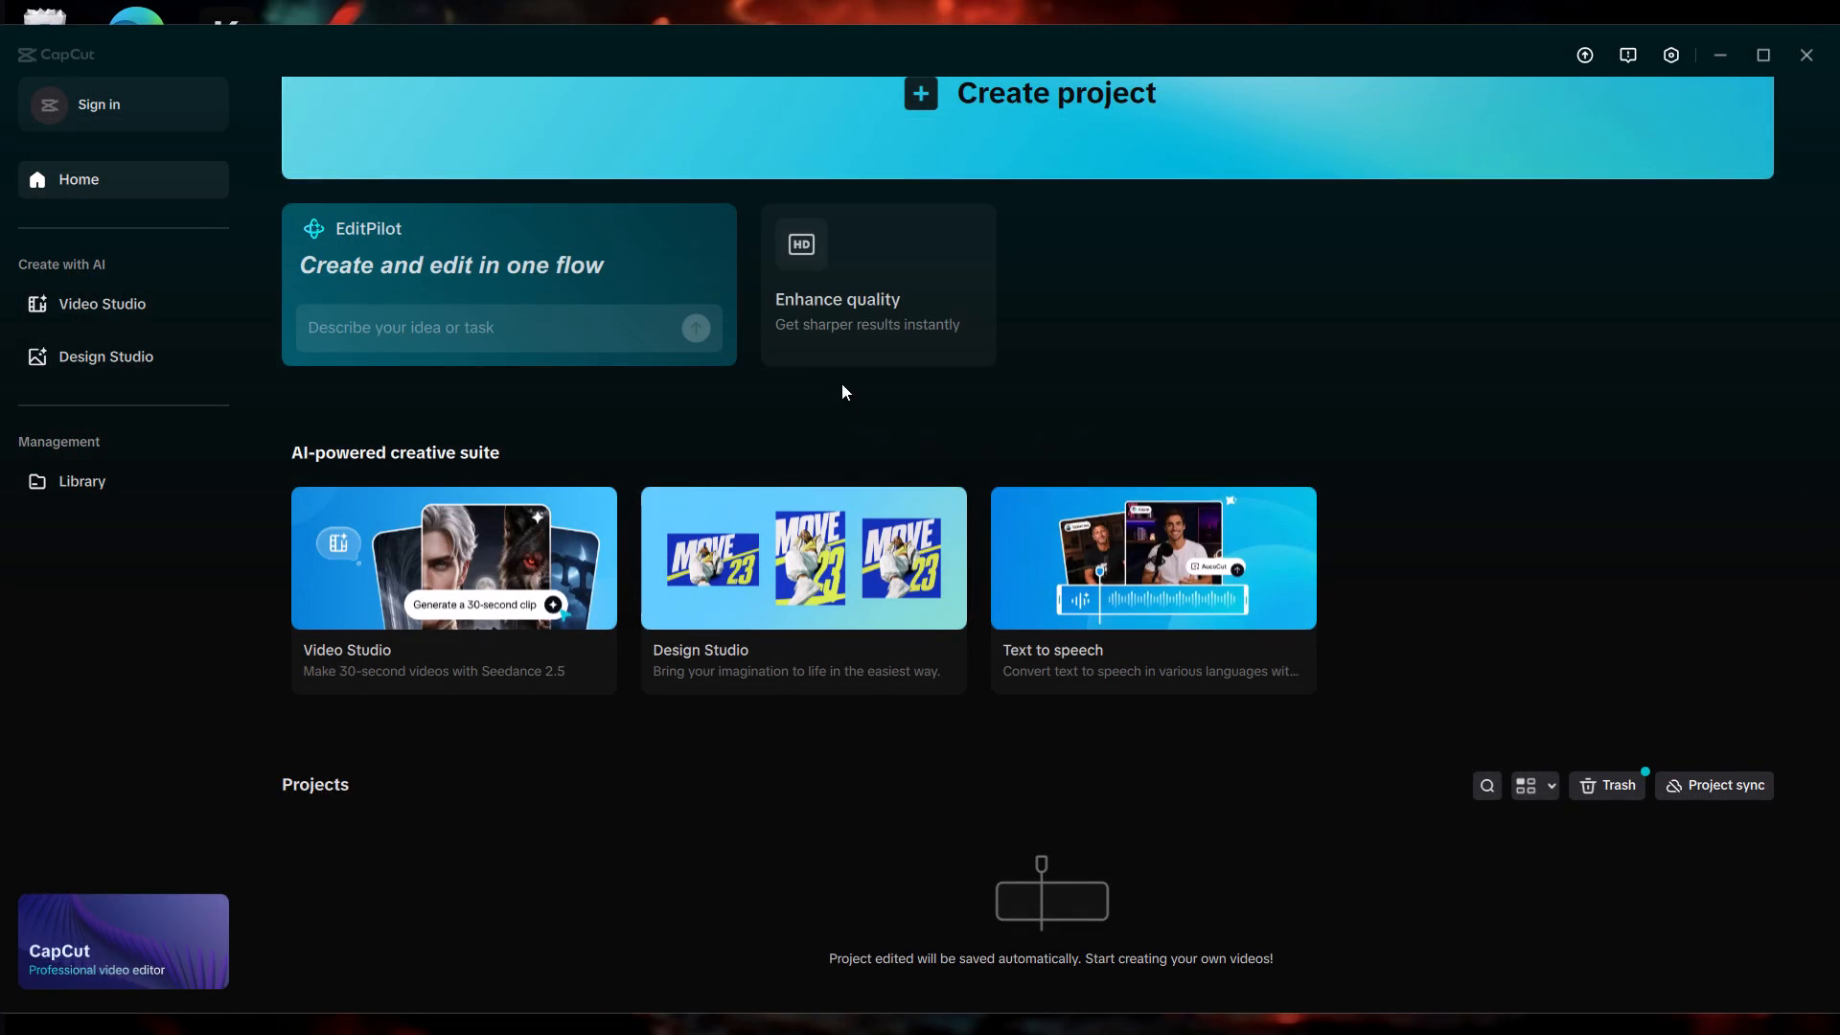
Create a new video project in CapCut.
scroll(1130, 295, up, 3)
click(1033, 164)
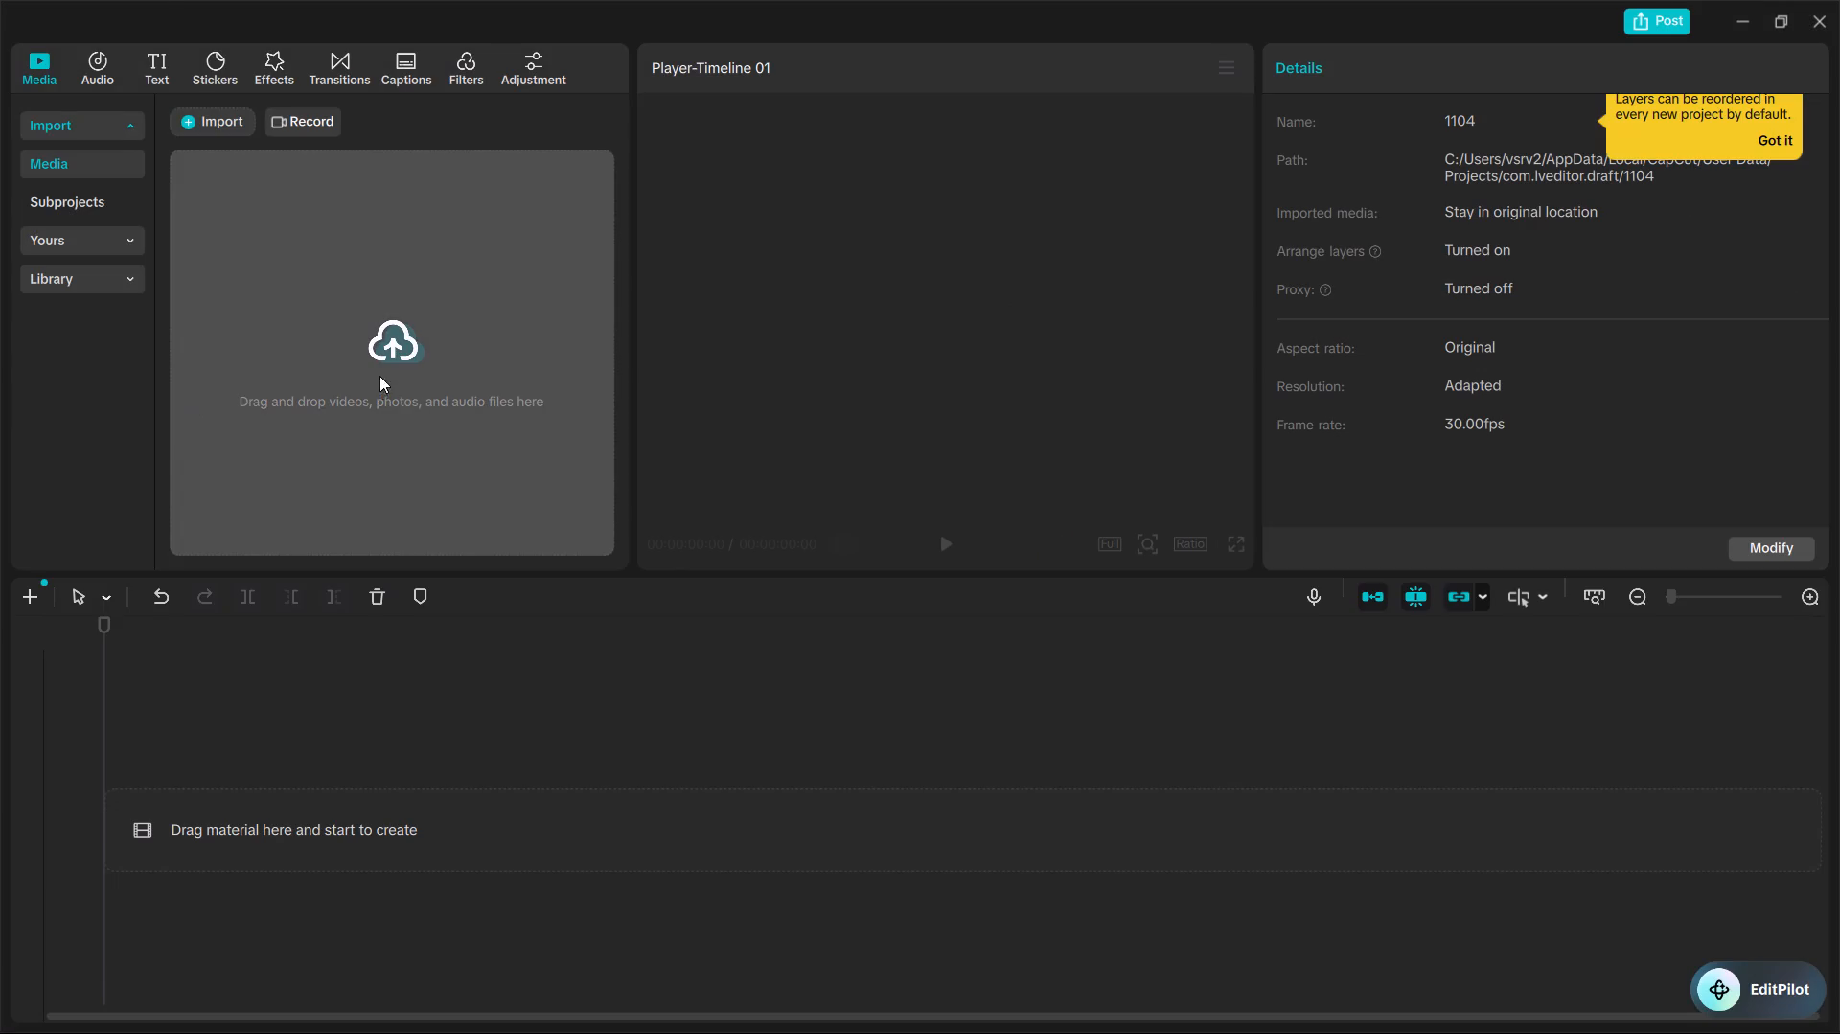
click(397, 364)
click(365, 385)
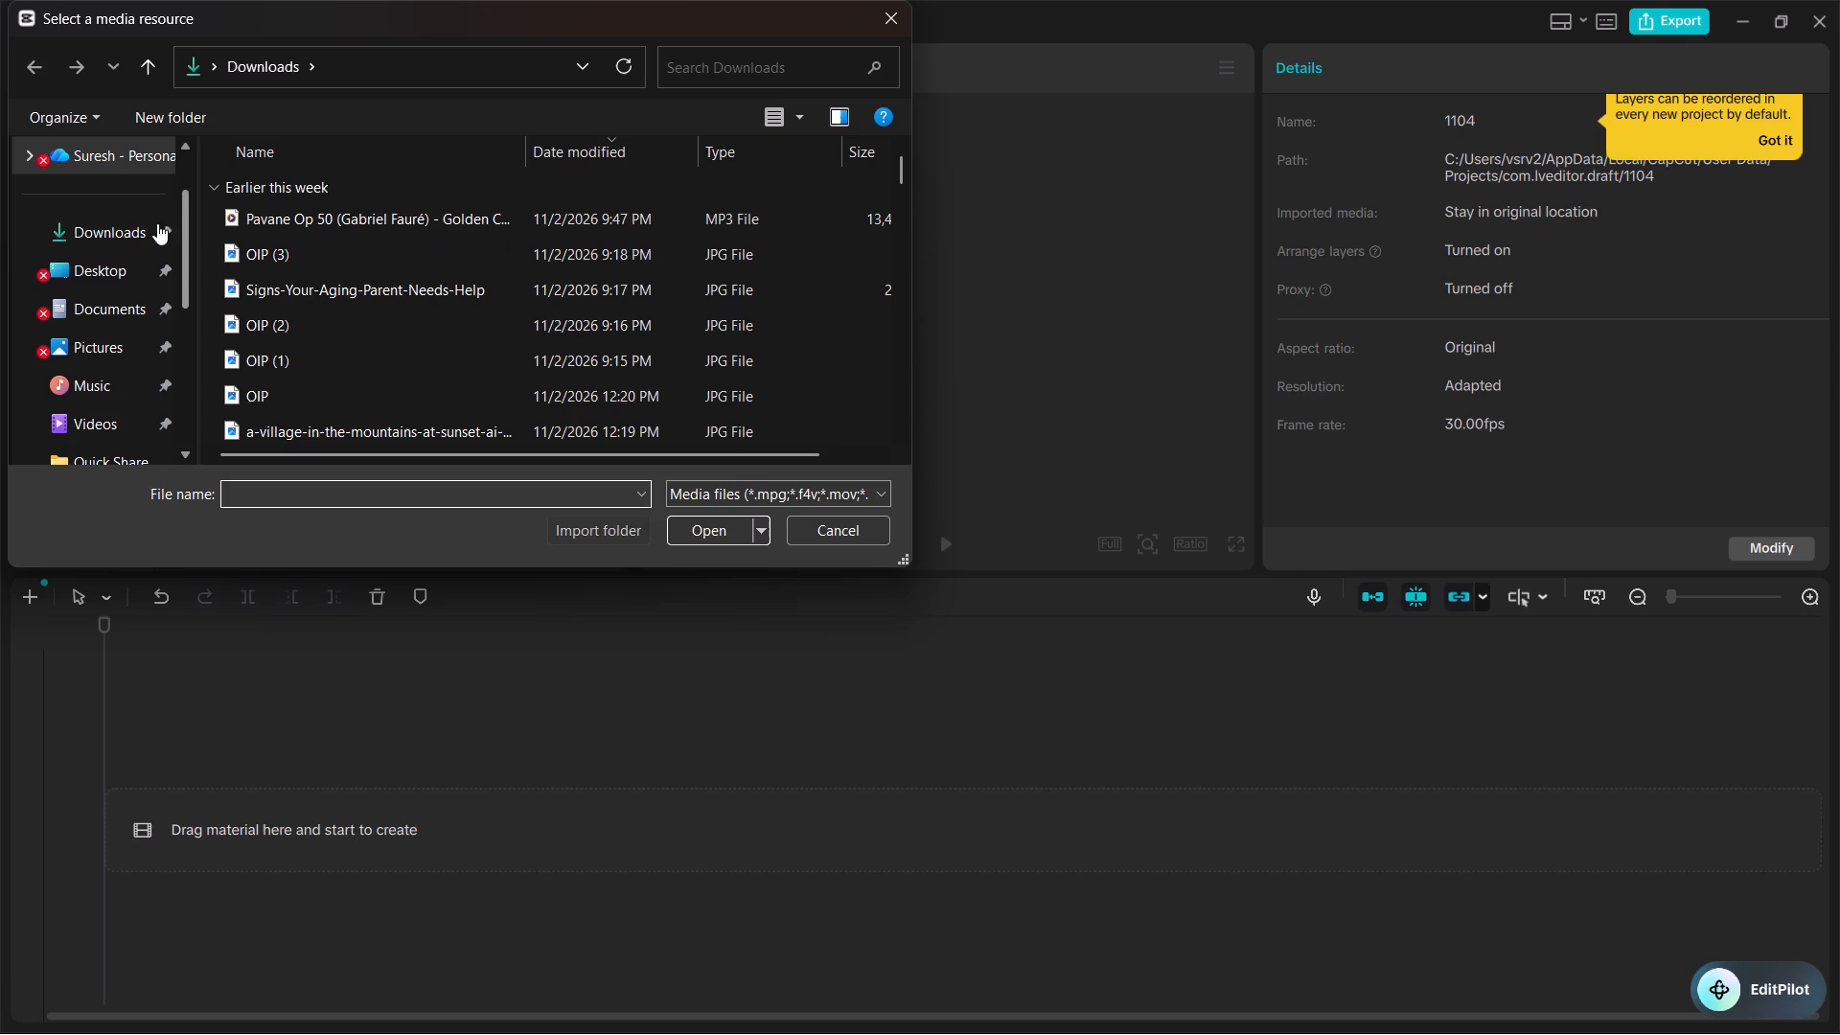
scroll(75, 223, up, 5)
click(96, 163)
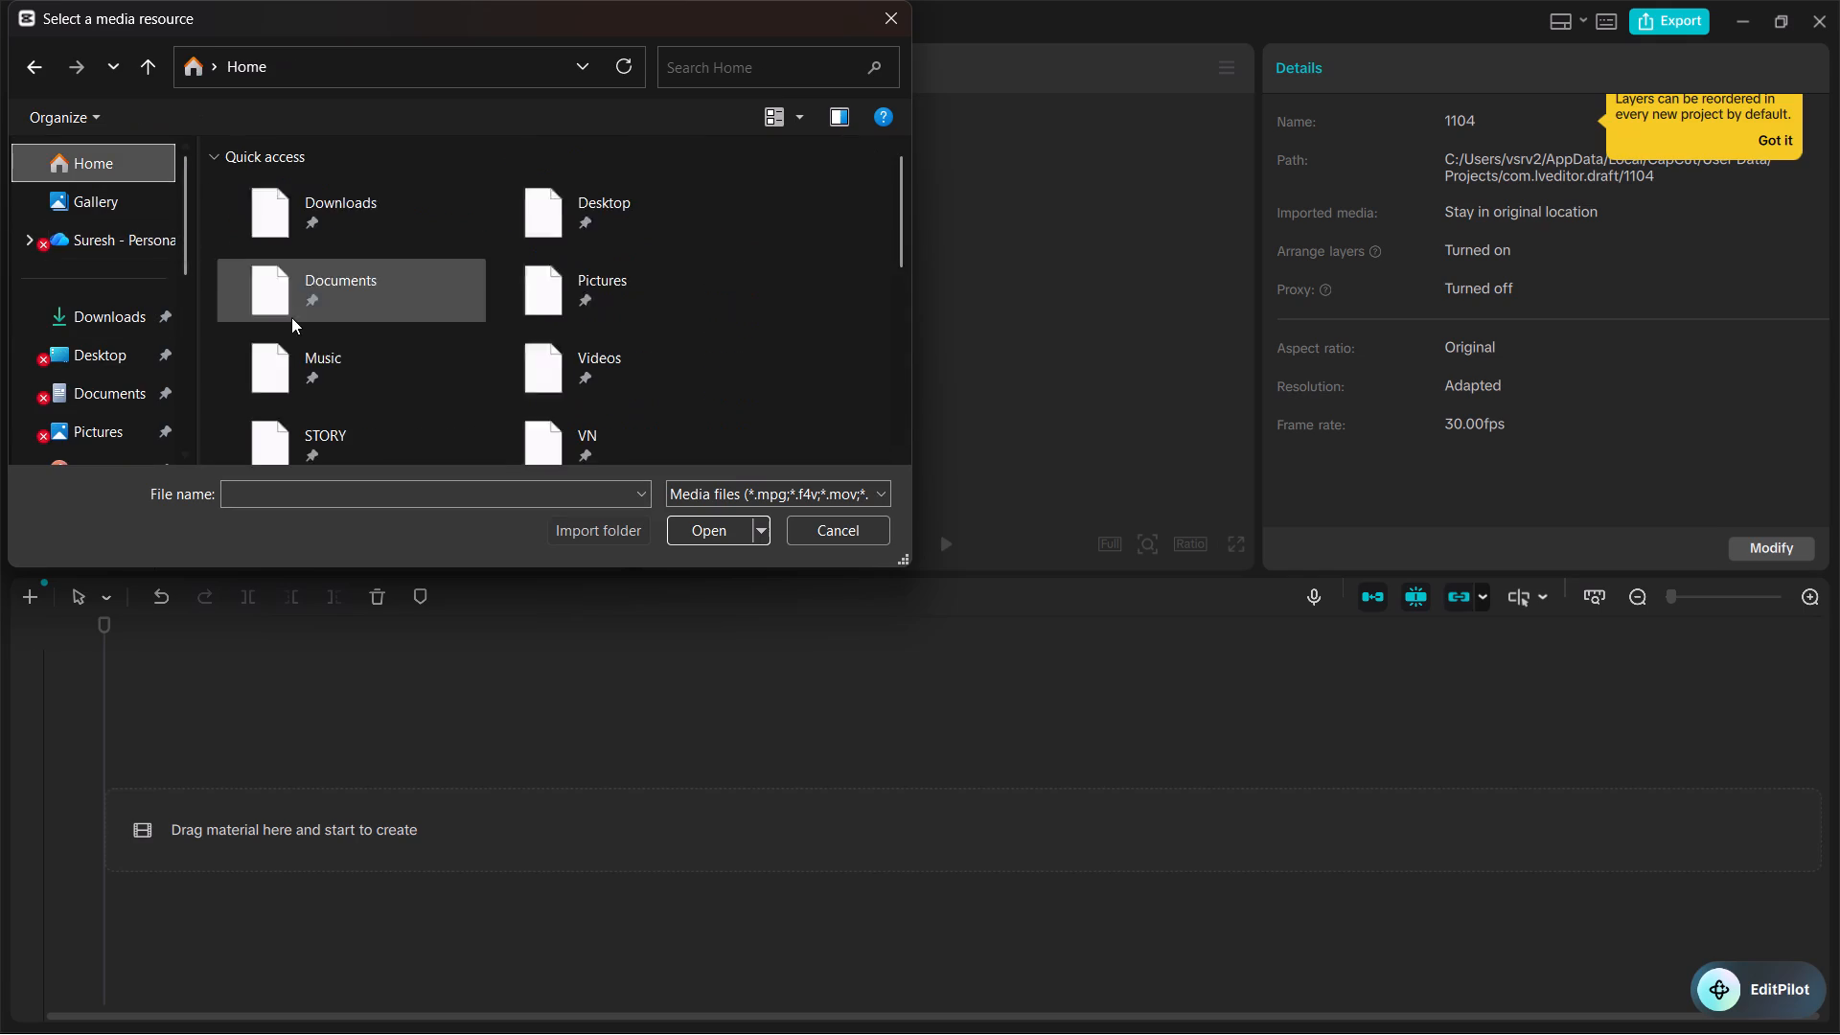
scroll(267, 318, down, 4)
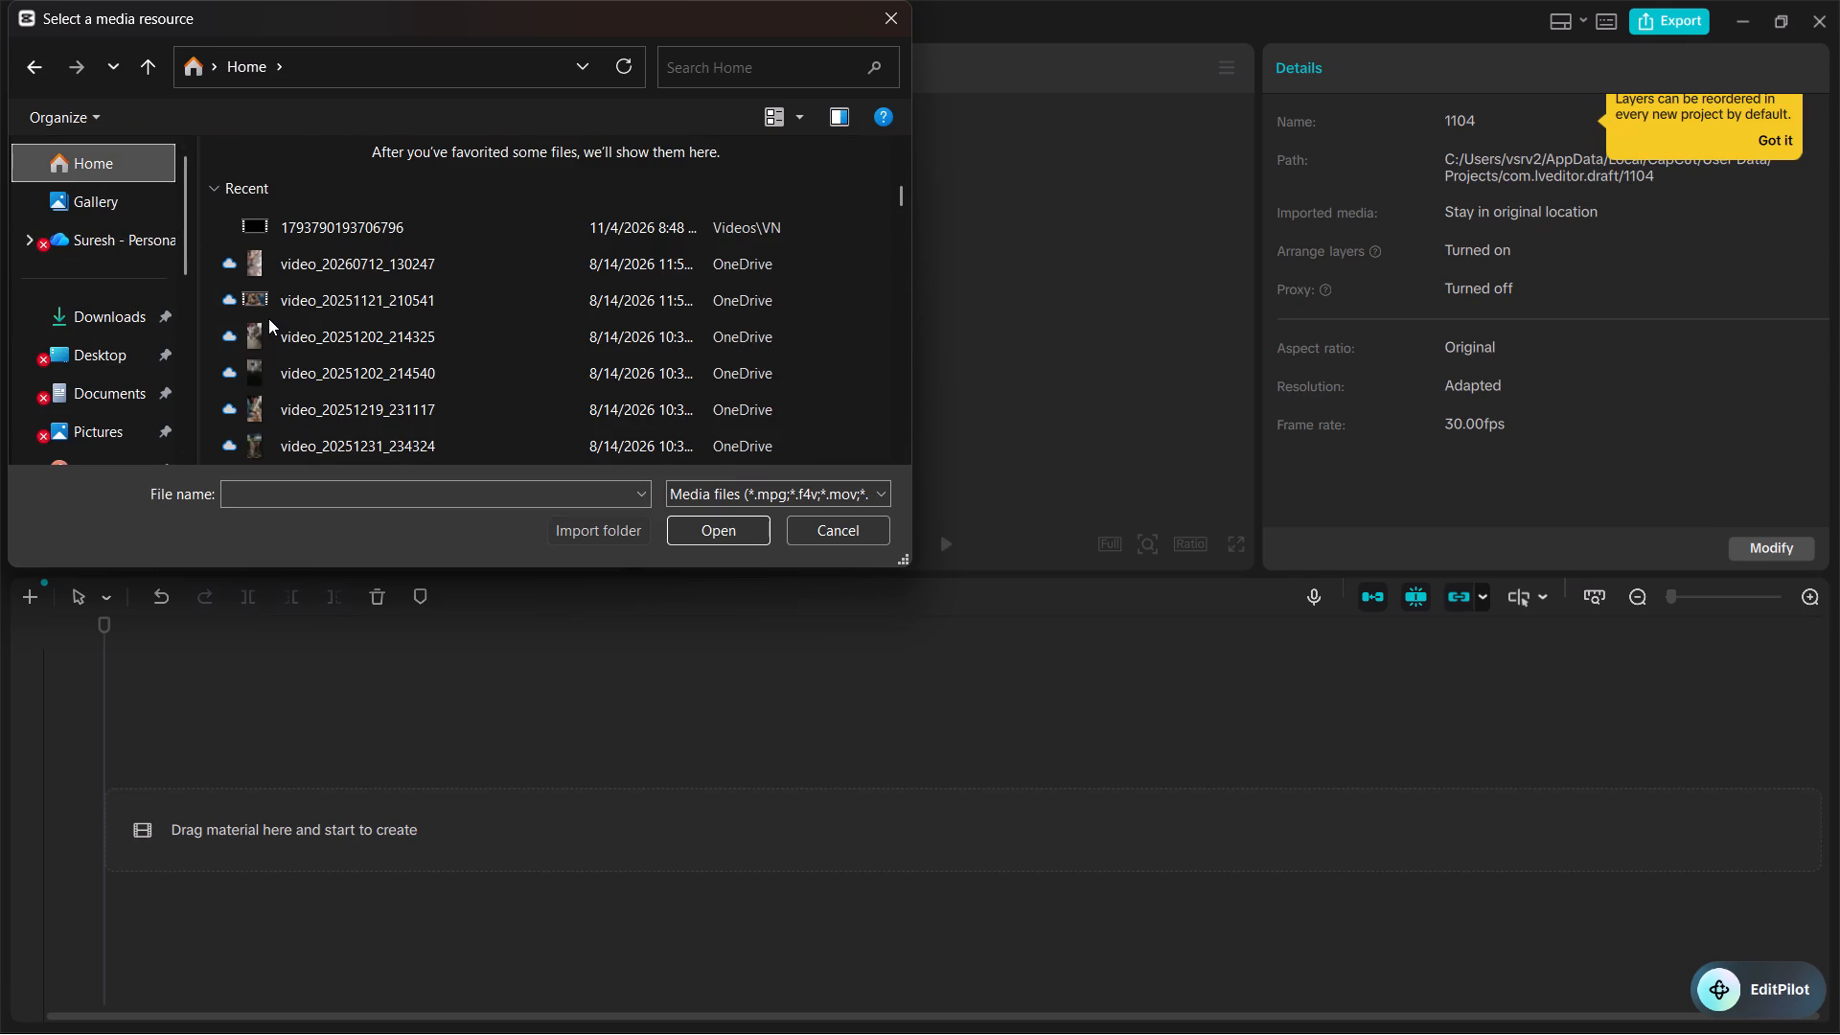
scroll(268, 318, up, 1)
click(326, 363)
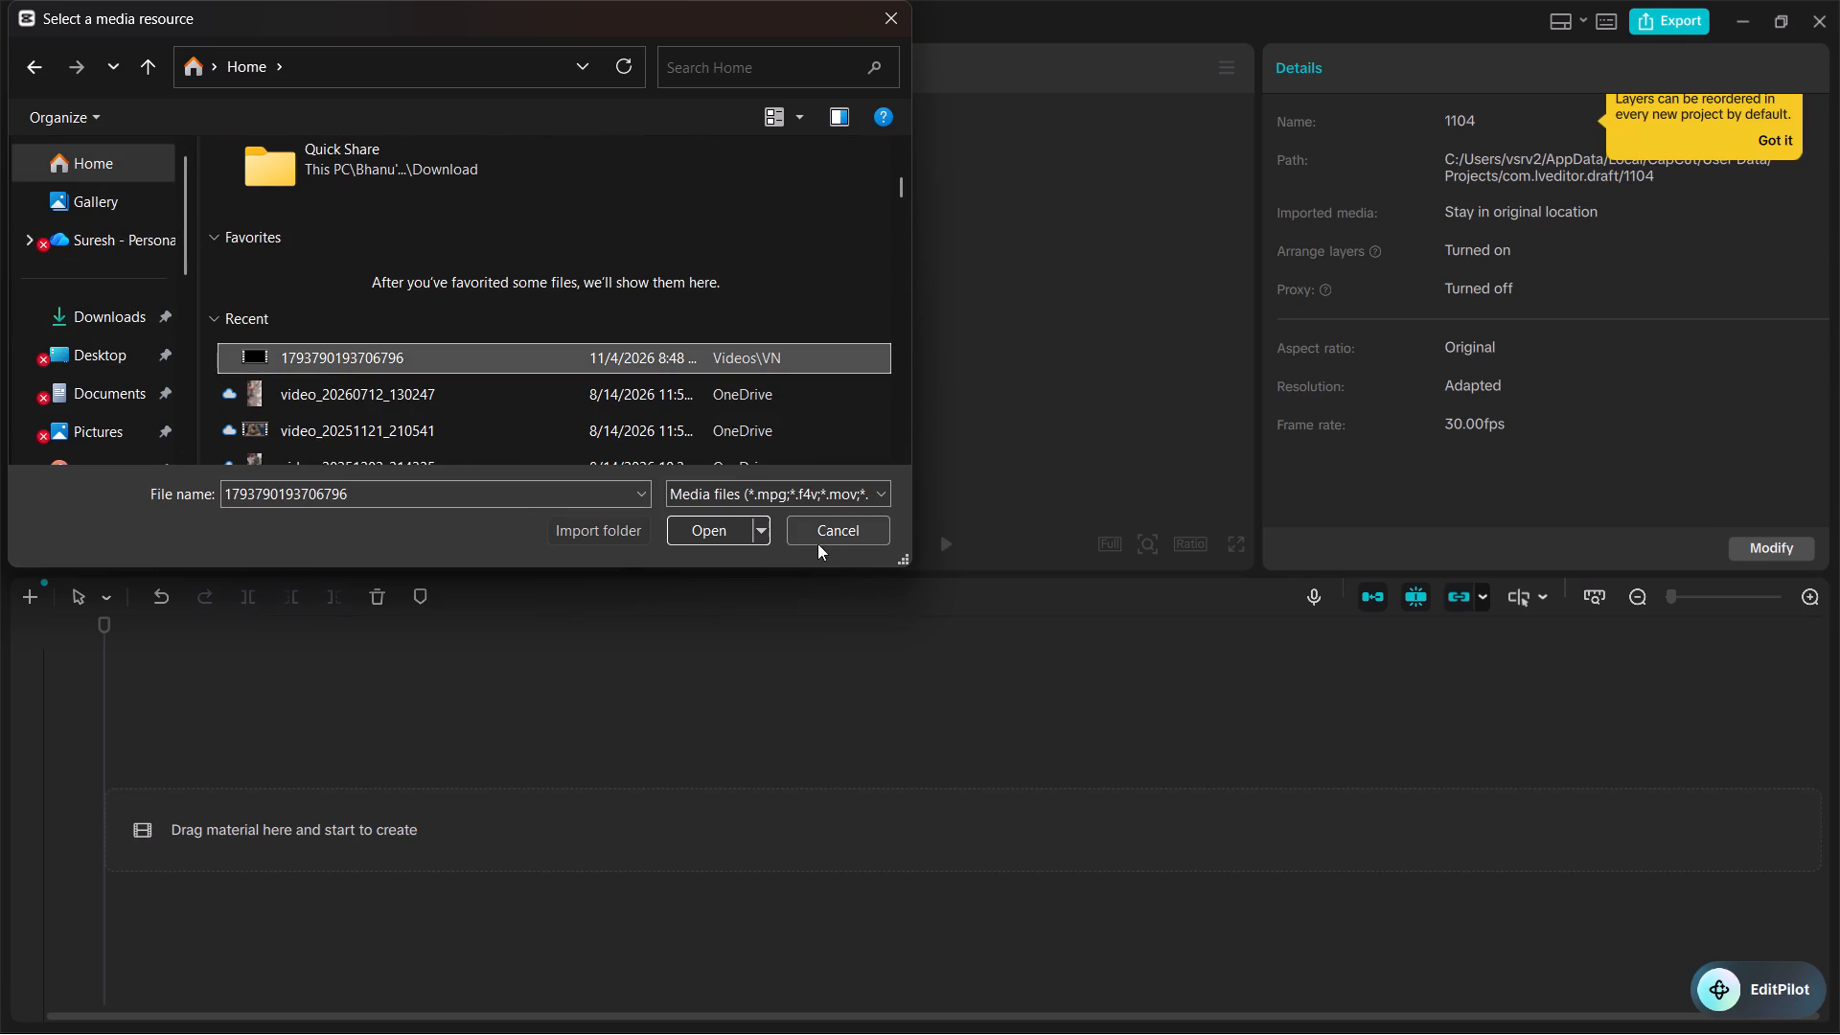
click(706, 528)
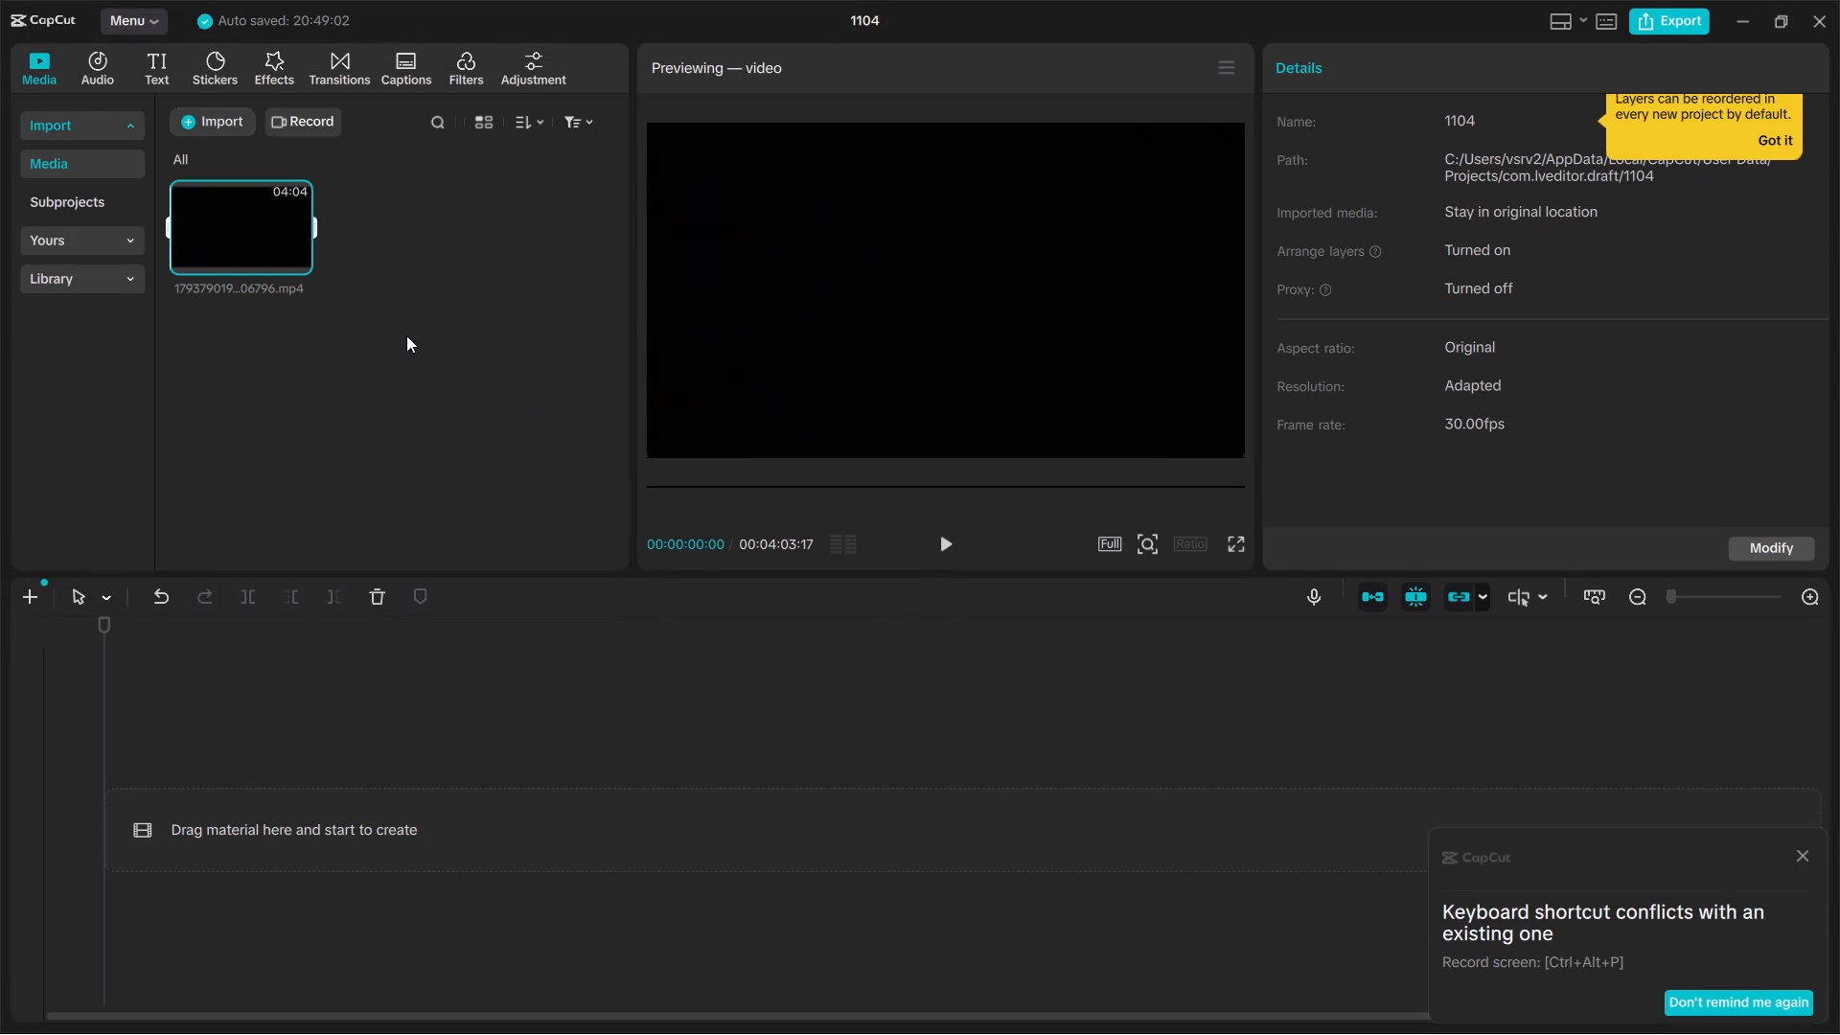
Place the imported video on the main timeline track, starting at 00:00.
drag(201, 224, 256, 815)
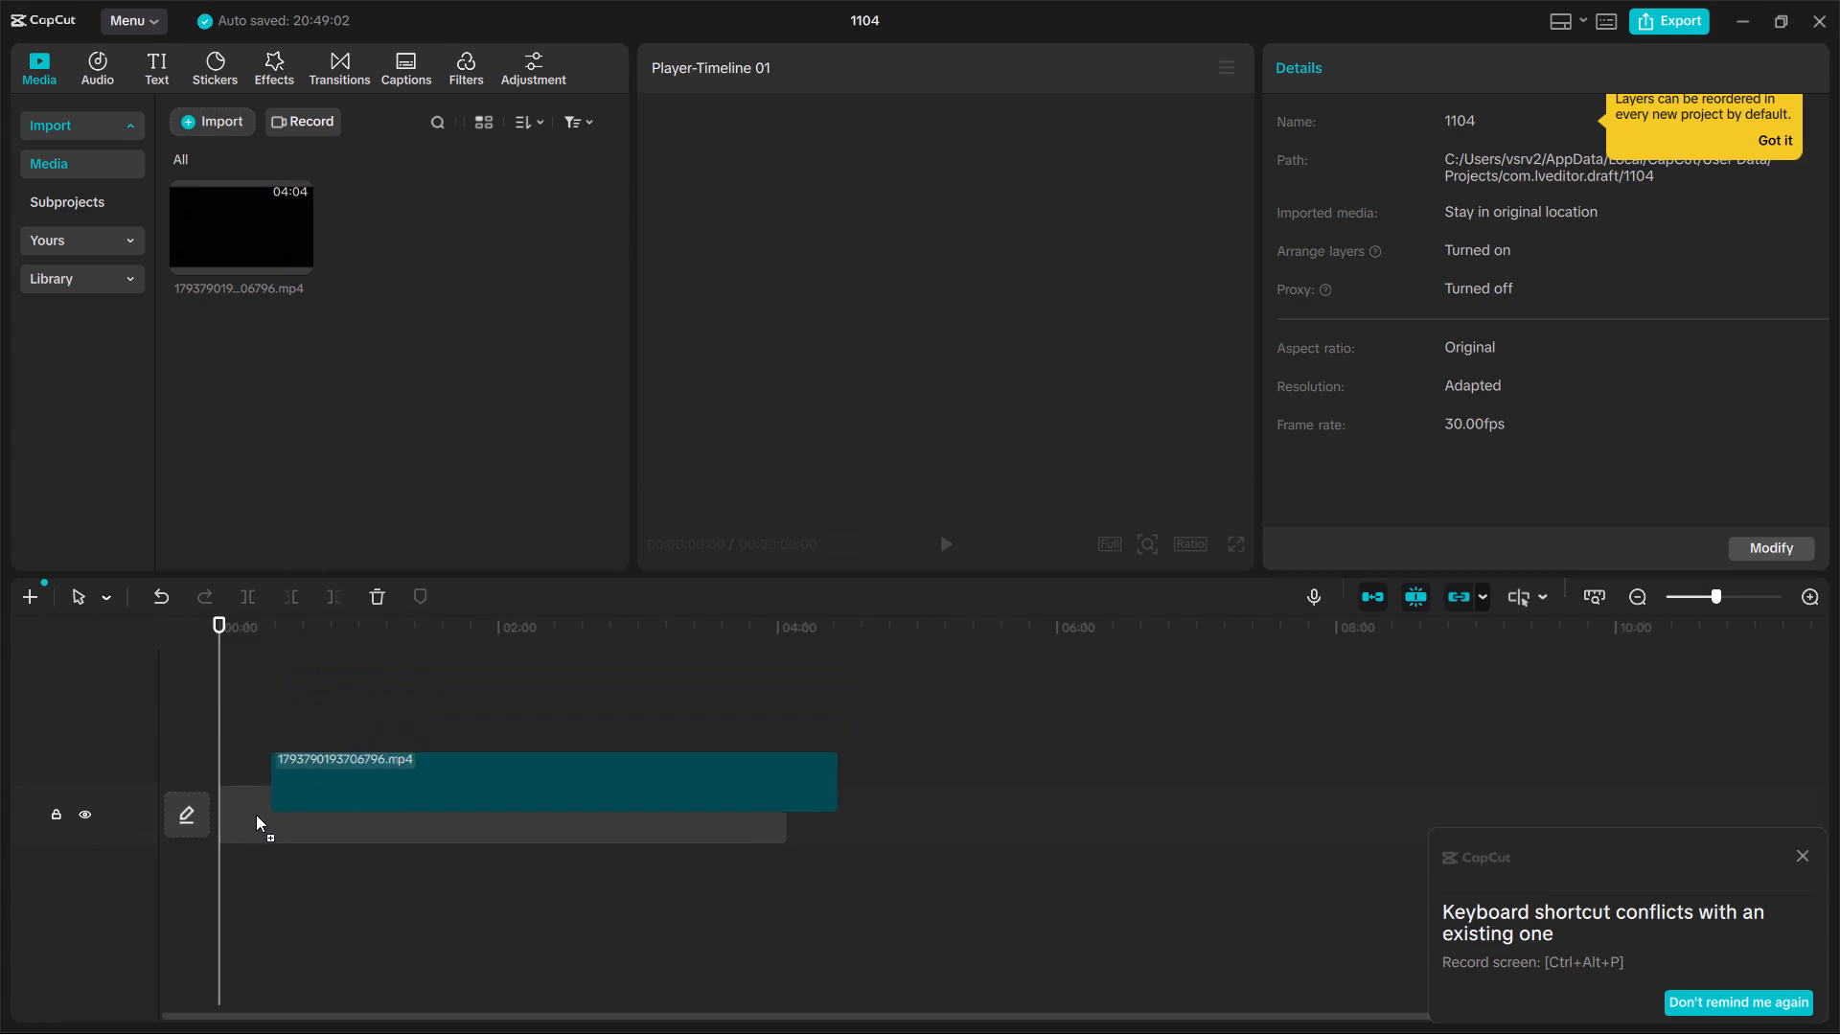
drag(256, 815, 229, 821)
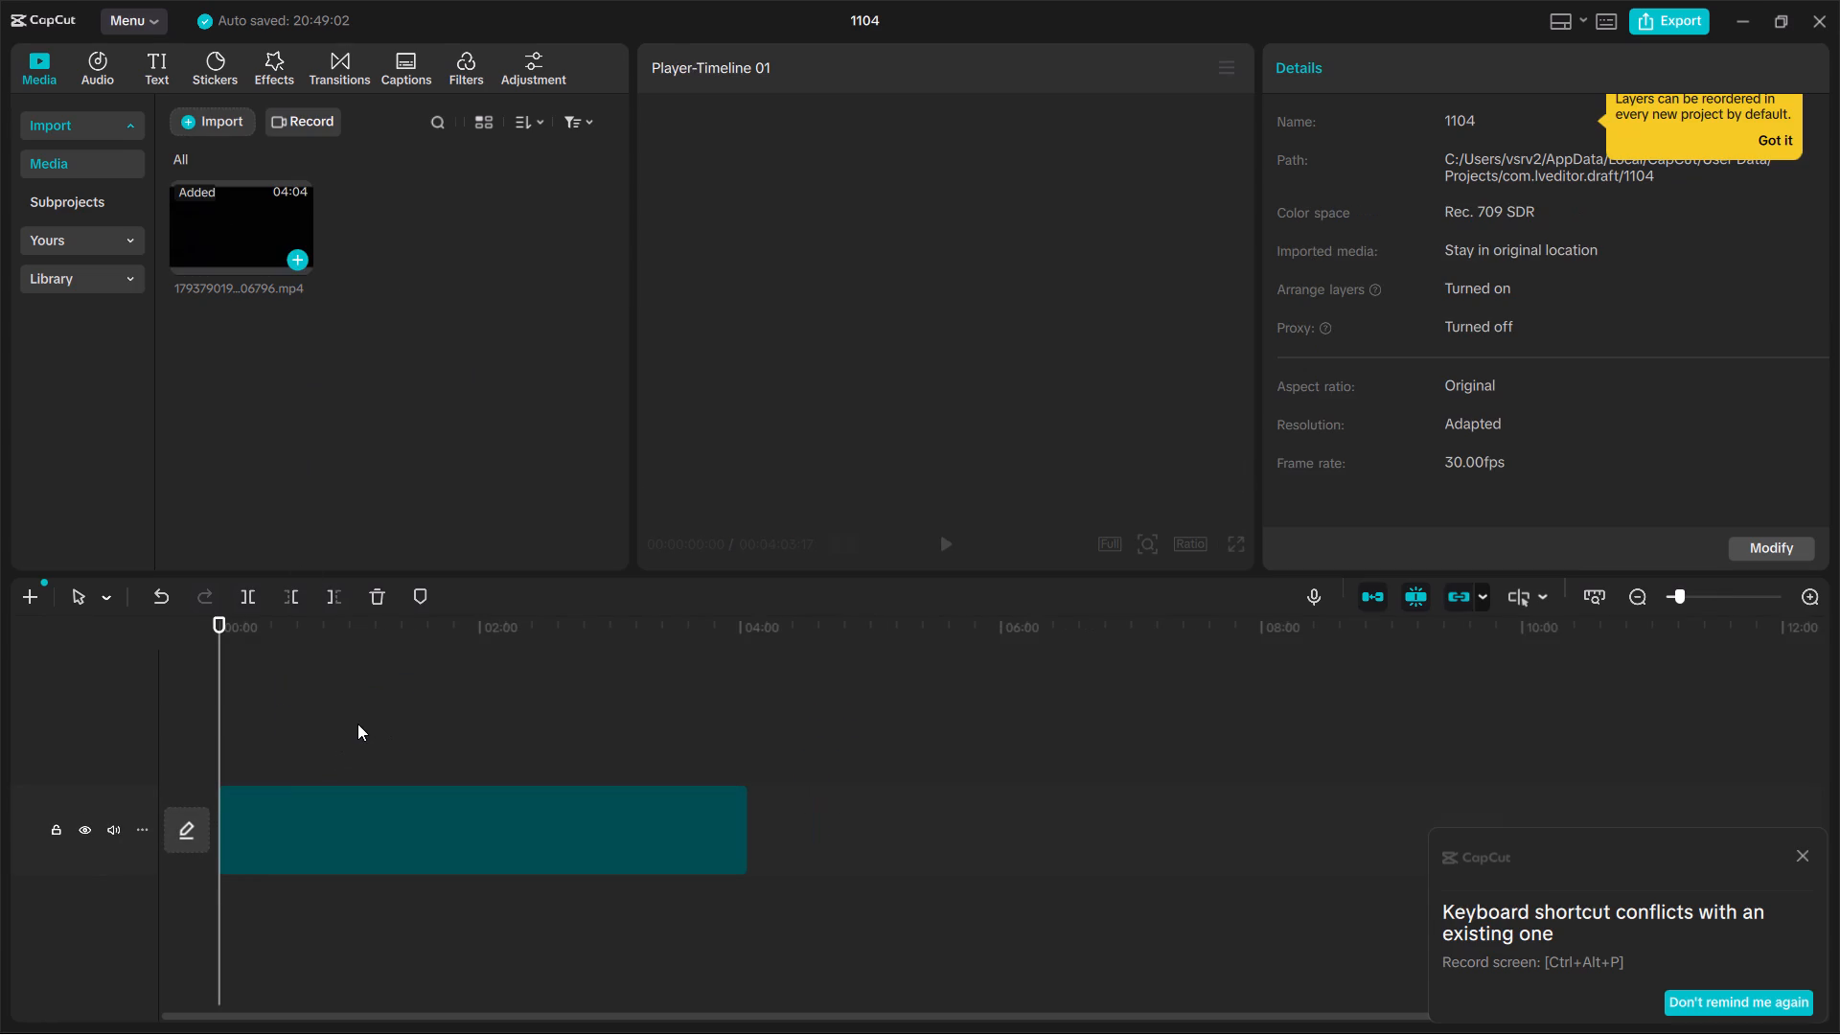
Enlarge the player preview by widening it into the clip properties area.
ctrl+scroll(357, 724, up, 7)
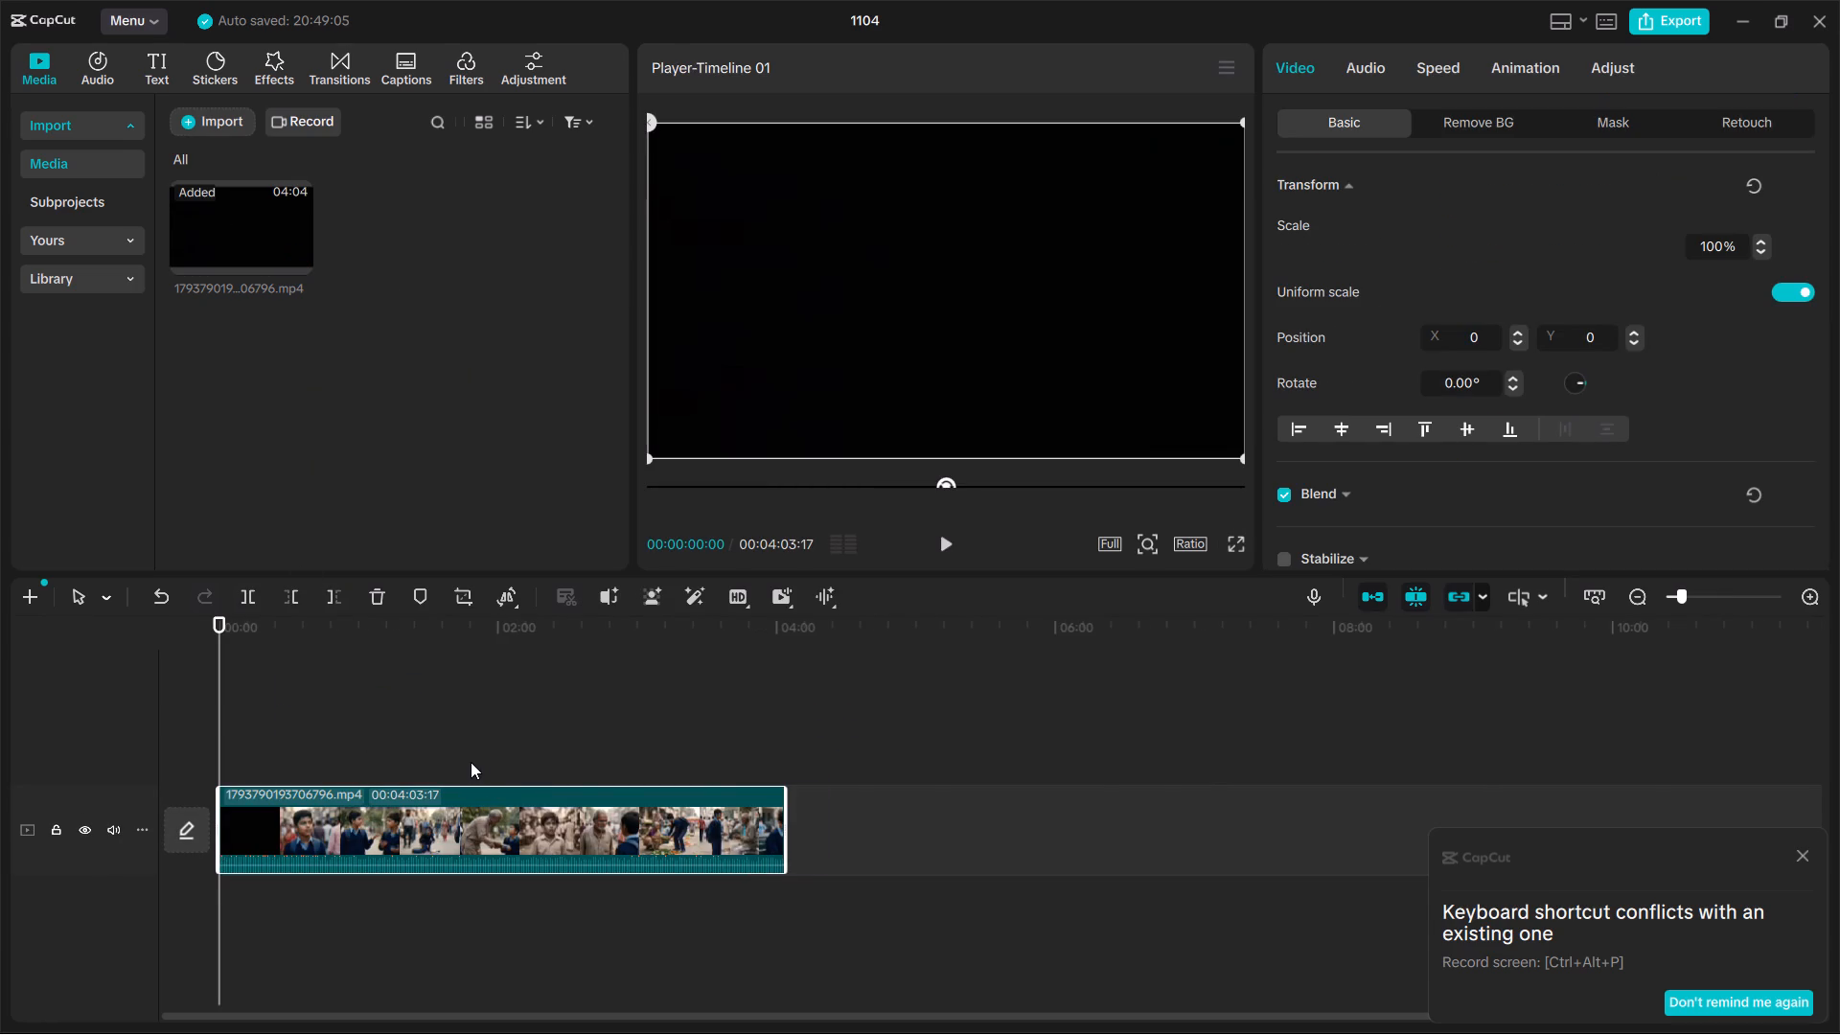
ctrl+scroll(471, 762, up, 7)
ctrl+scroll(468, 761, up, 20)
ctrl+scroll(468, 761, up, 1)
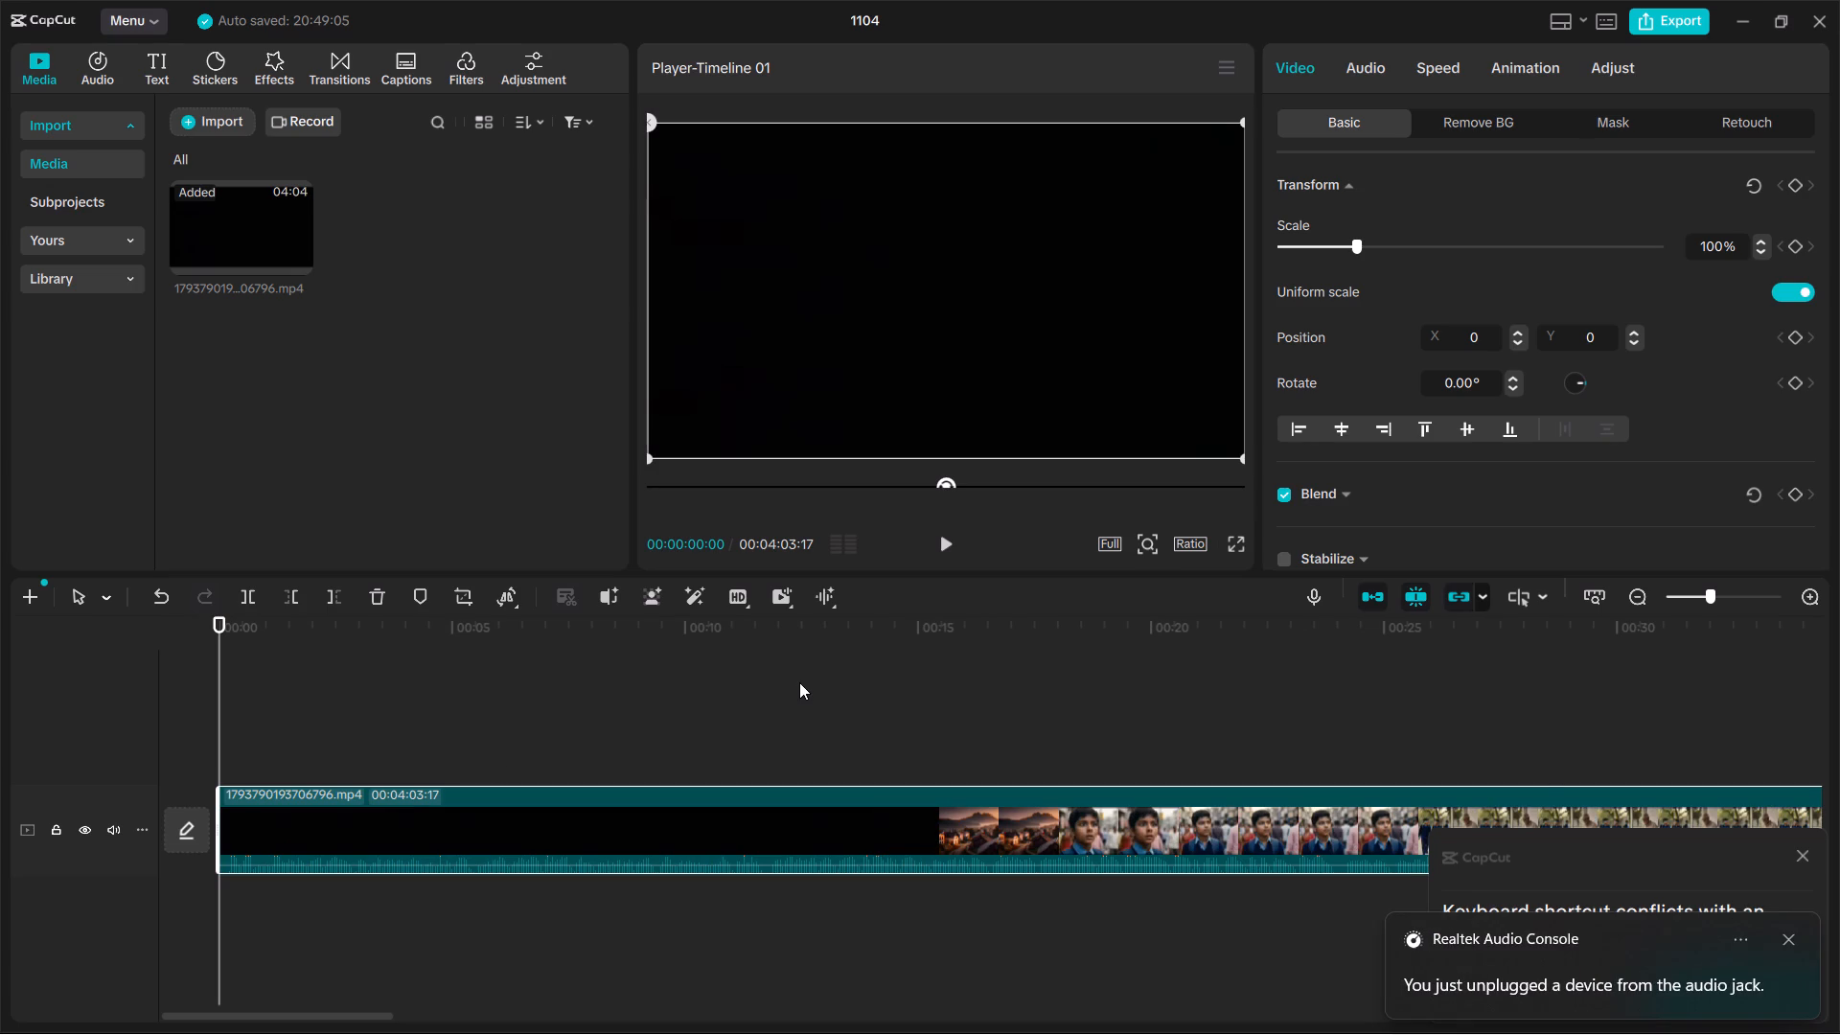
click(1254, 408)
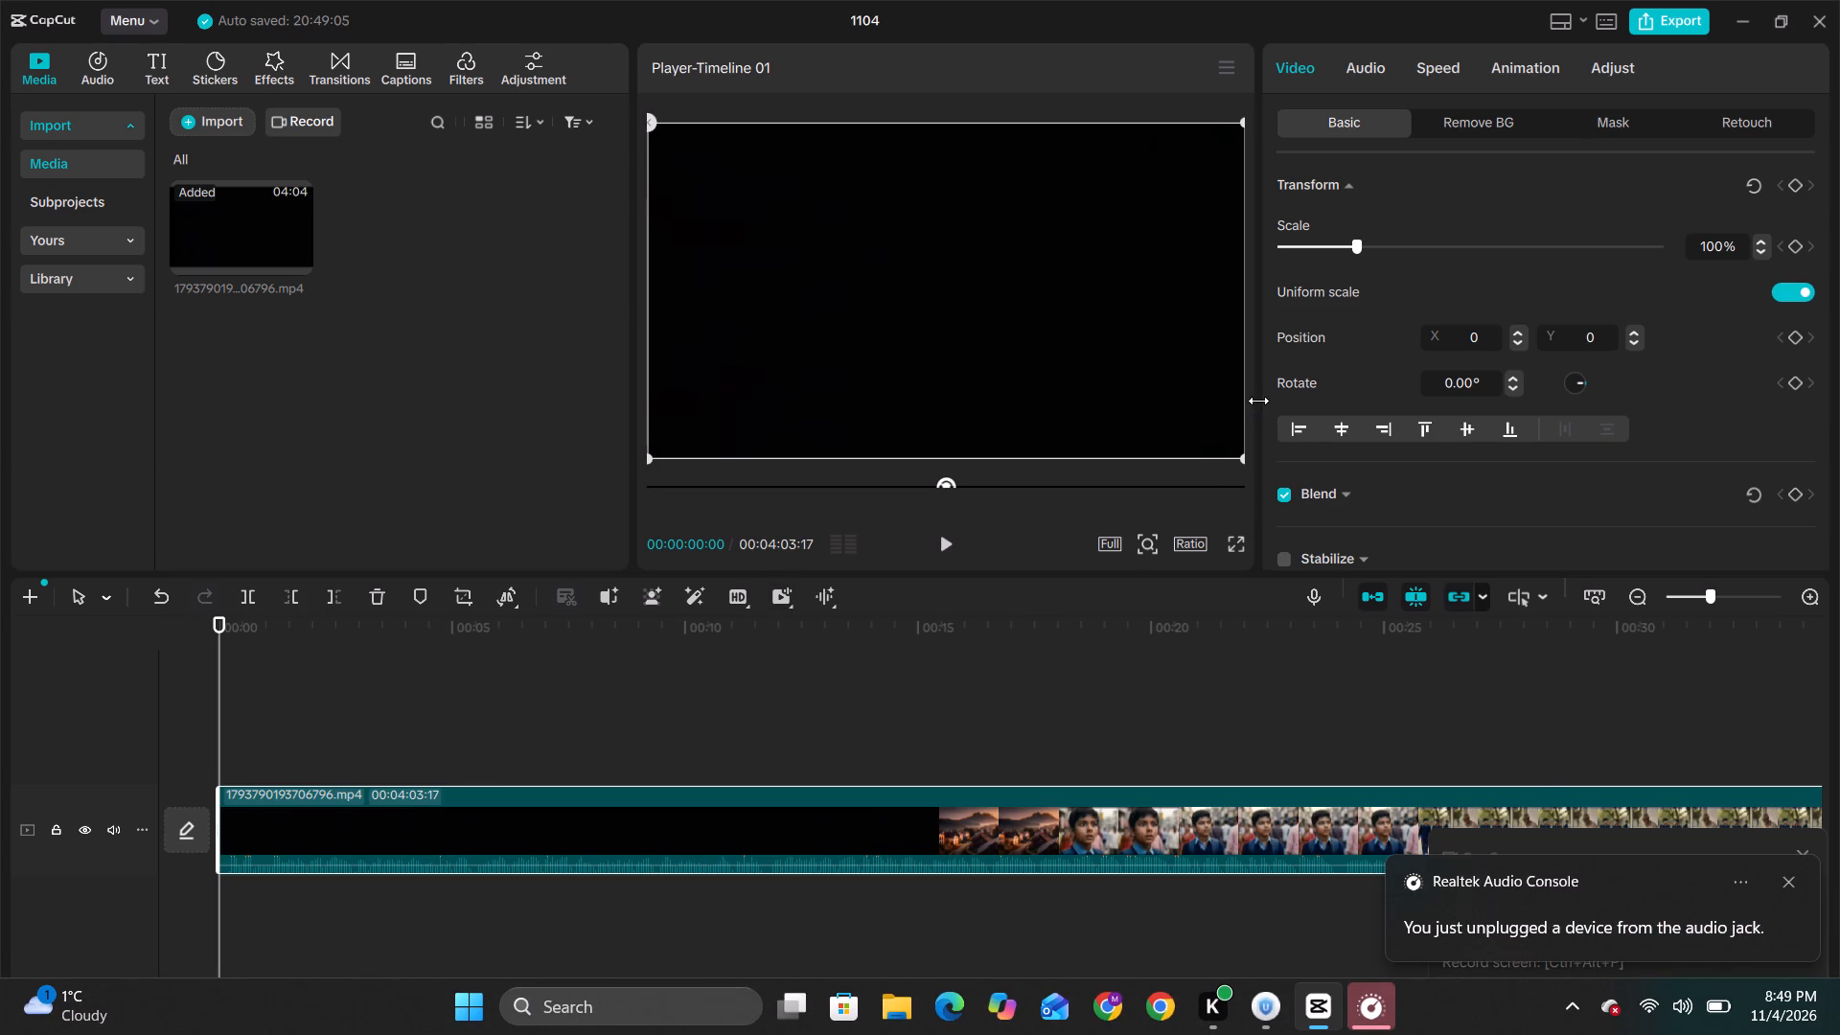
drag(1258, 401, 1478, 405)
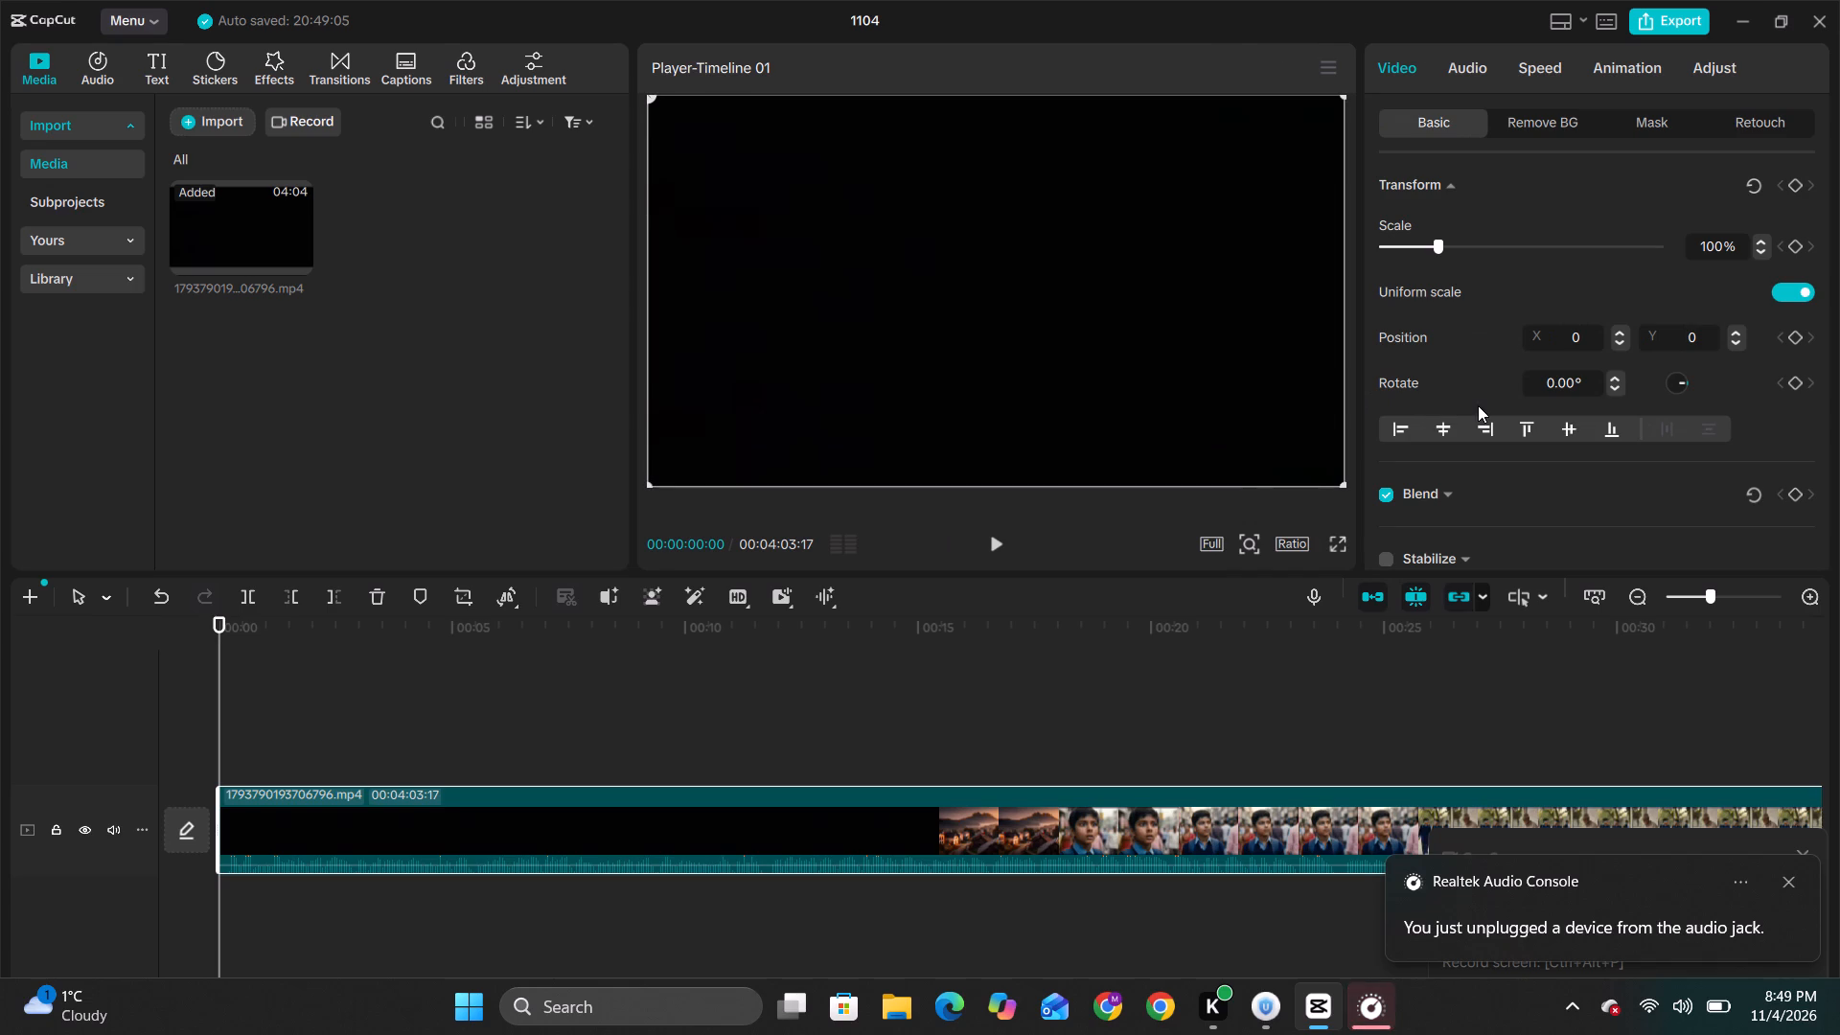
drag(1478, 405, 1391, 417)
Go to about 25 seconds on the timeline and set the project's aspect ratio to 16:9.
click(811, 823)
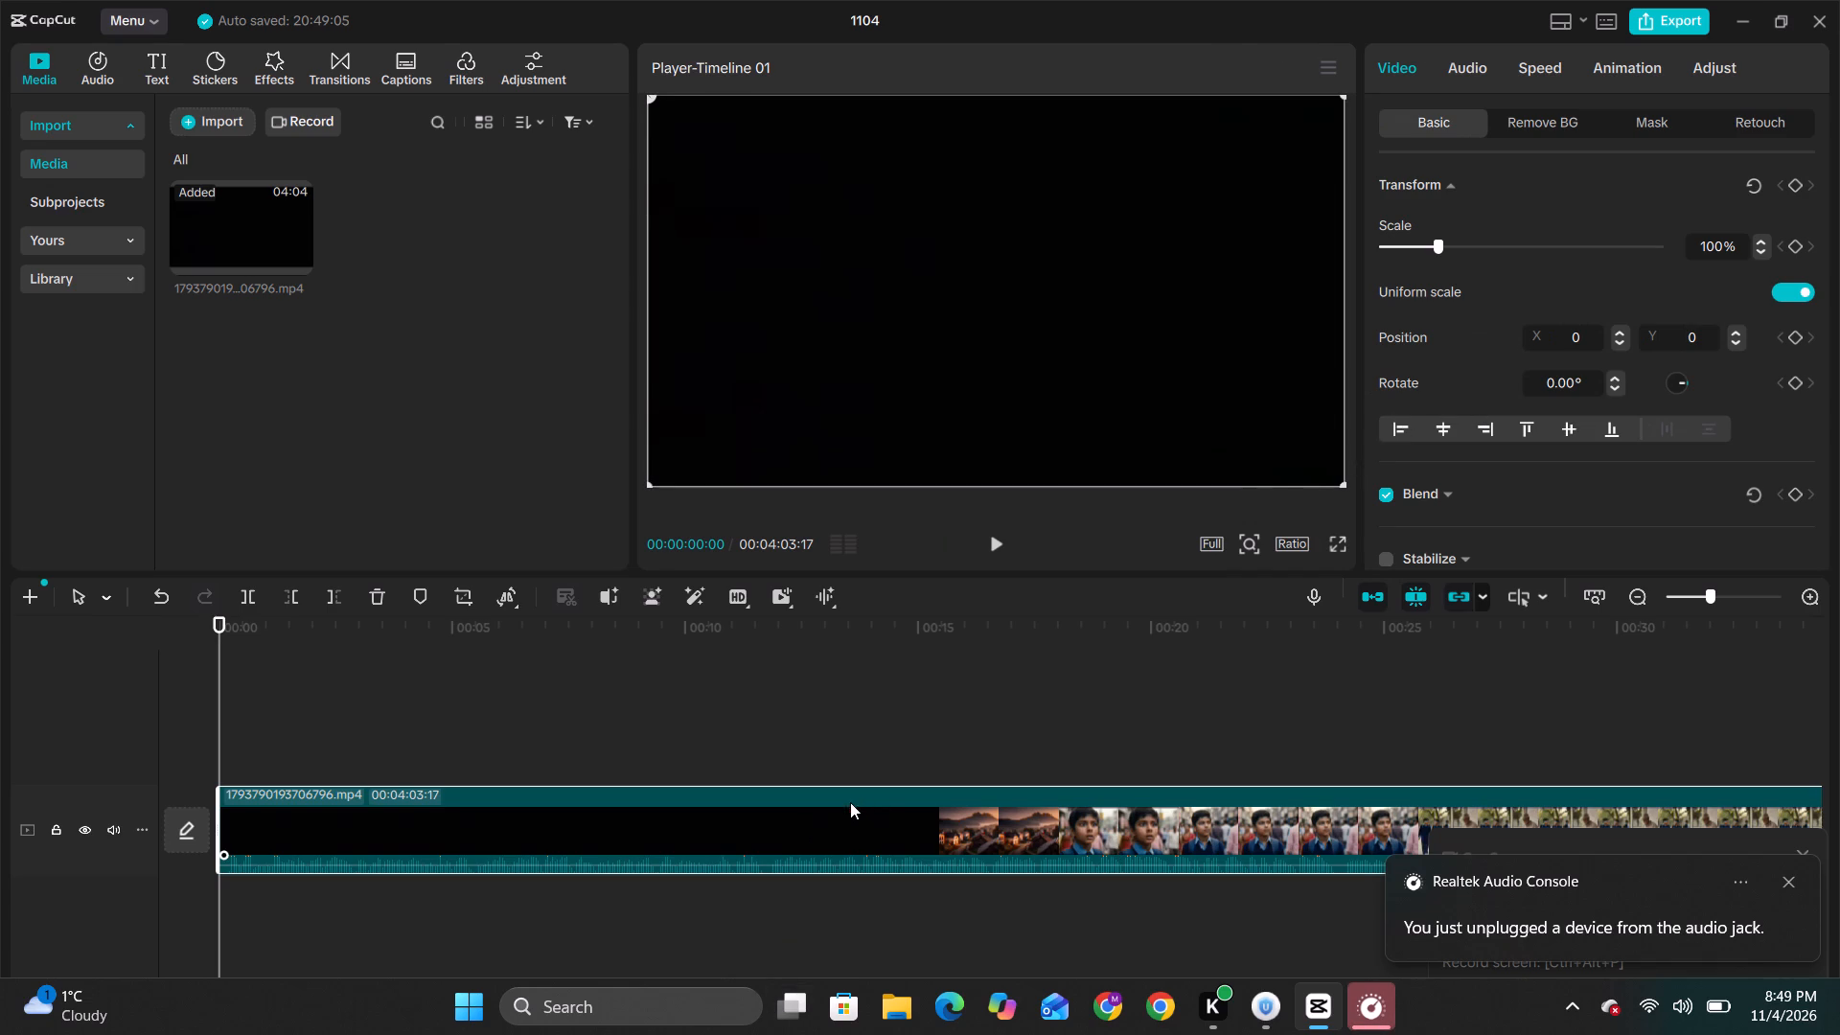
click(1010, 724)
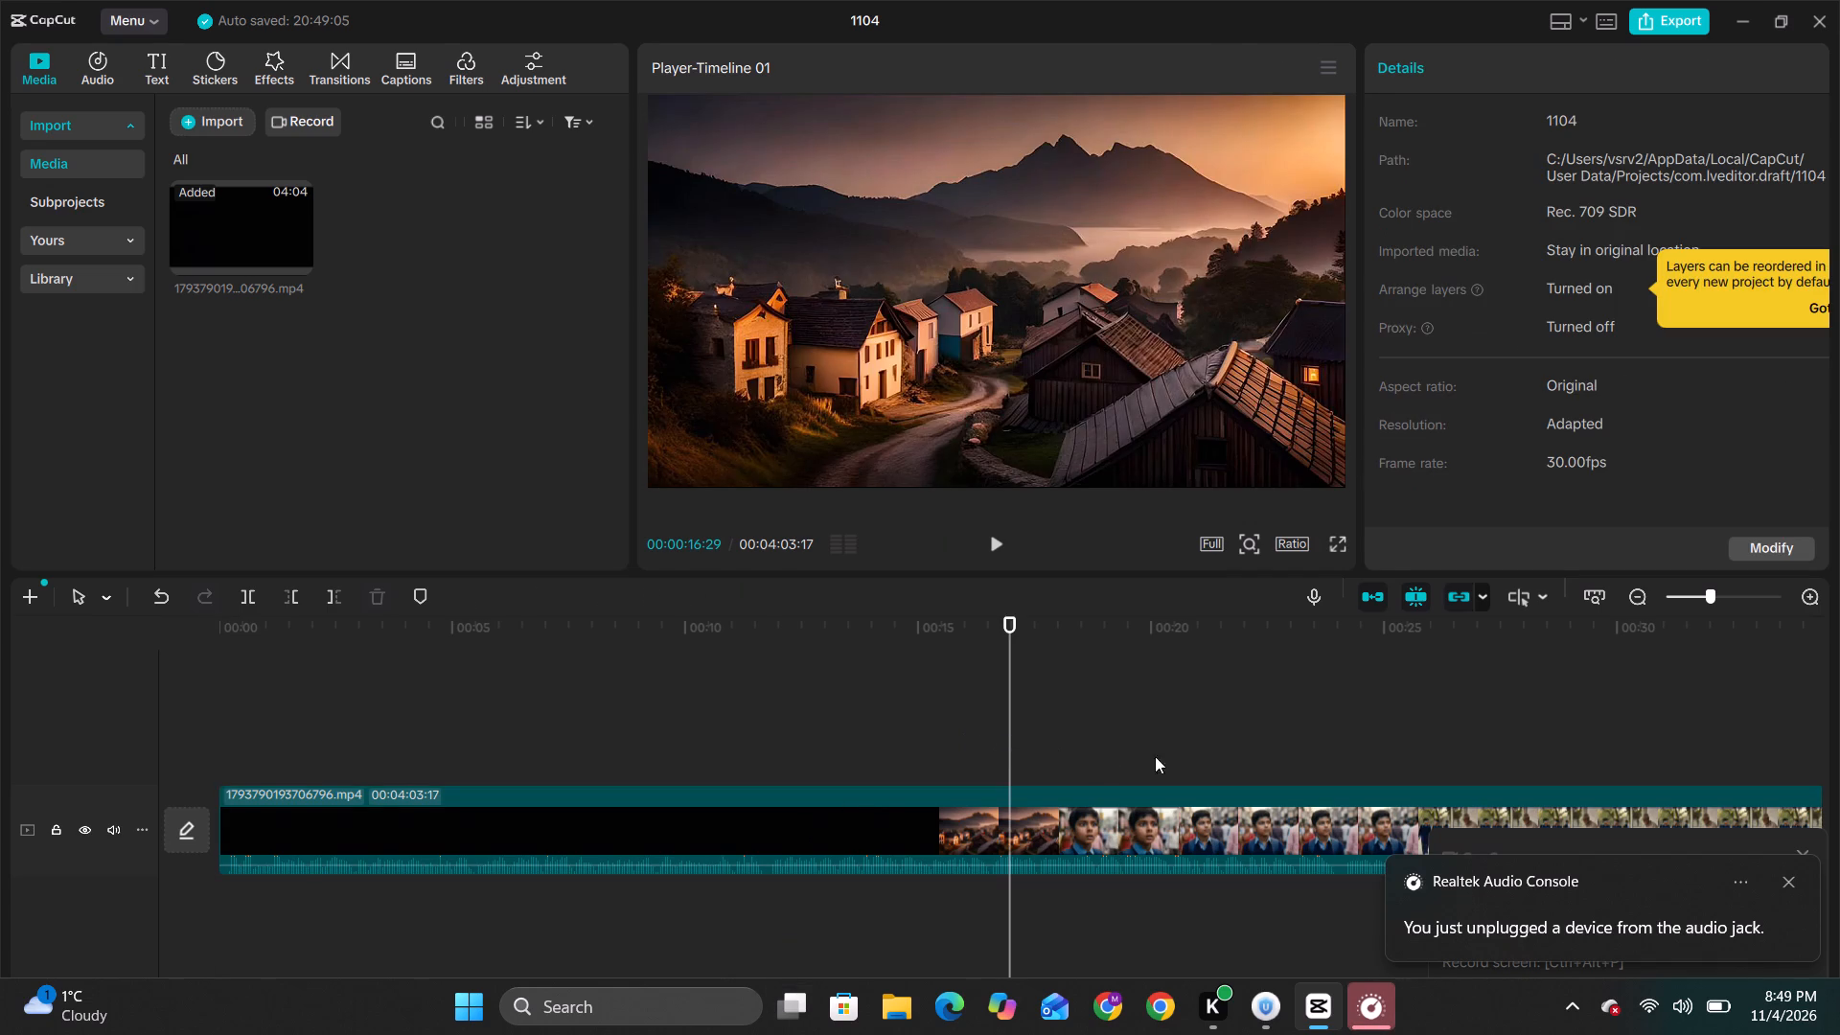
click(1408, 759)
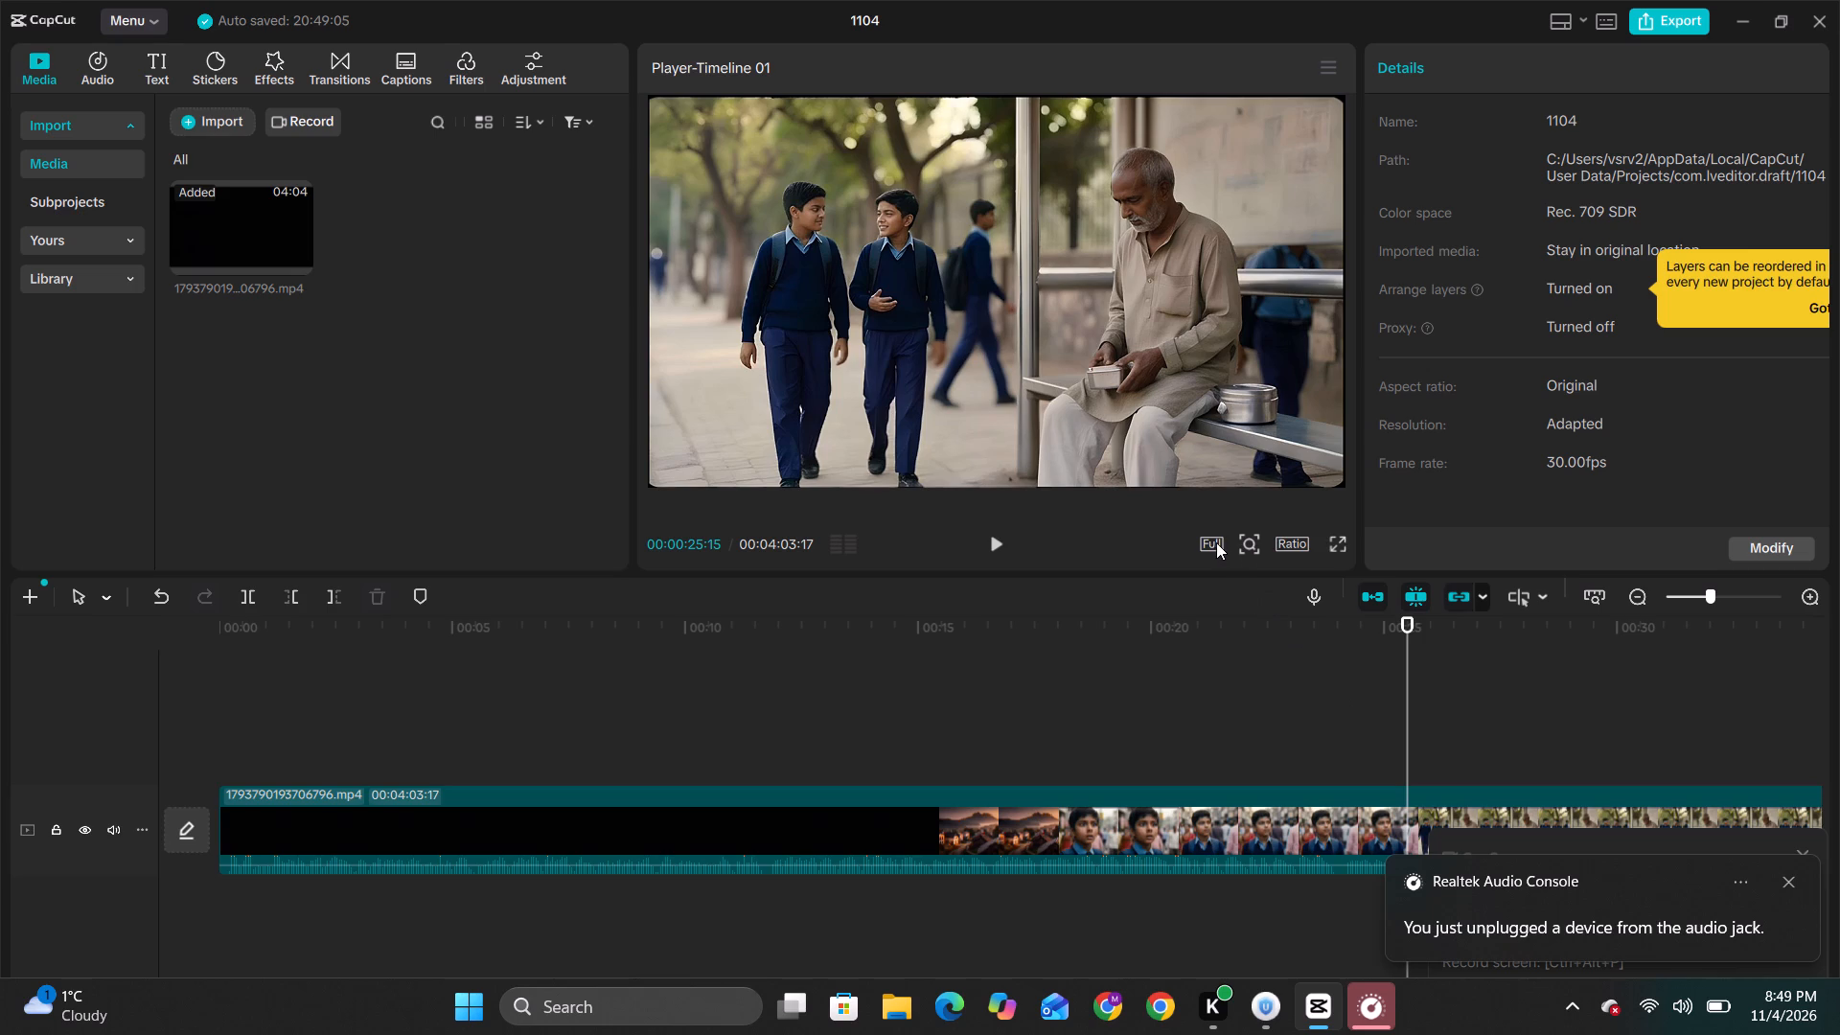
click(1297, 546)
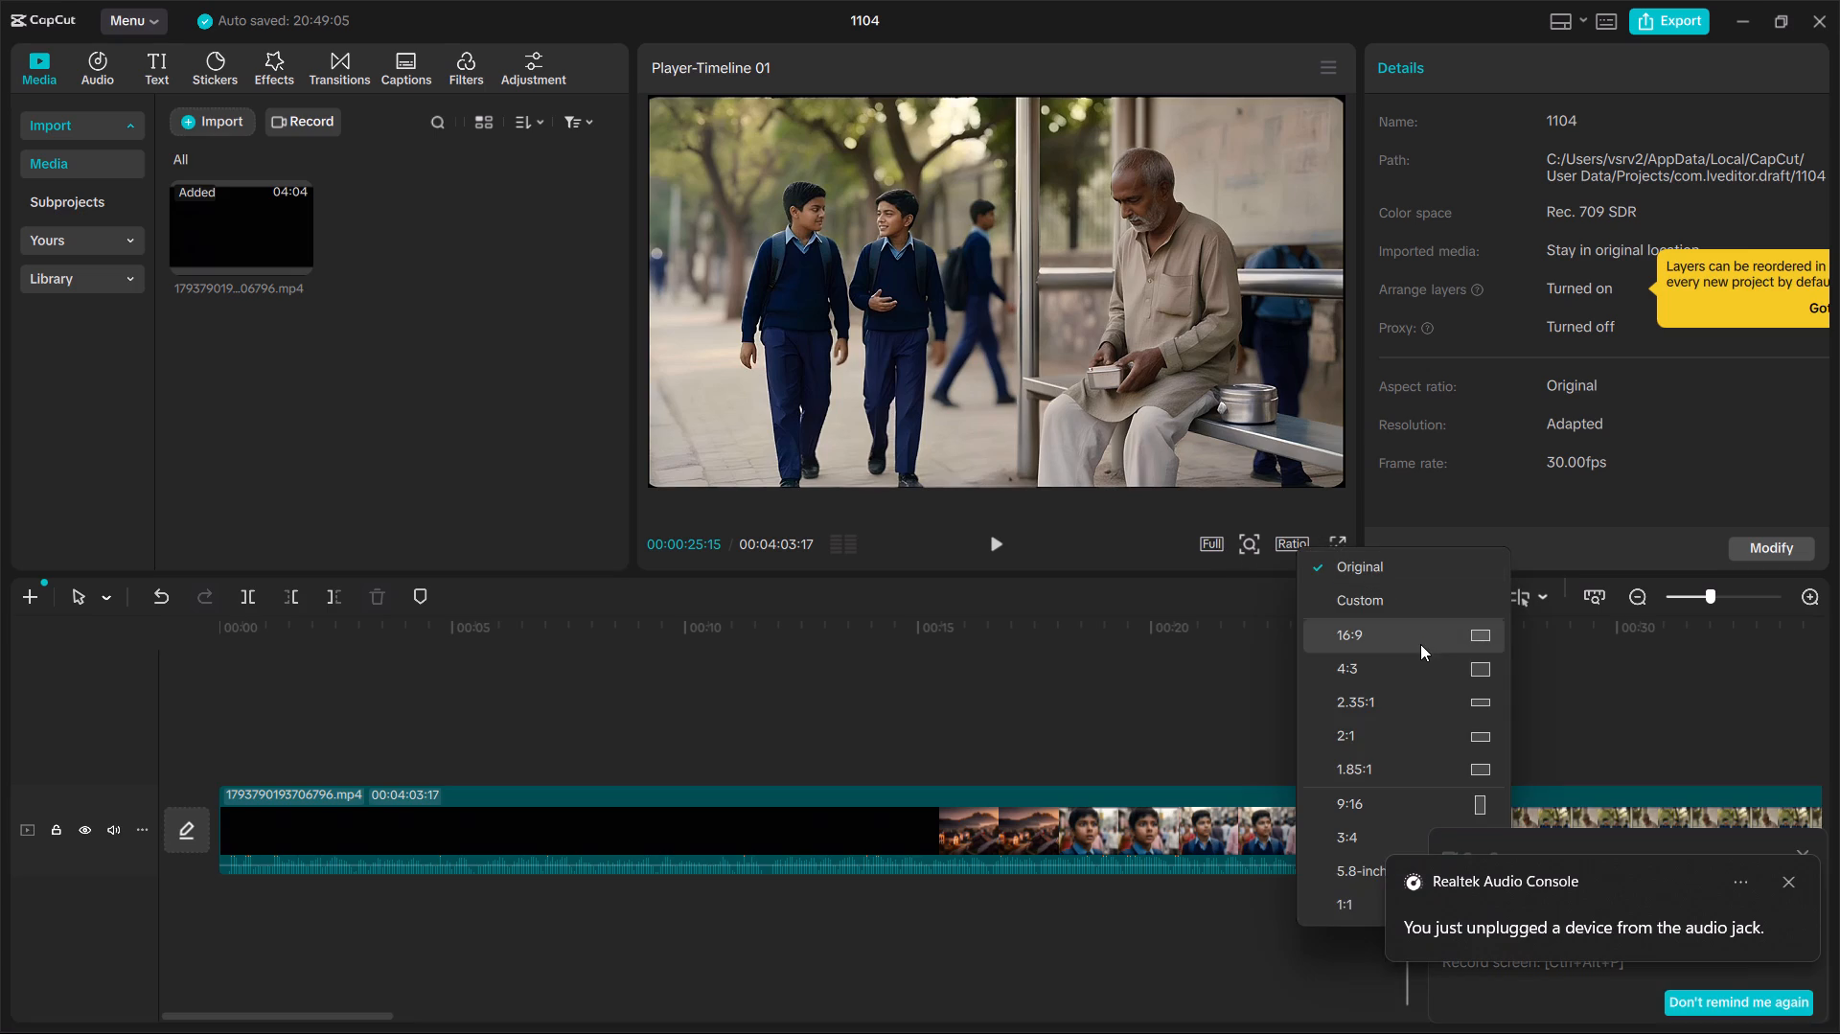
click(1420, 638)
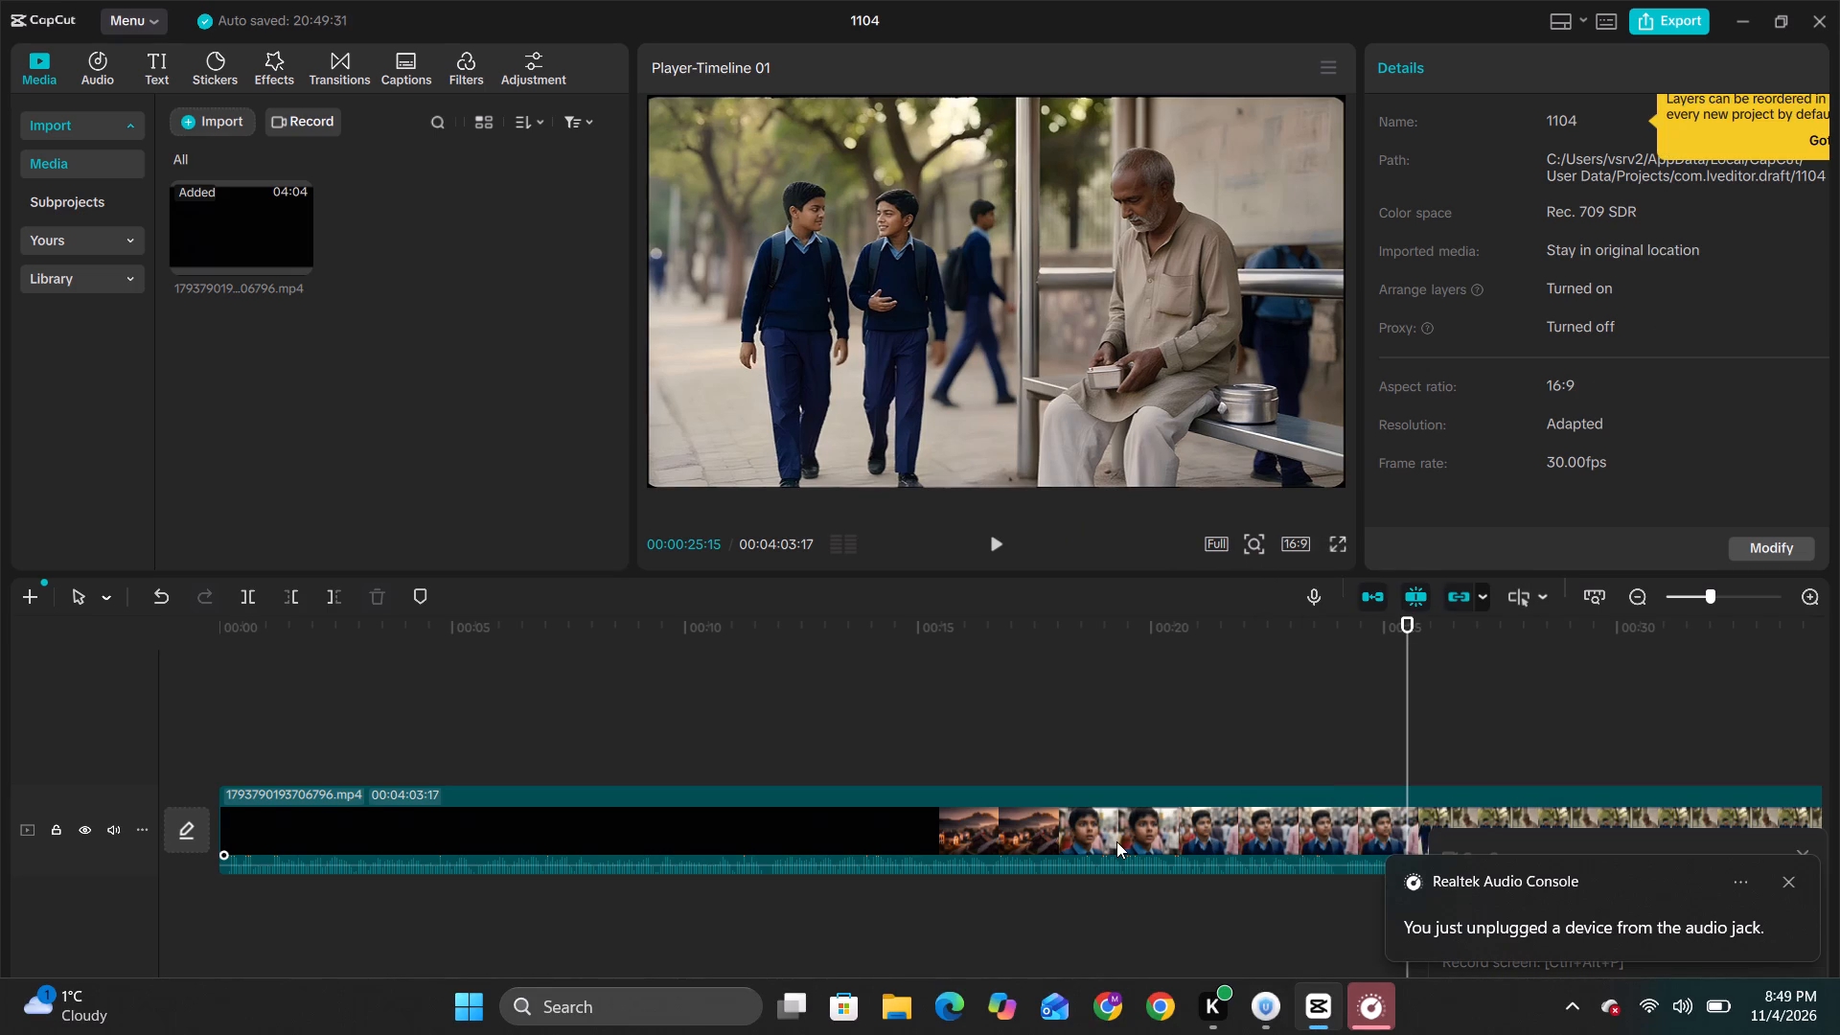
Crop the timeline clip freehand, trimming a thin strip off all four edges and shifting the crop frame slightly downward.
click(1116, 841)
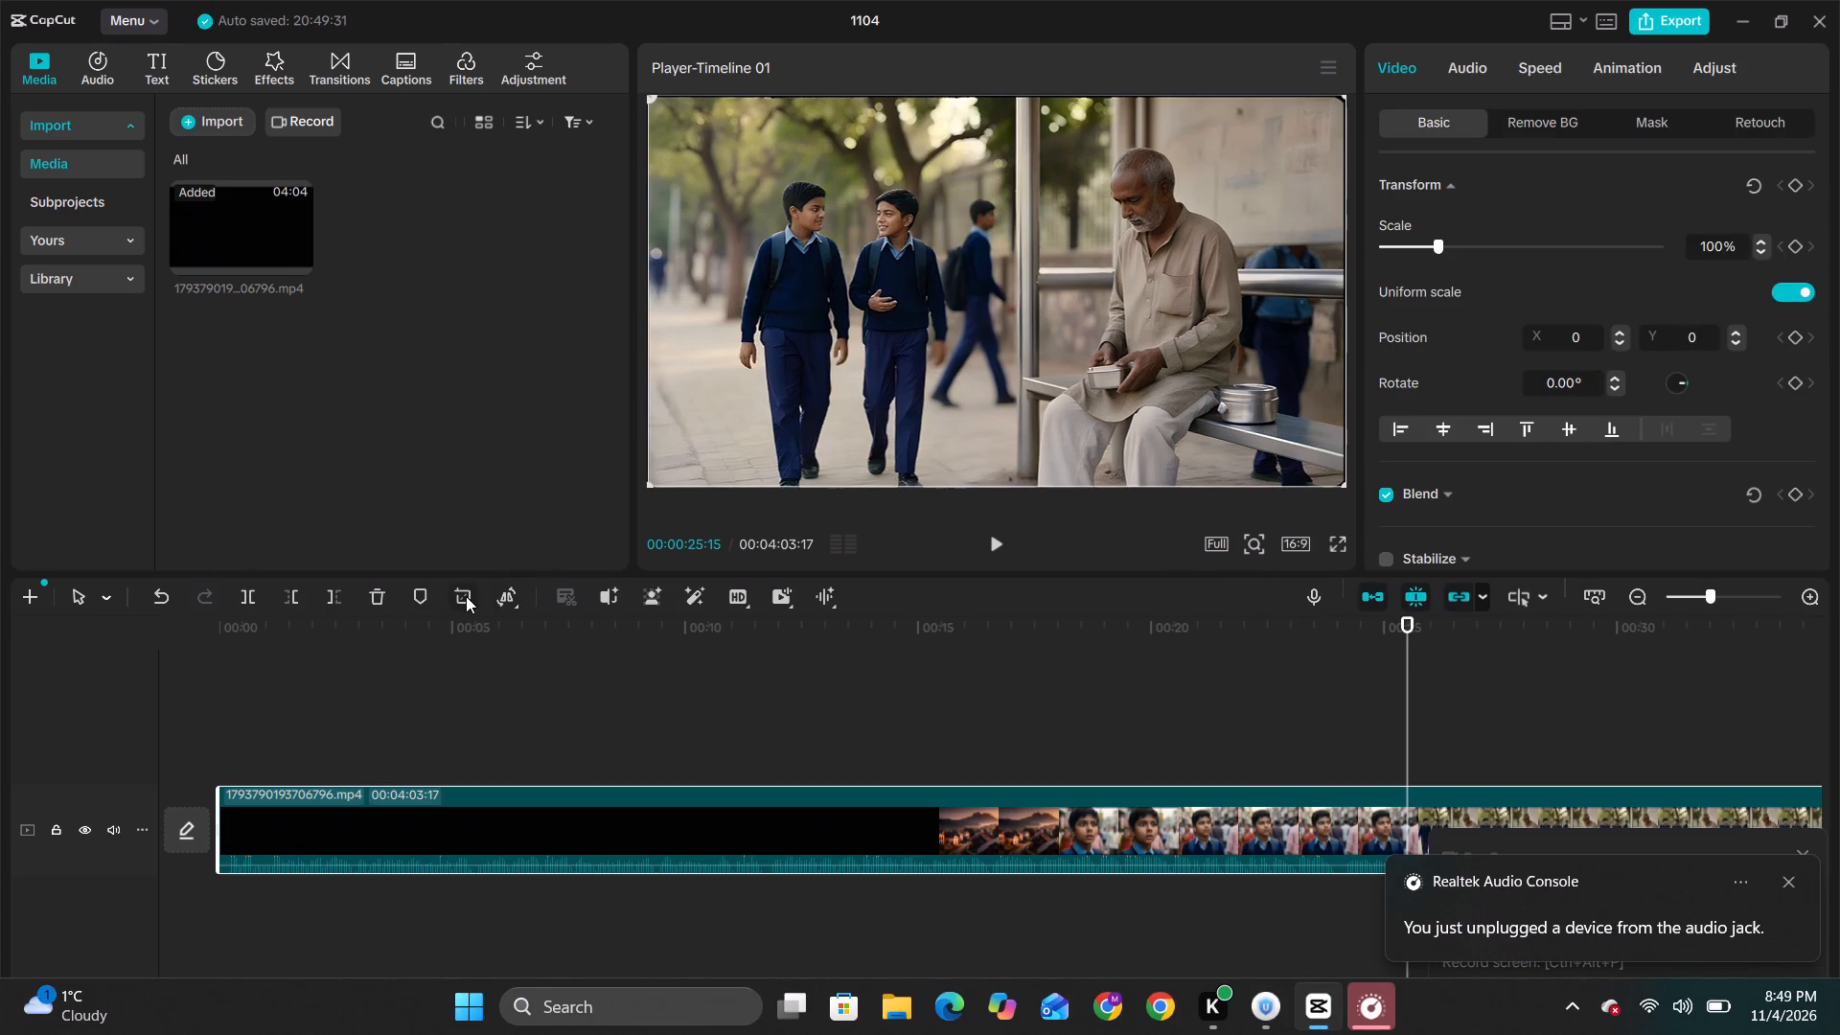
click(466, 596)
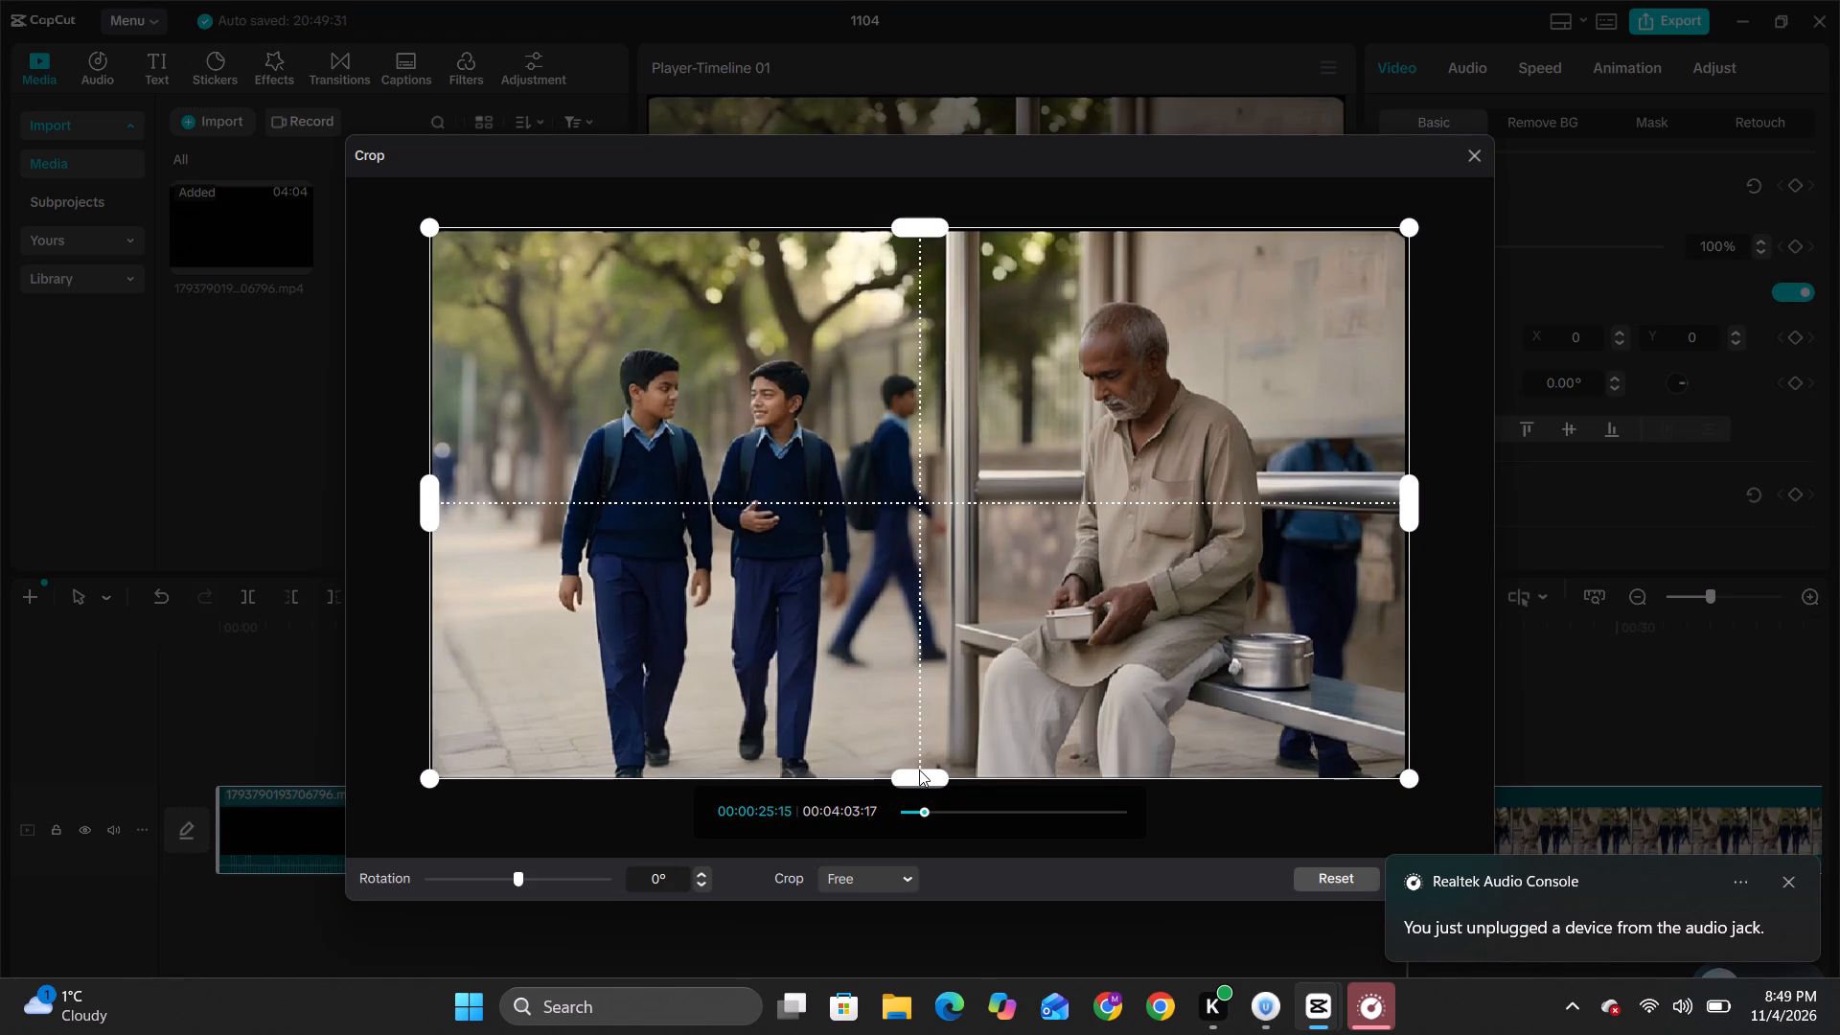
drag(918, 770, 920, 744)
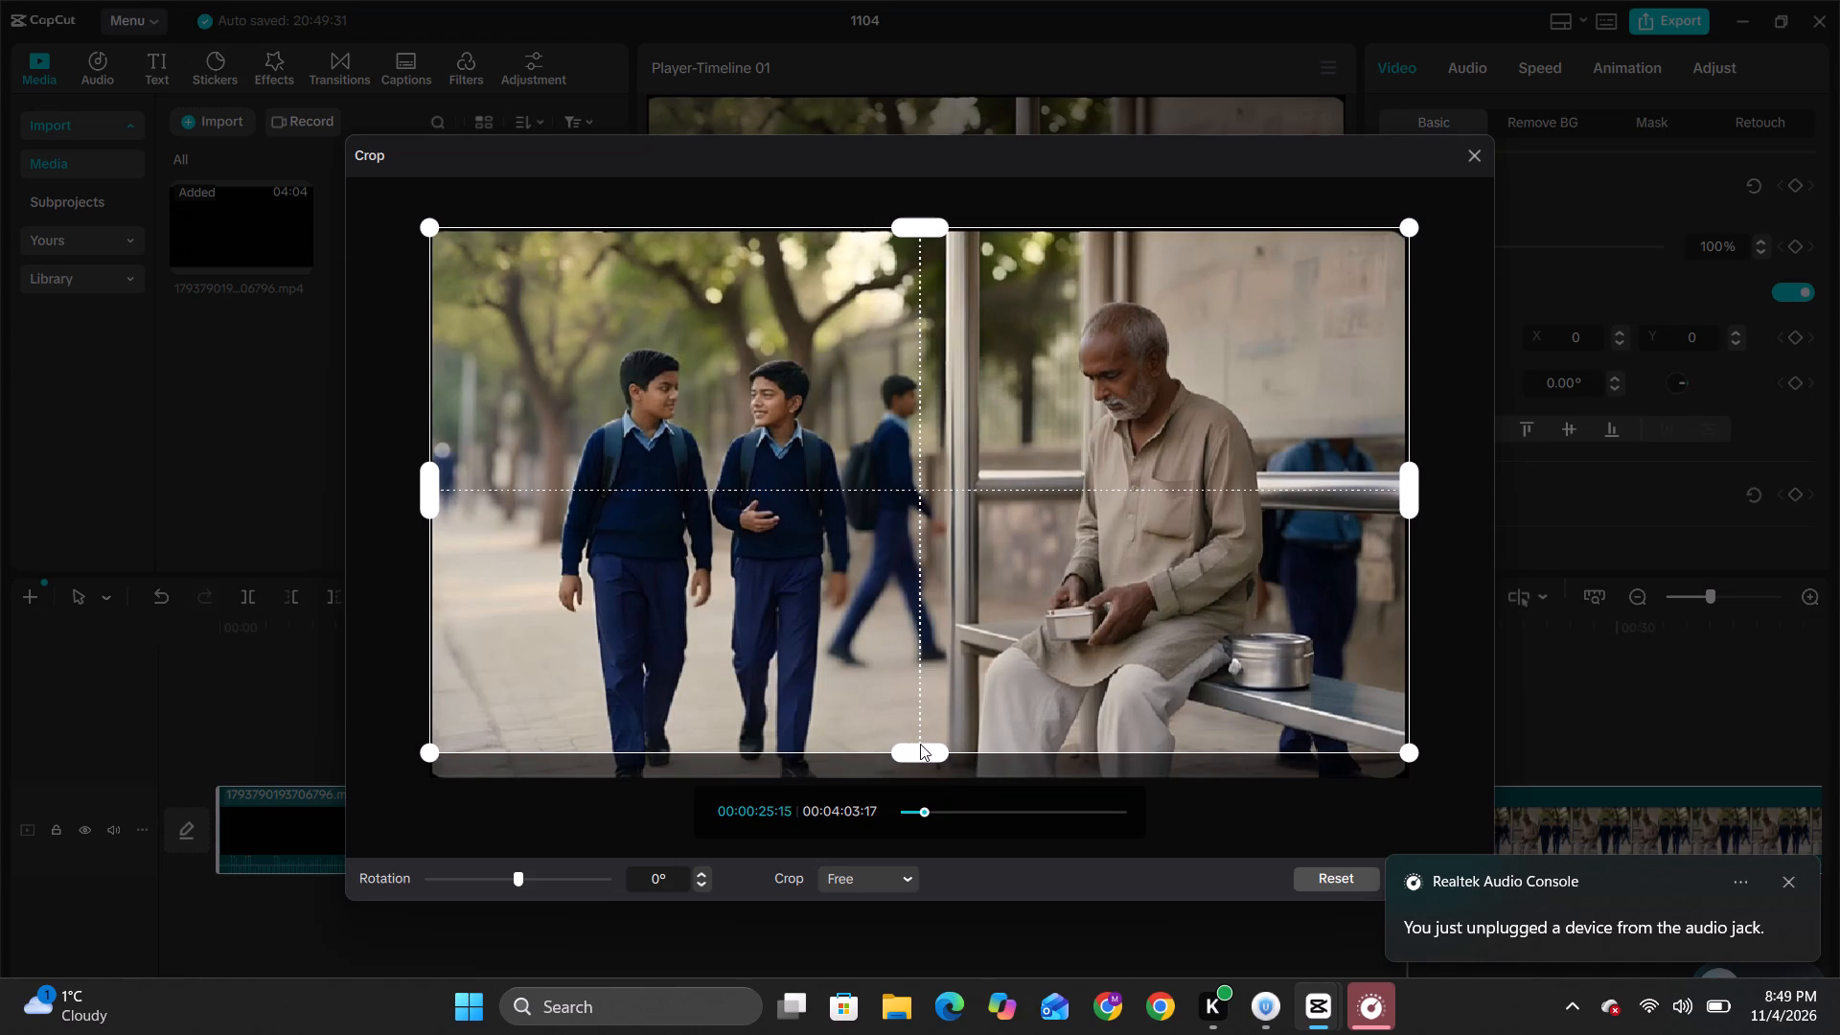
drag(920, 744, 920, 741)
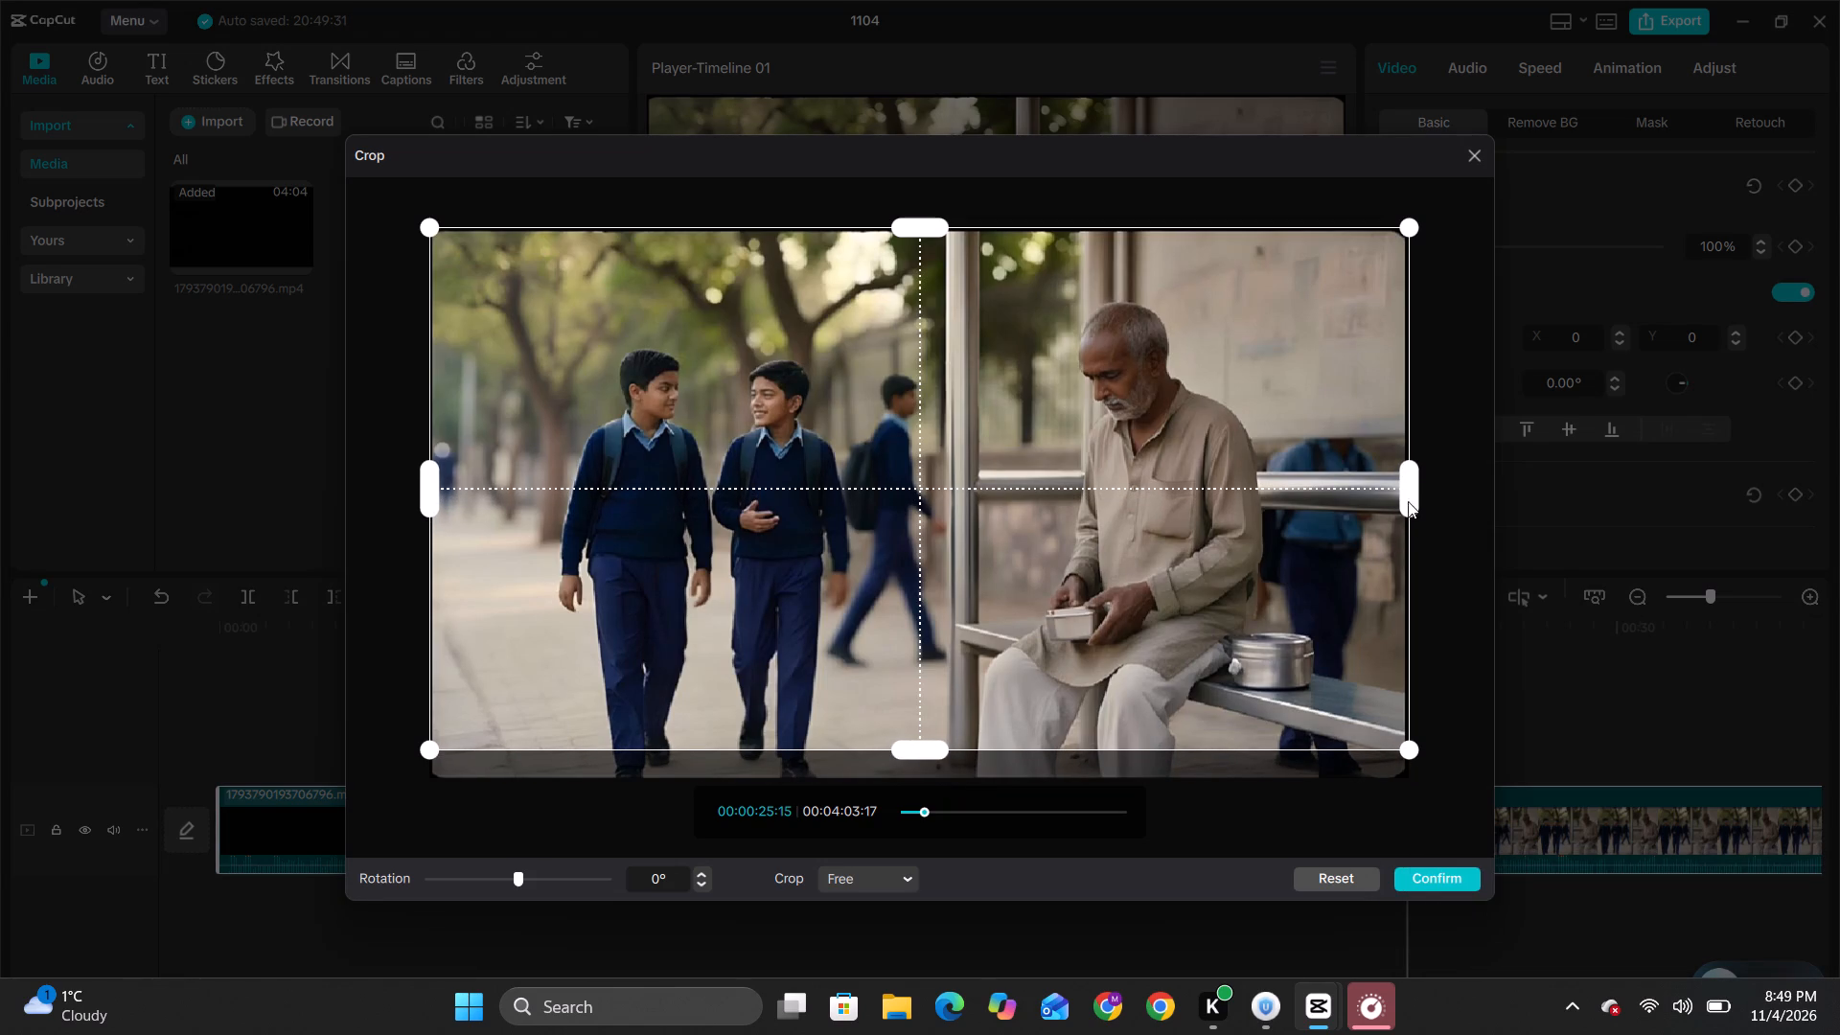
drag(1408, 498, 1398, 497)
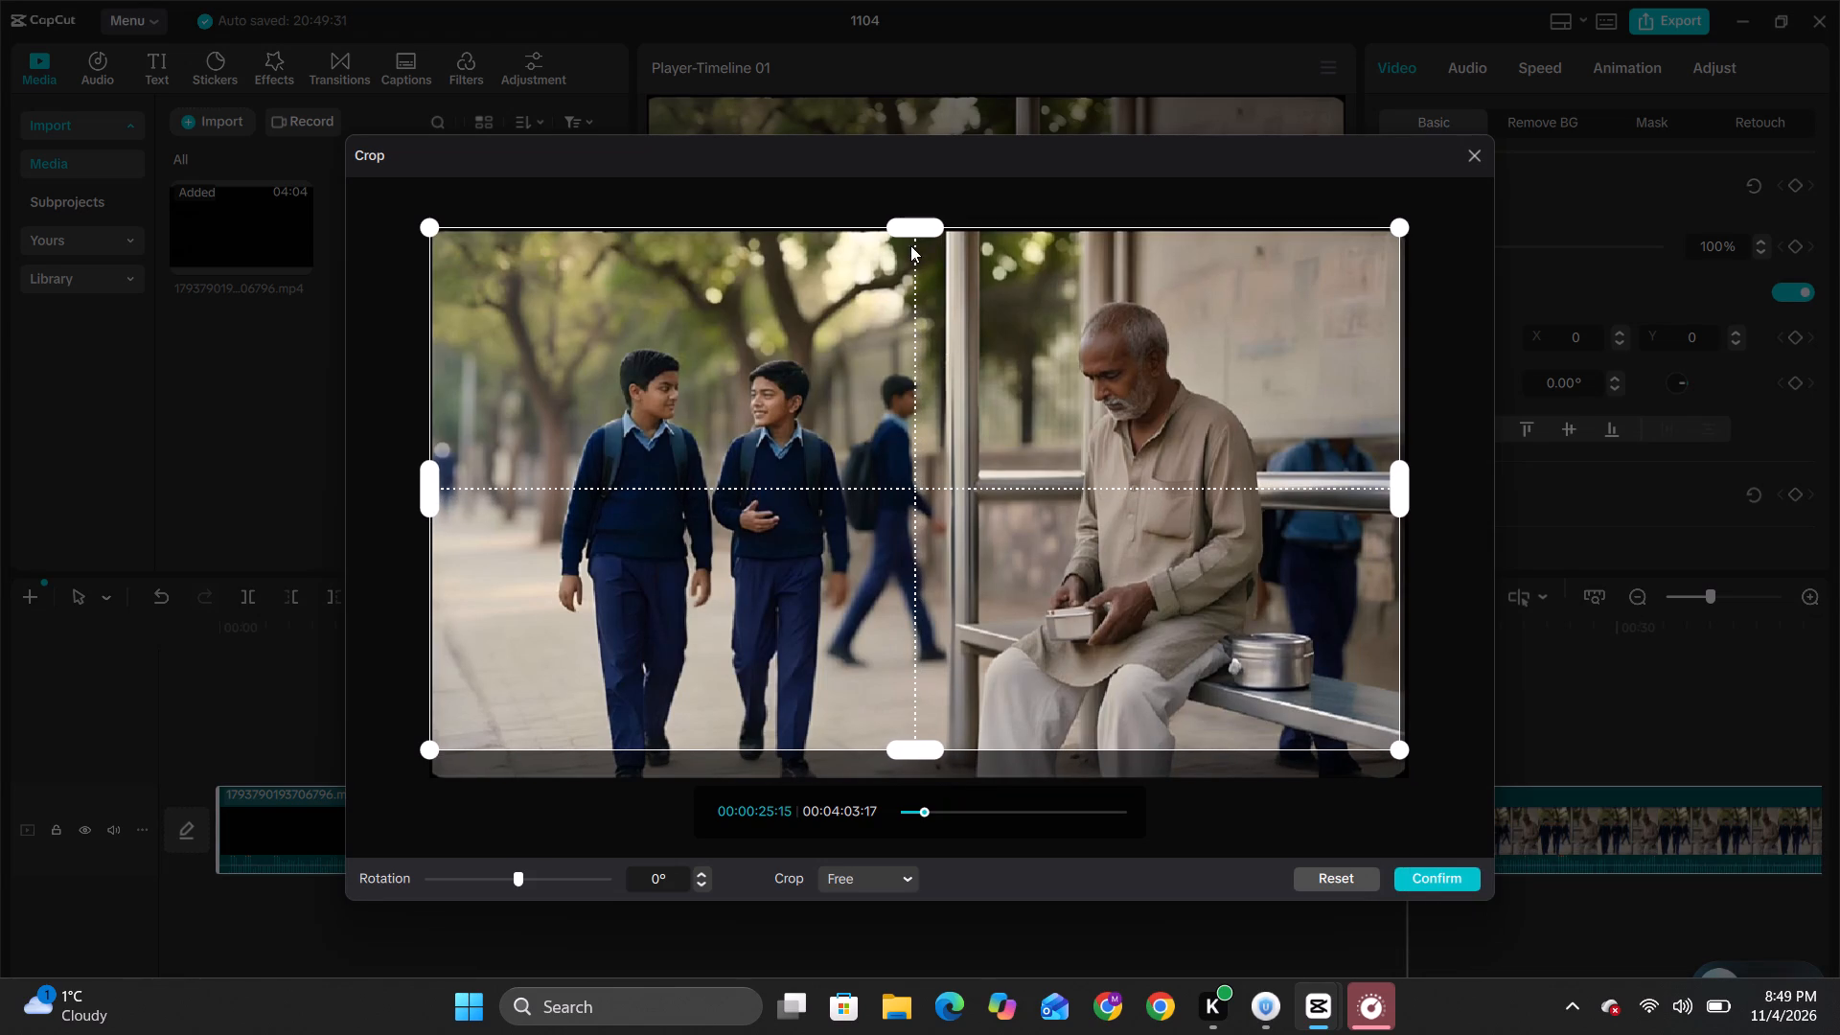
drag(907, 232, 907, 263)
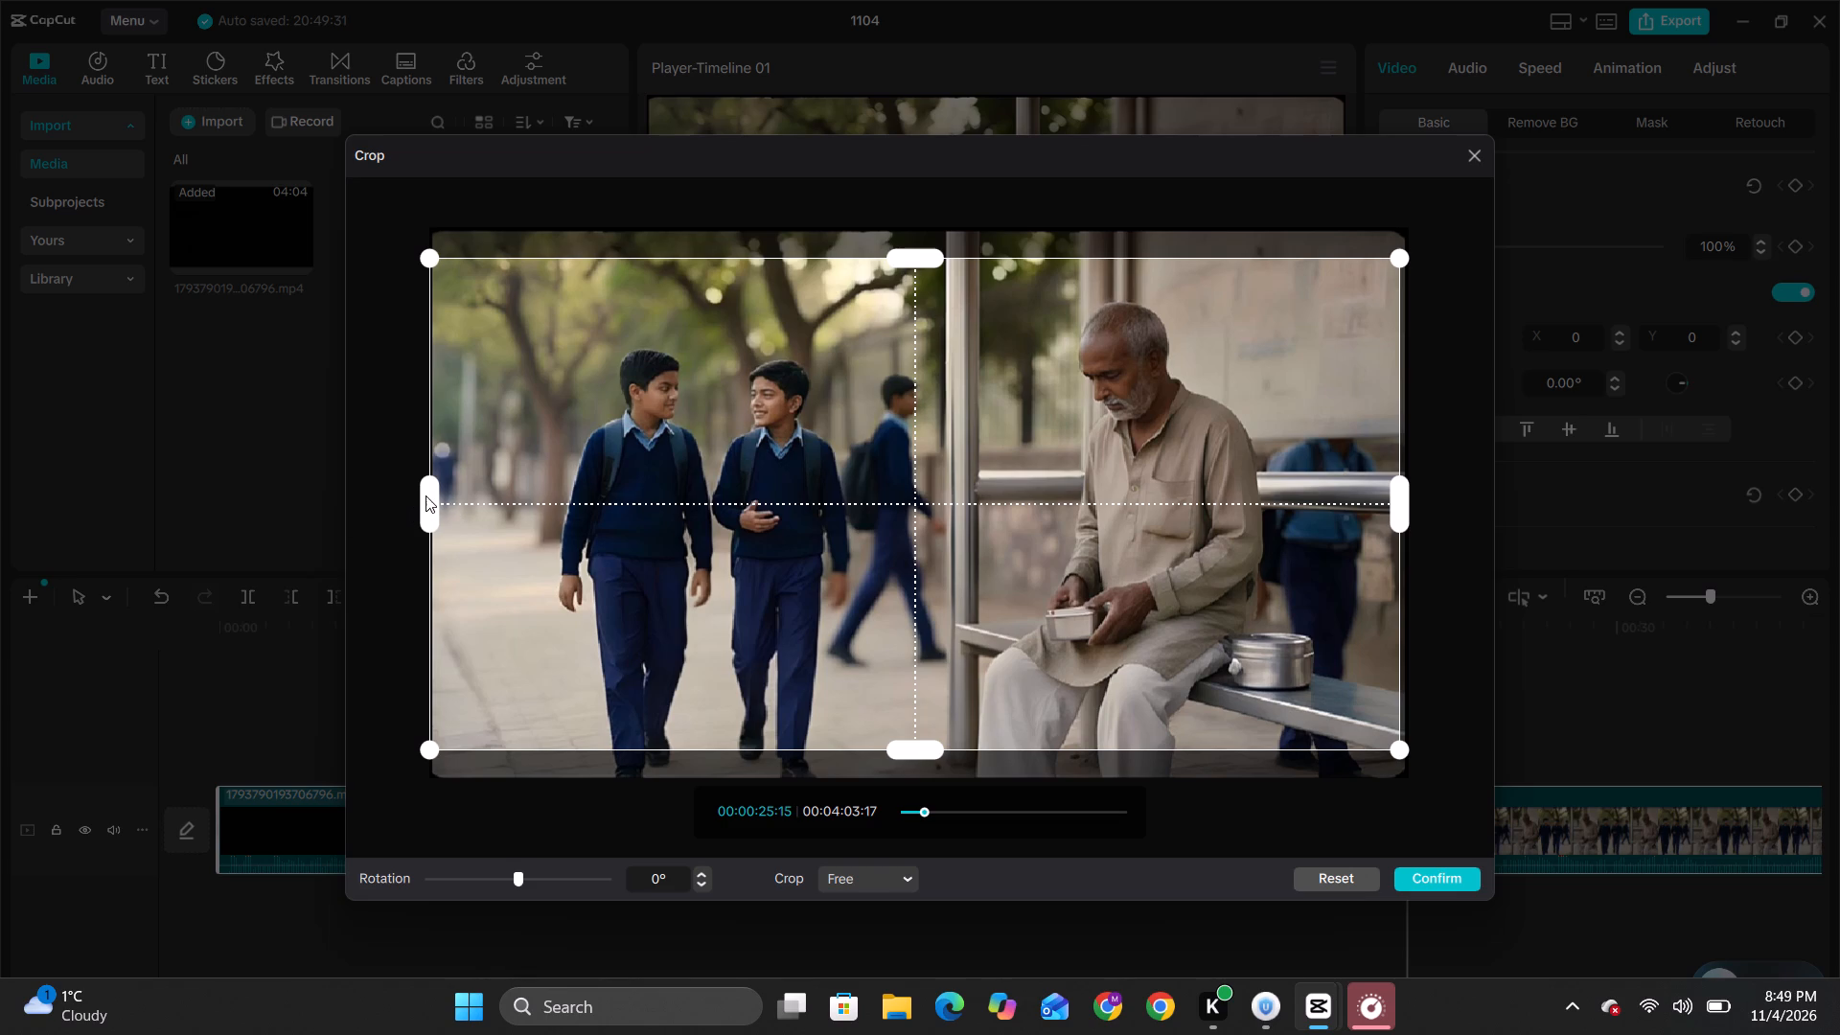
click(425, 495)
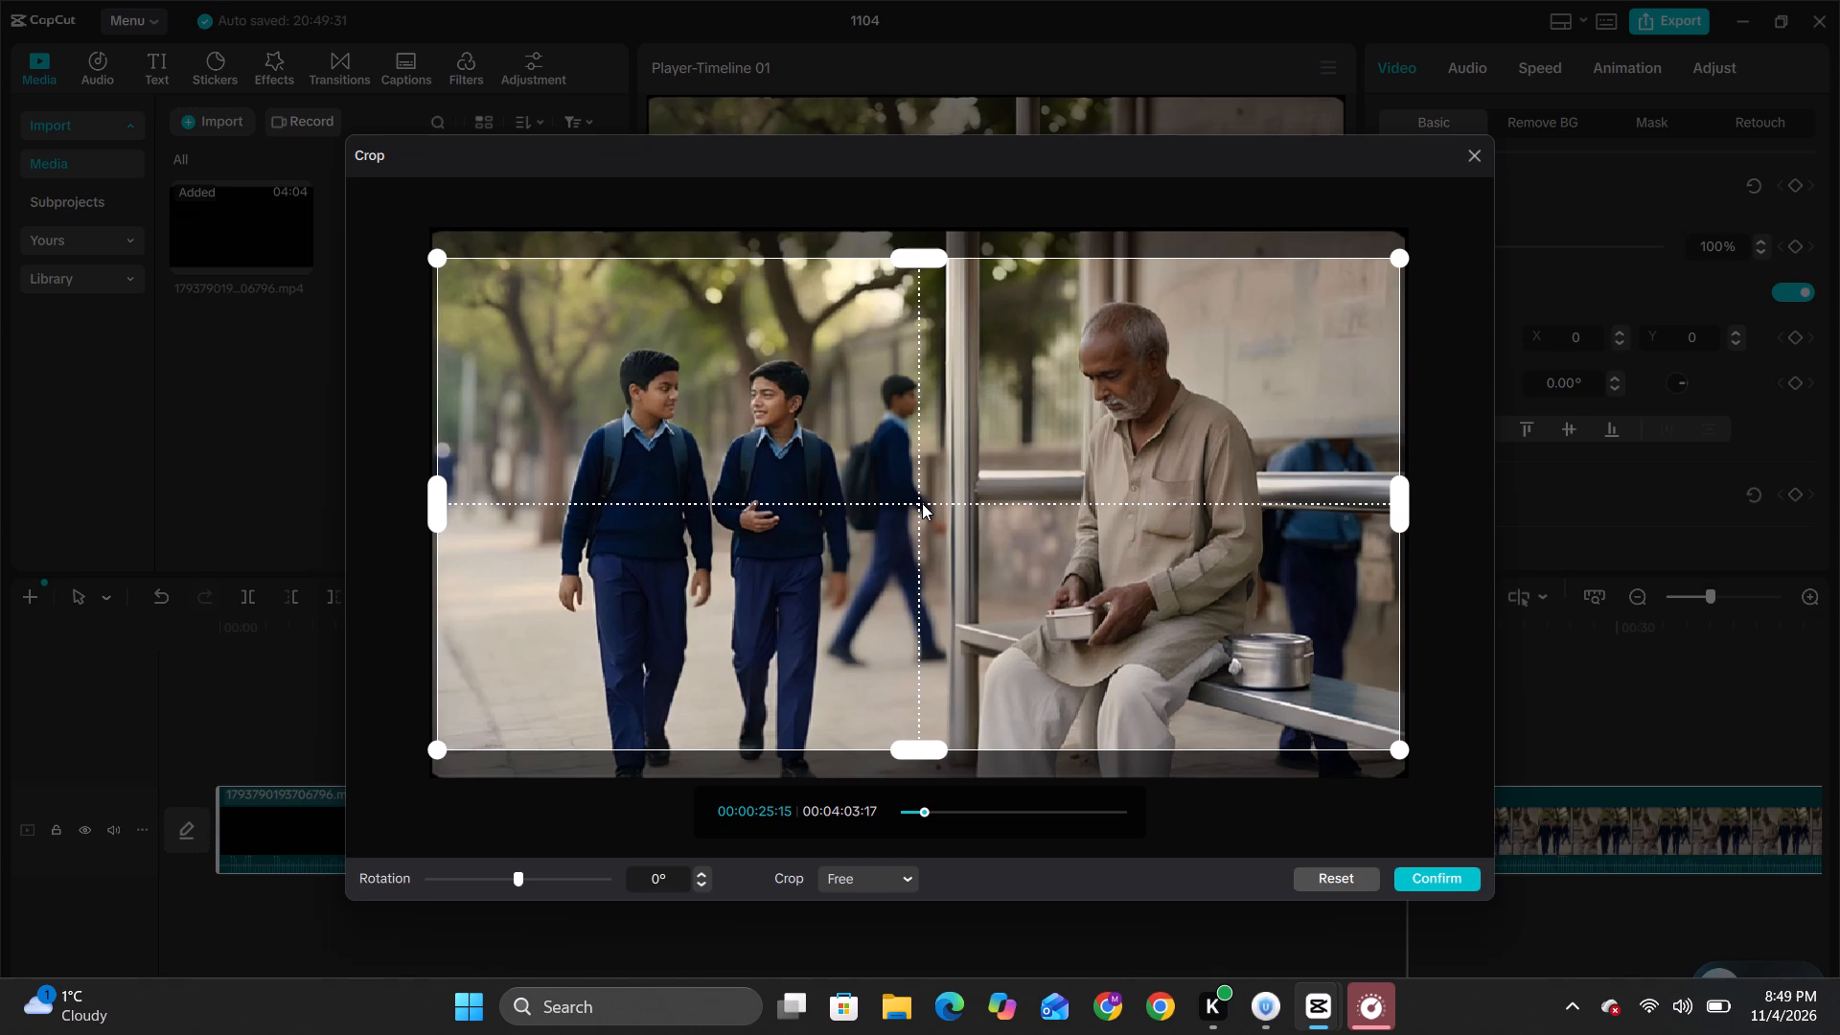
drag(922, 503, 922, 516)
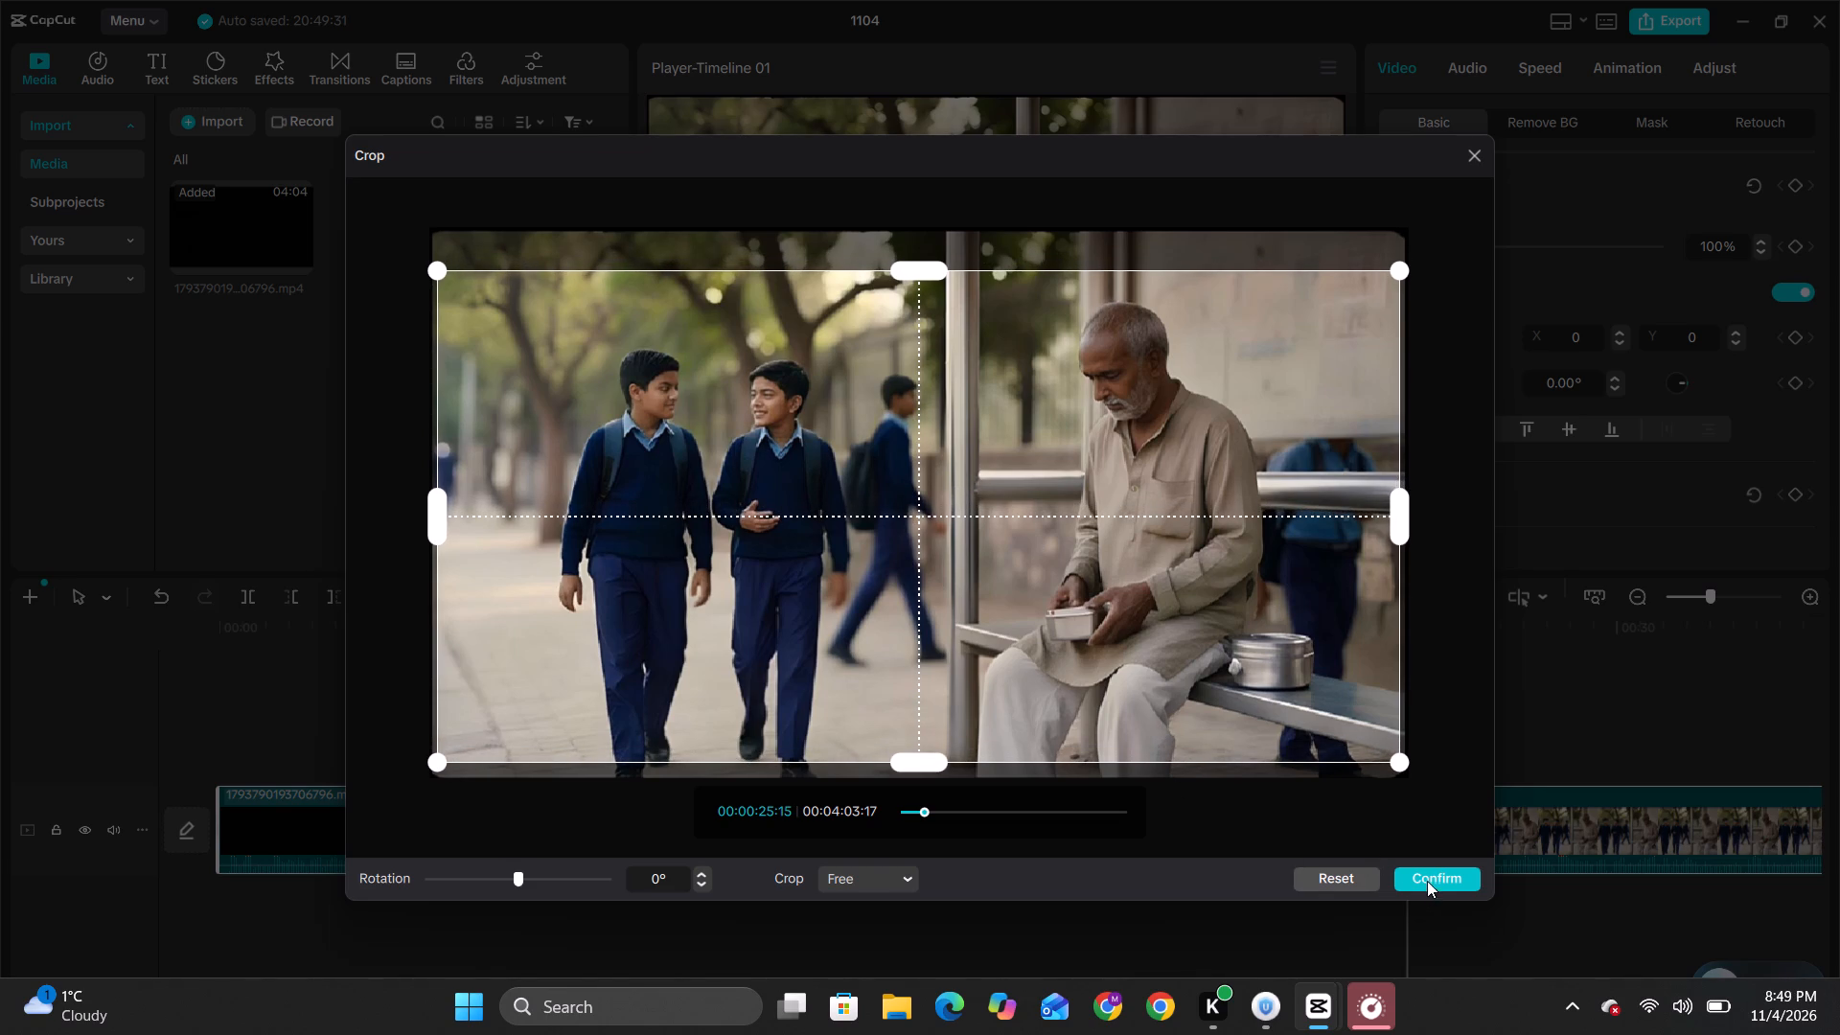
click(1427, 880)
Check the cropped picture at about 17 seconds and about 31 seconds on the timeline.
click(1000, 697)
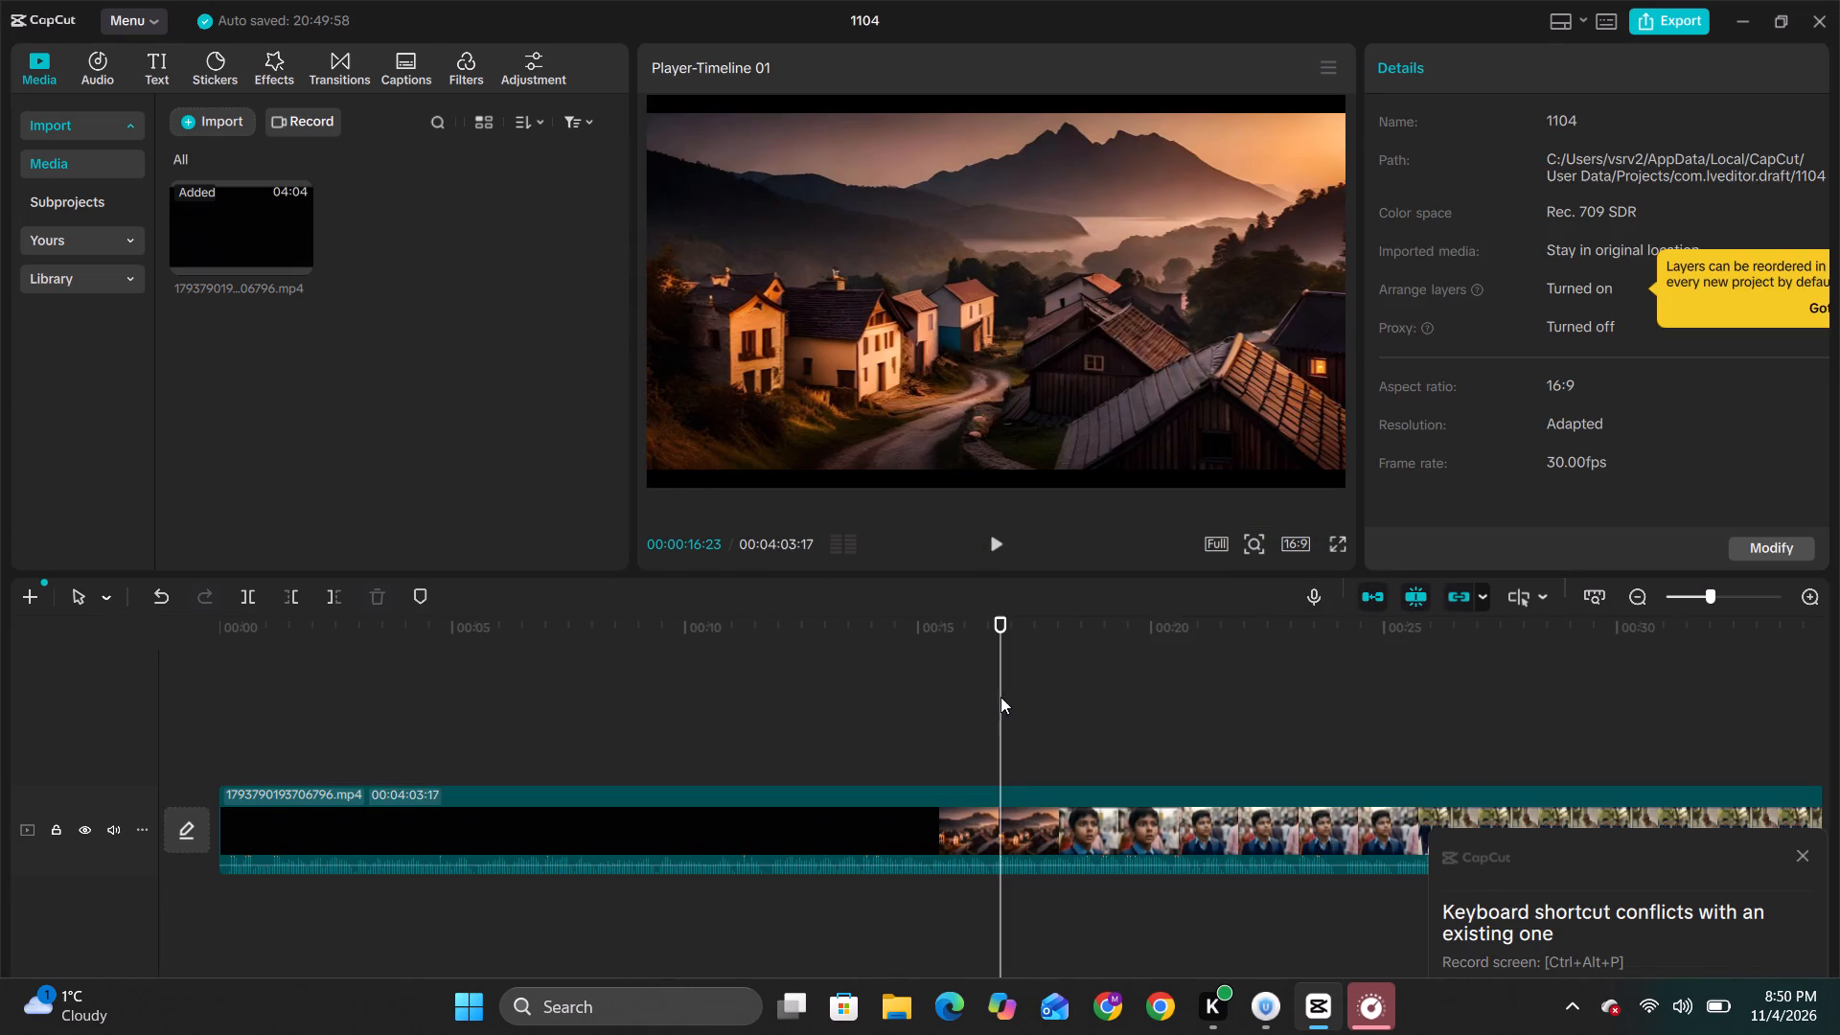
click(1322, 814)
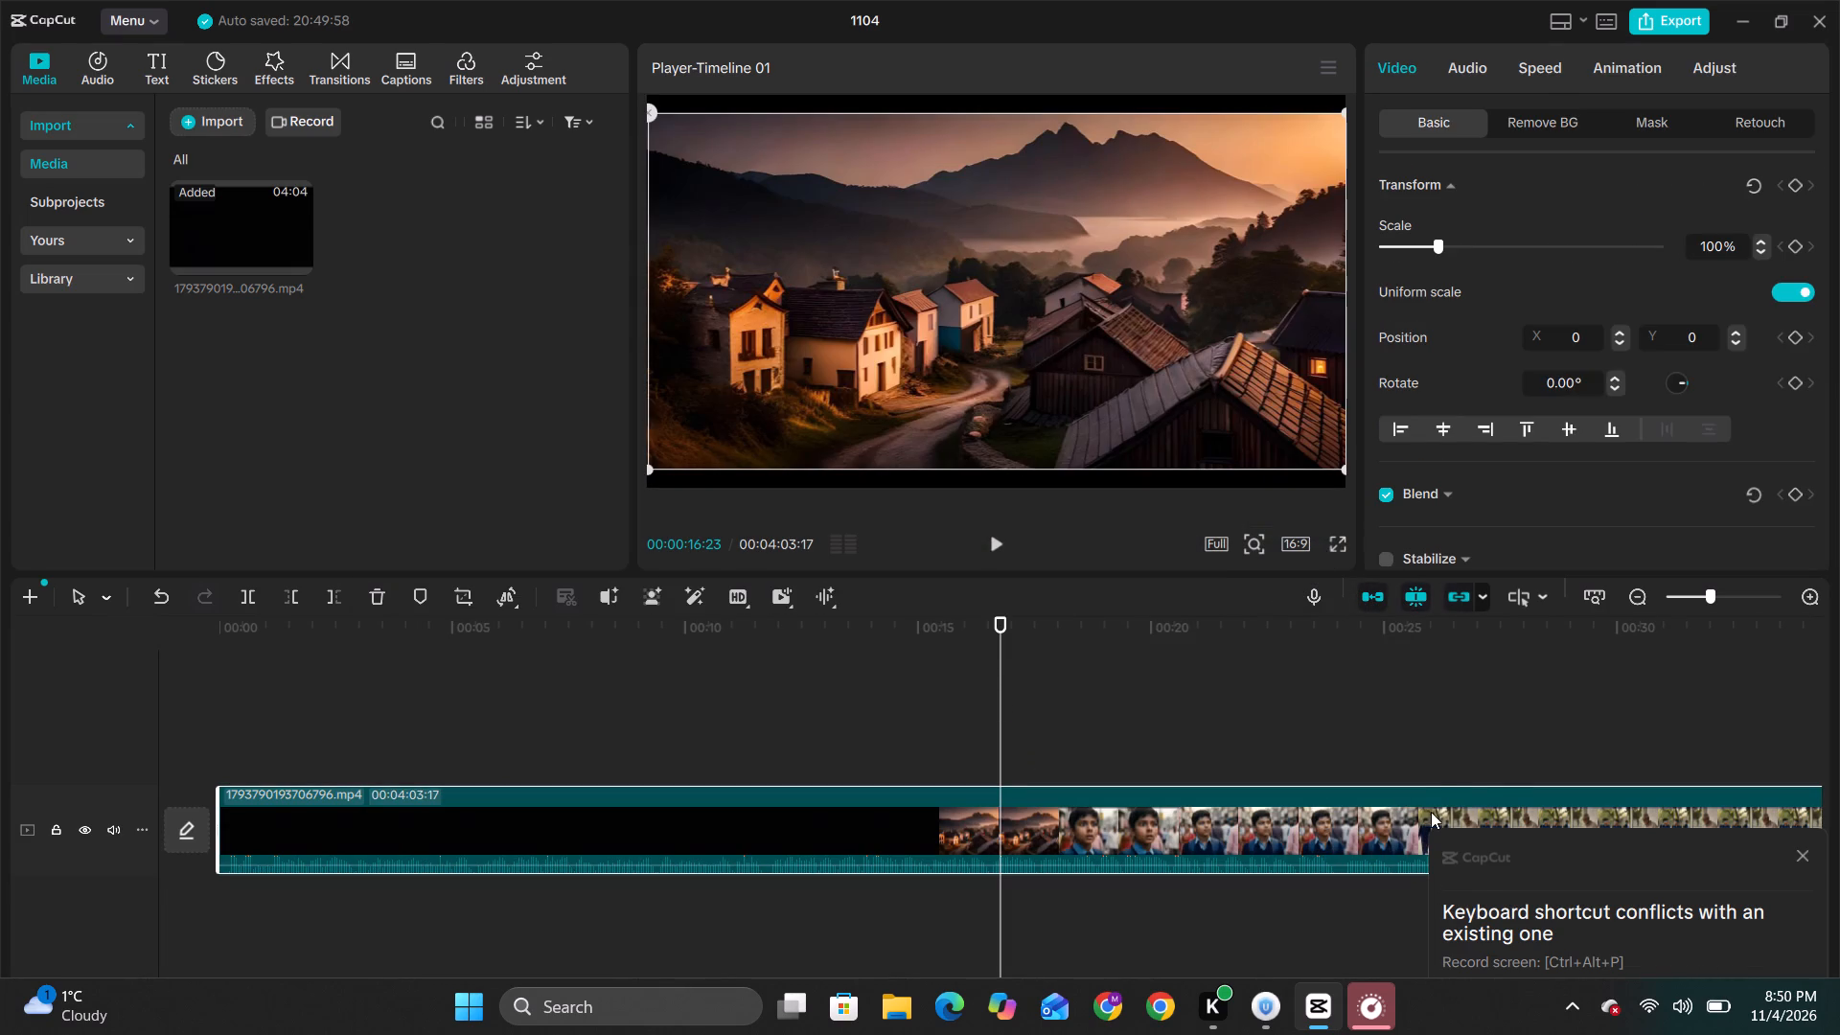
click(1407, 820)
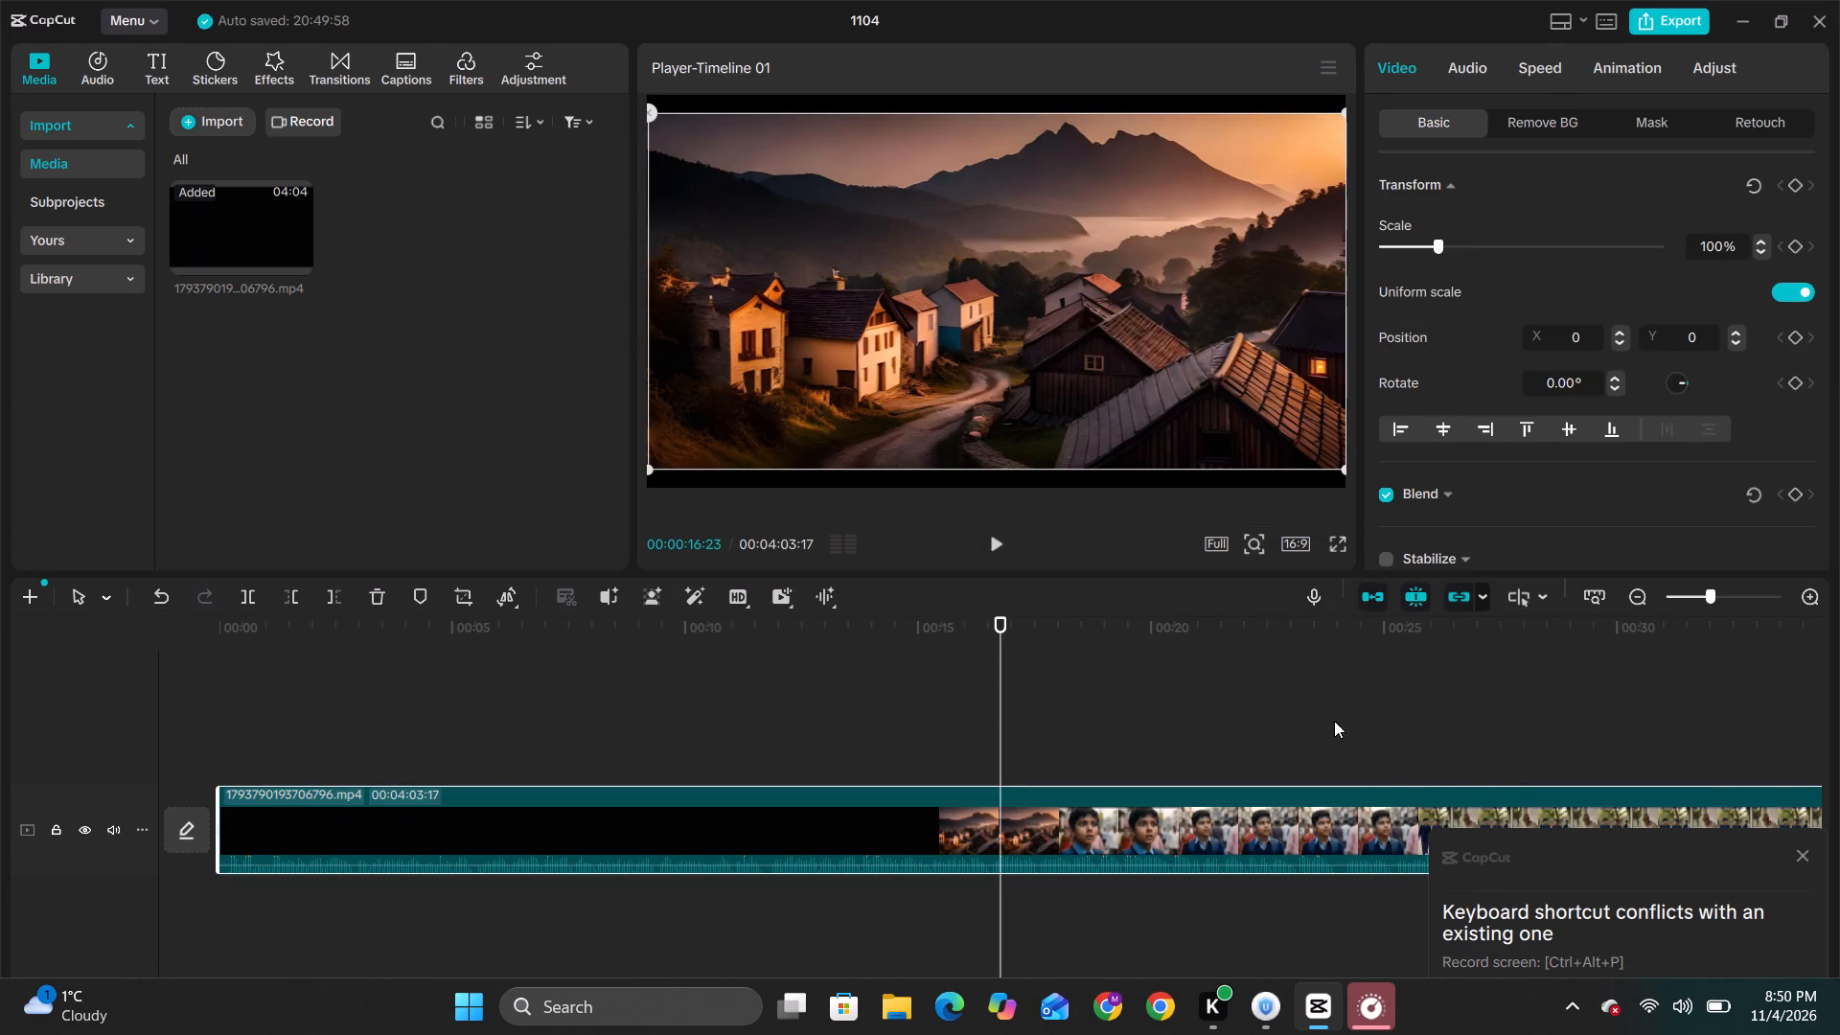
click(1334, 721)
click(1657, 711)
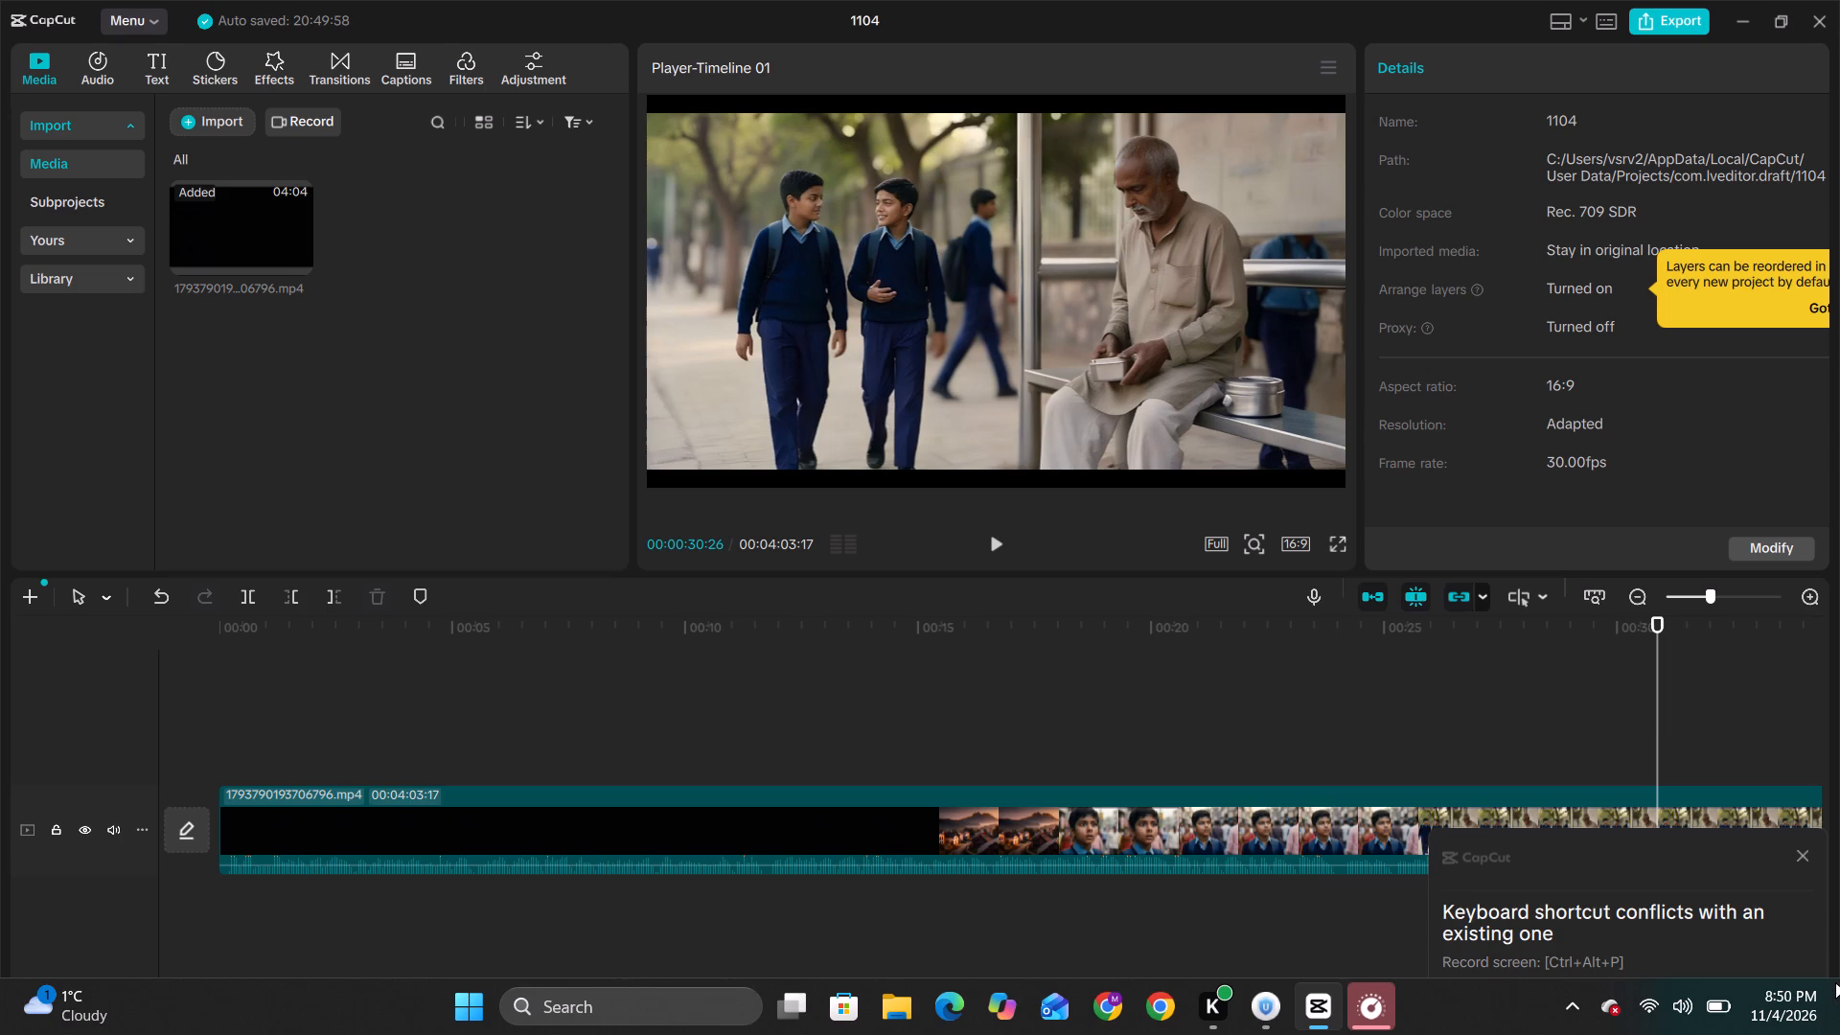
Dismiss the keyboard shortcut conflict notification covering the timeline.
click(1807, 851)
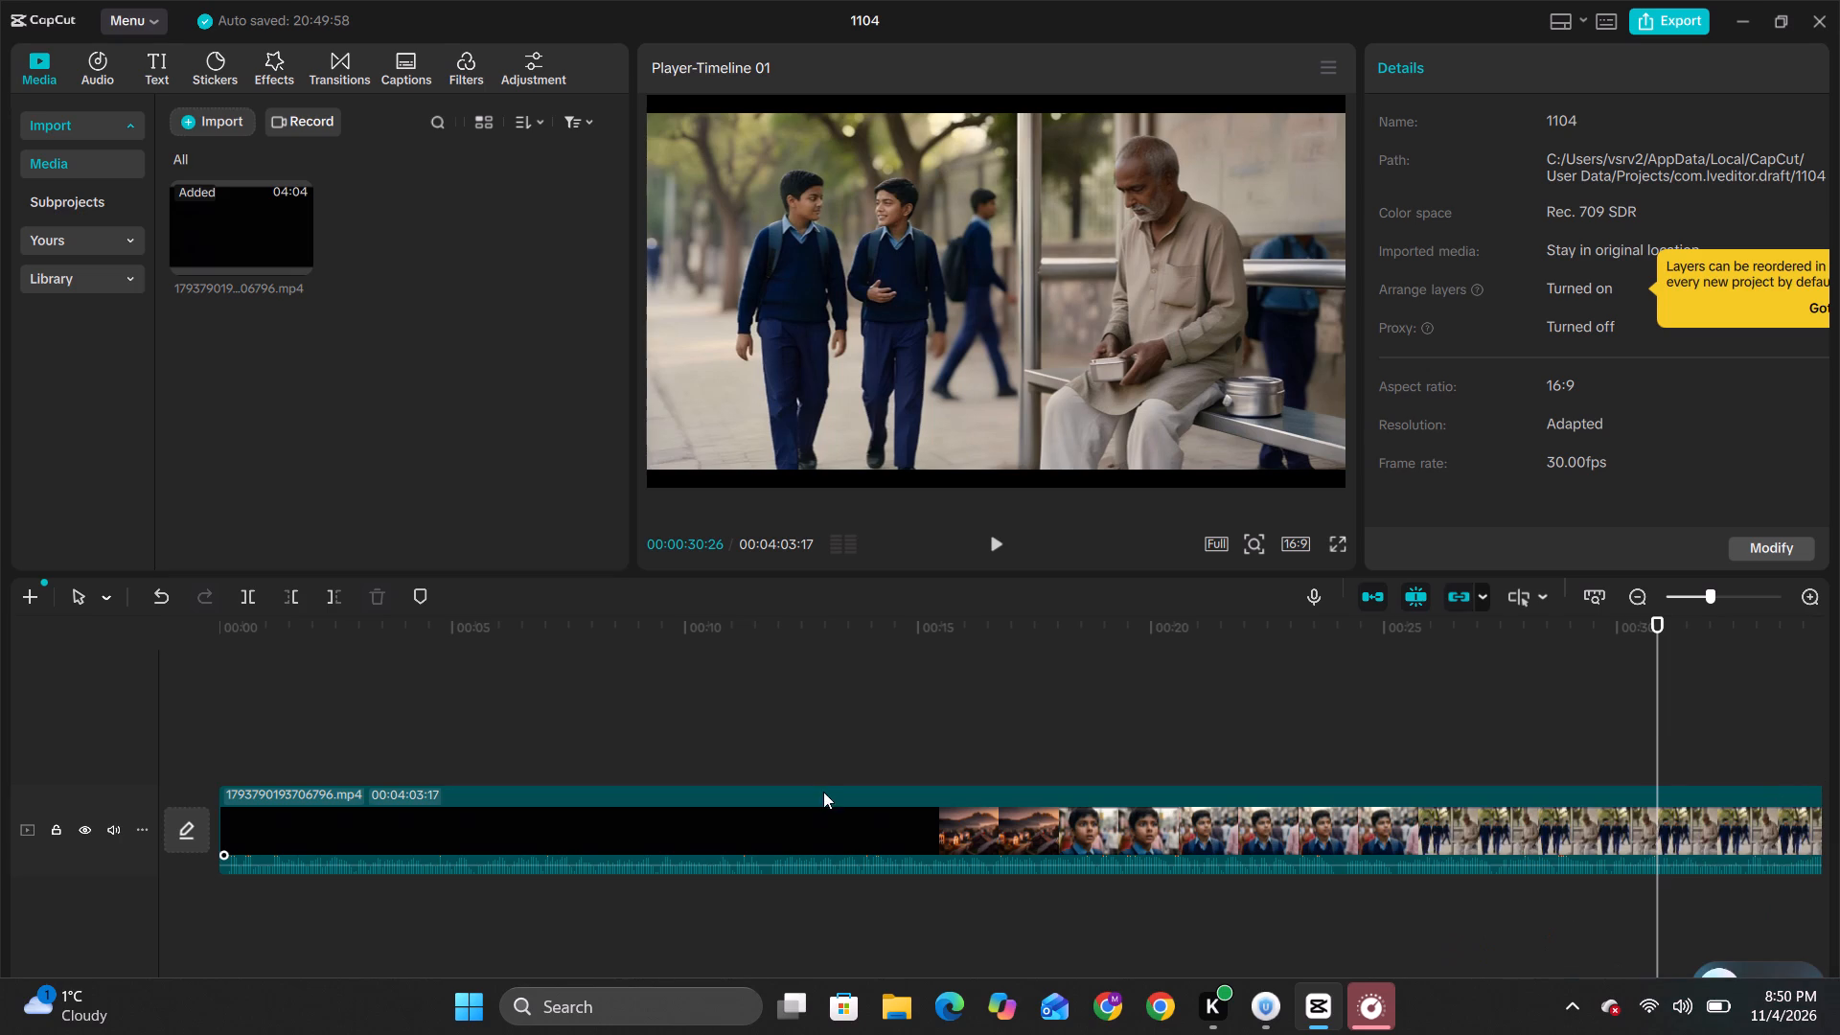
Enhance the timeline clip's audio with Reduce noise, Enhance voice at intensity 100, and Normalize loudness.
click(932, 869)
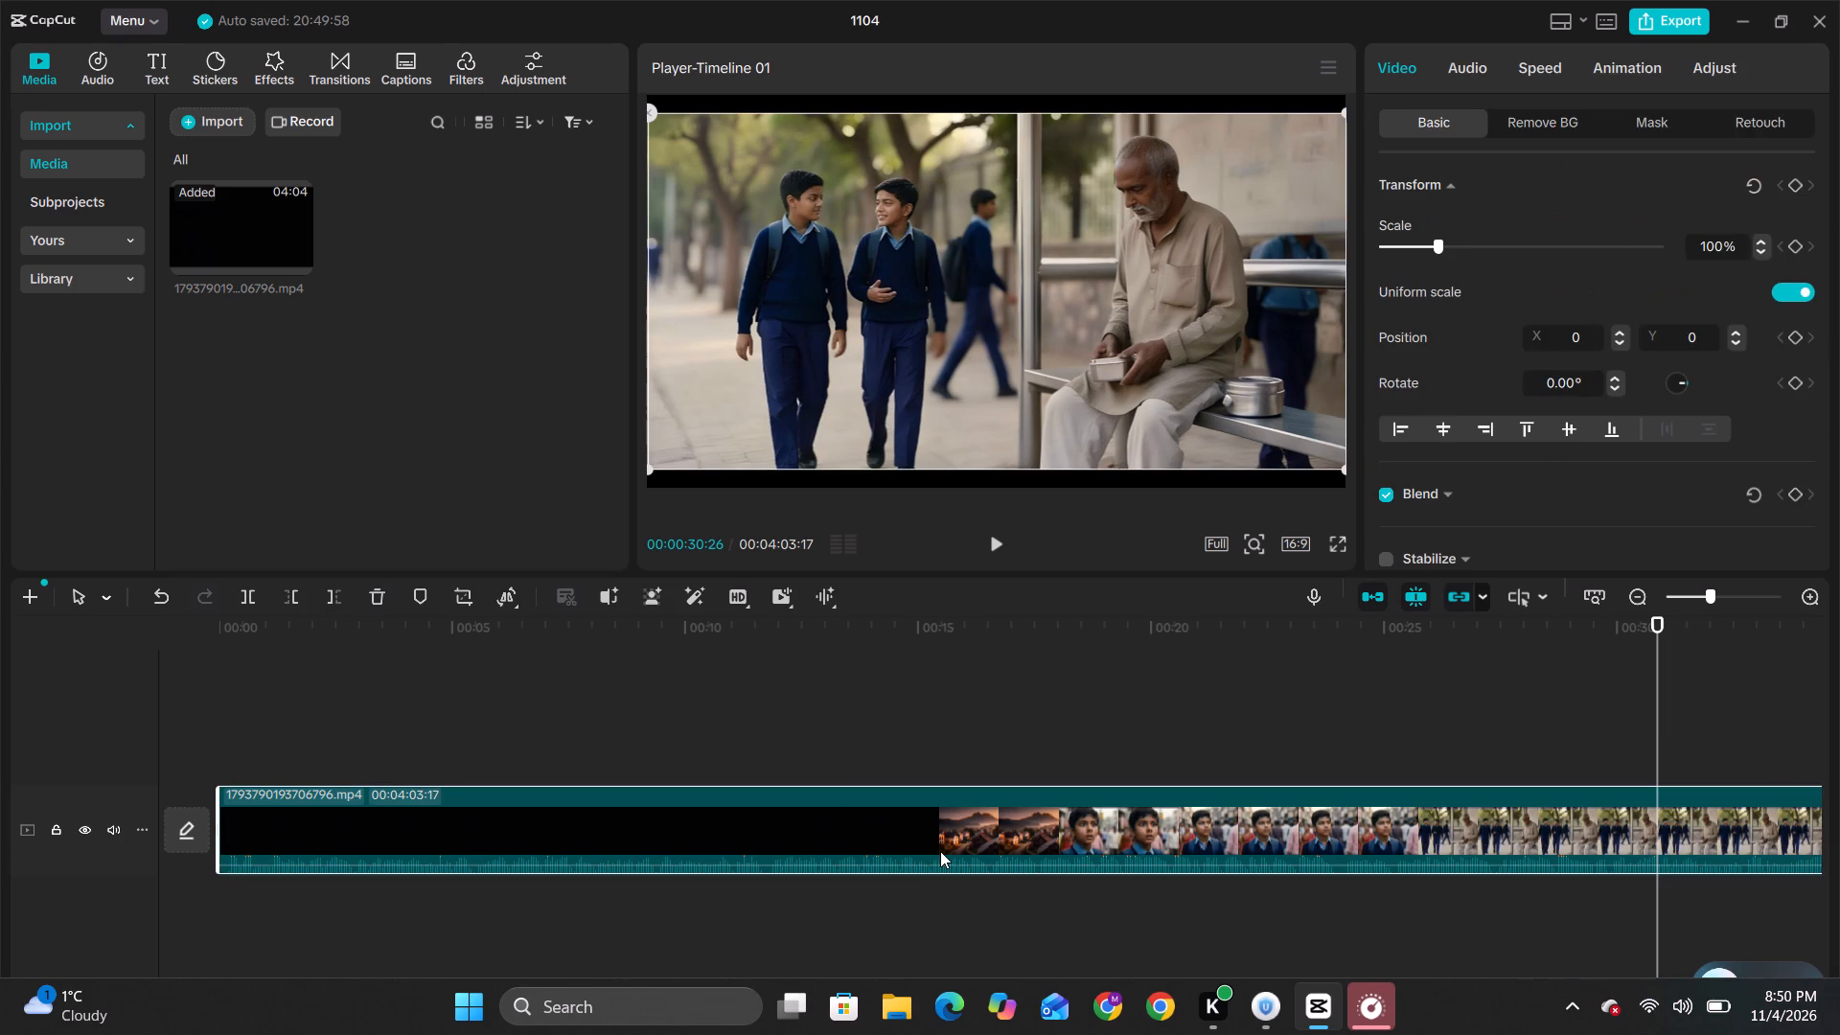
click(940, 851)
scroll(1468, 398, down, 5)
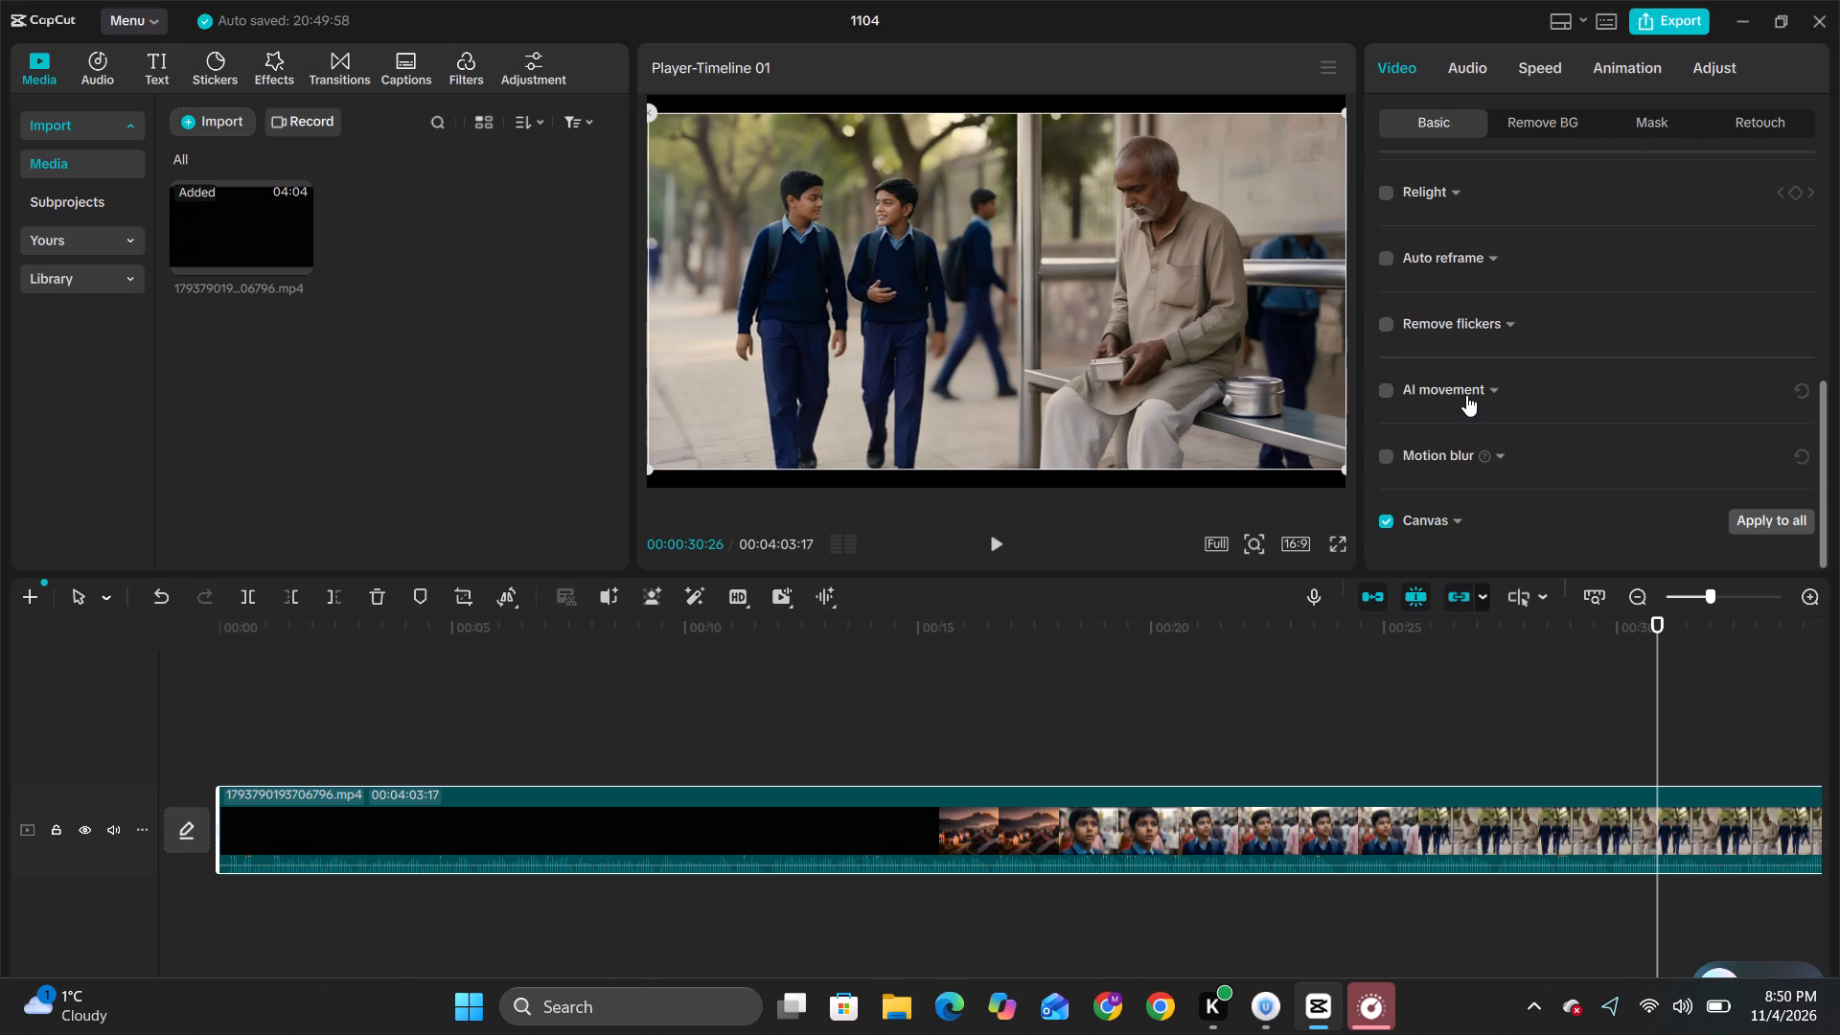
scroll(1463, 386, up, 1)
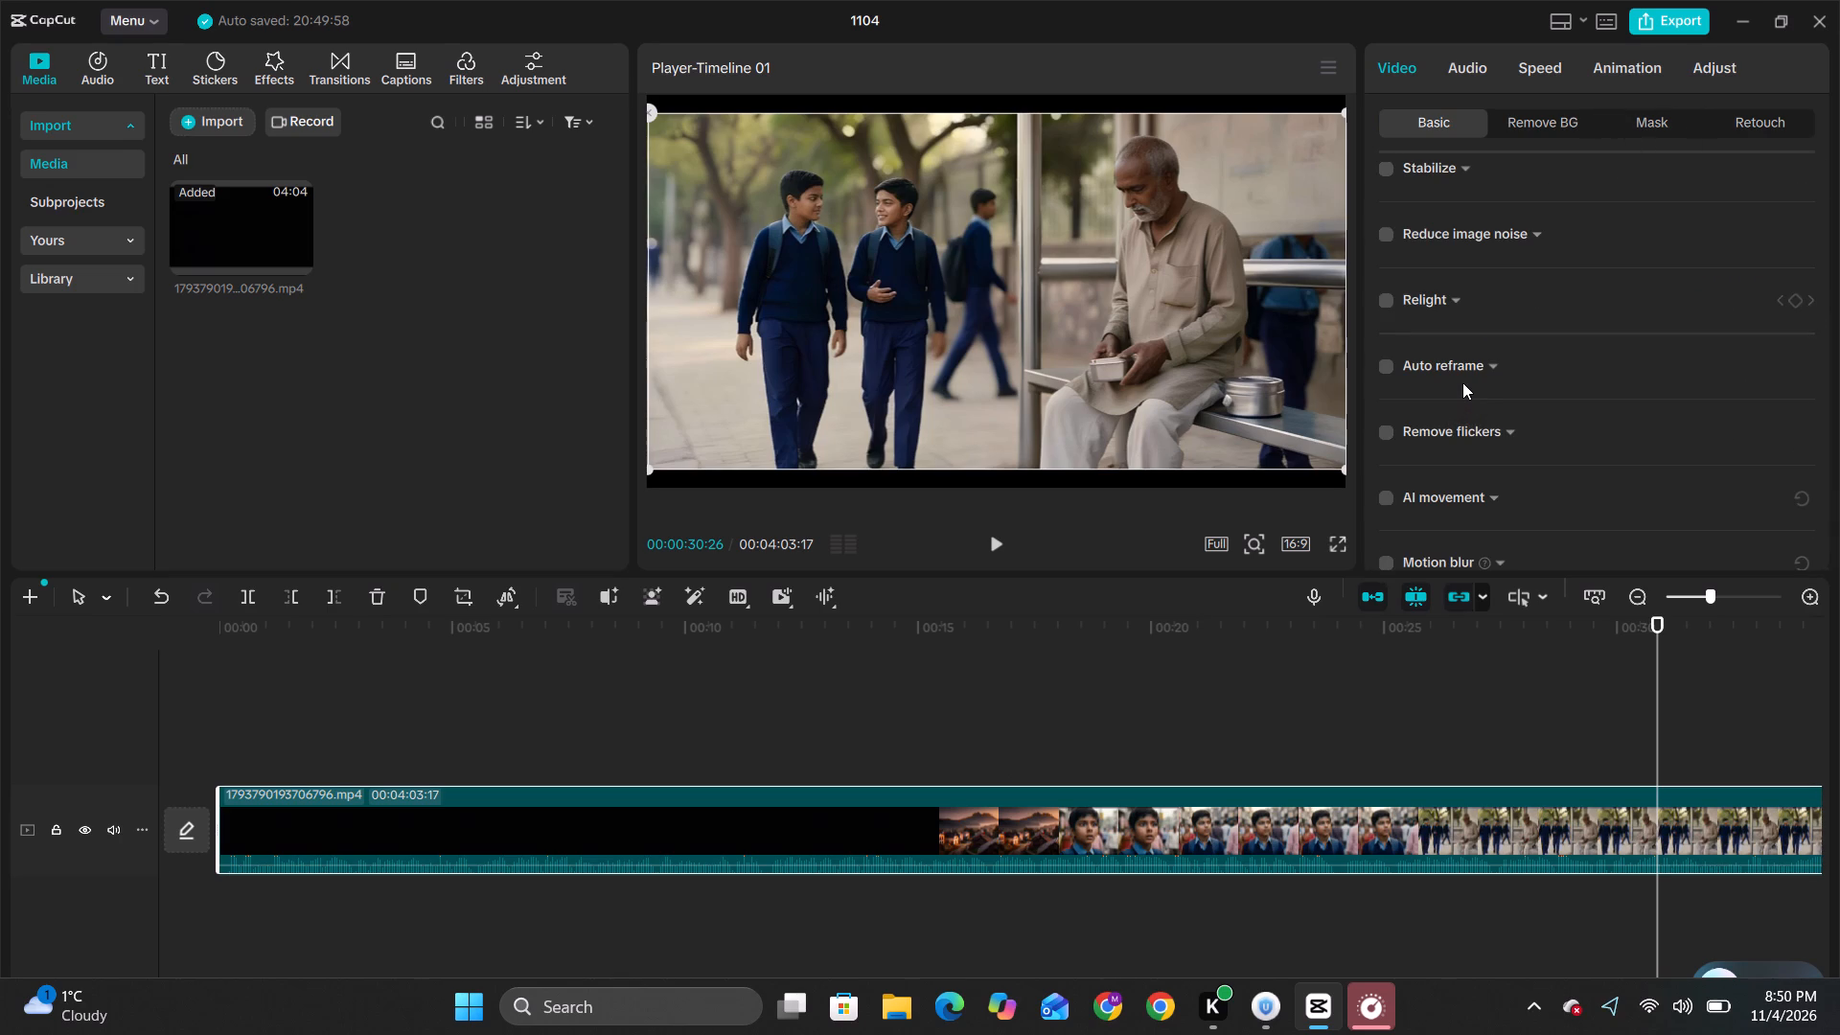
scroll(1462, 382, up, 1)
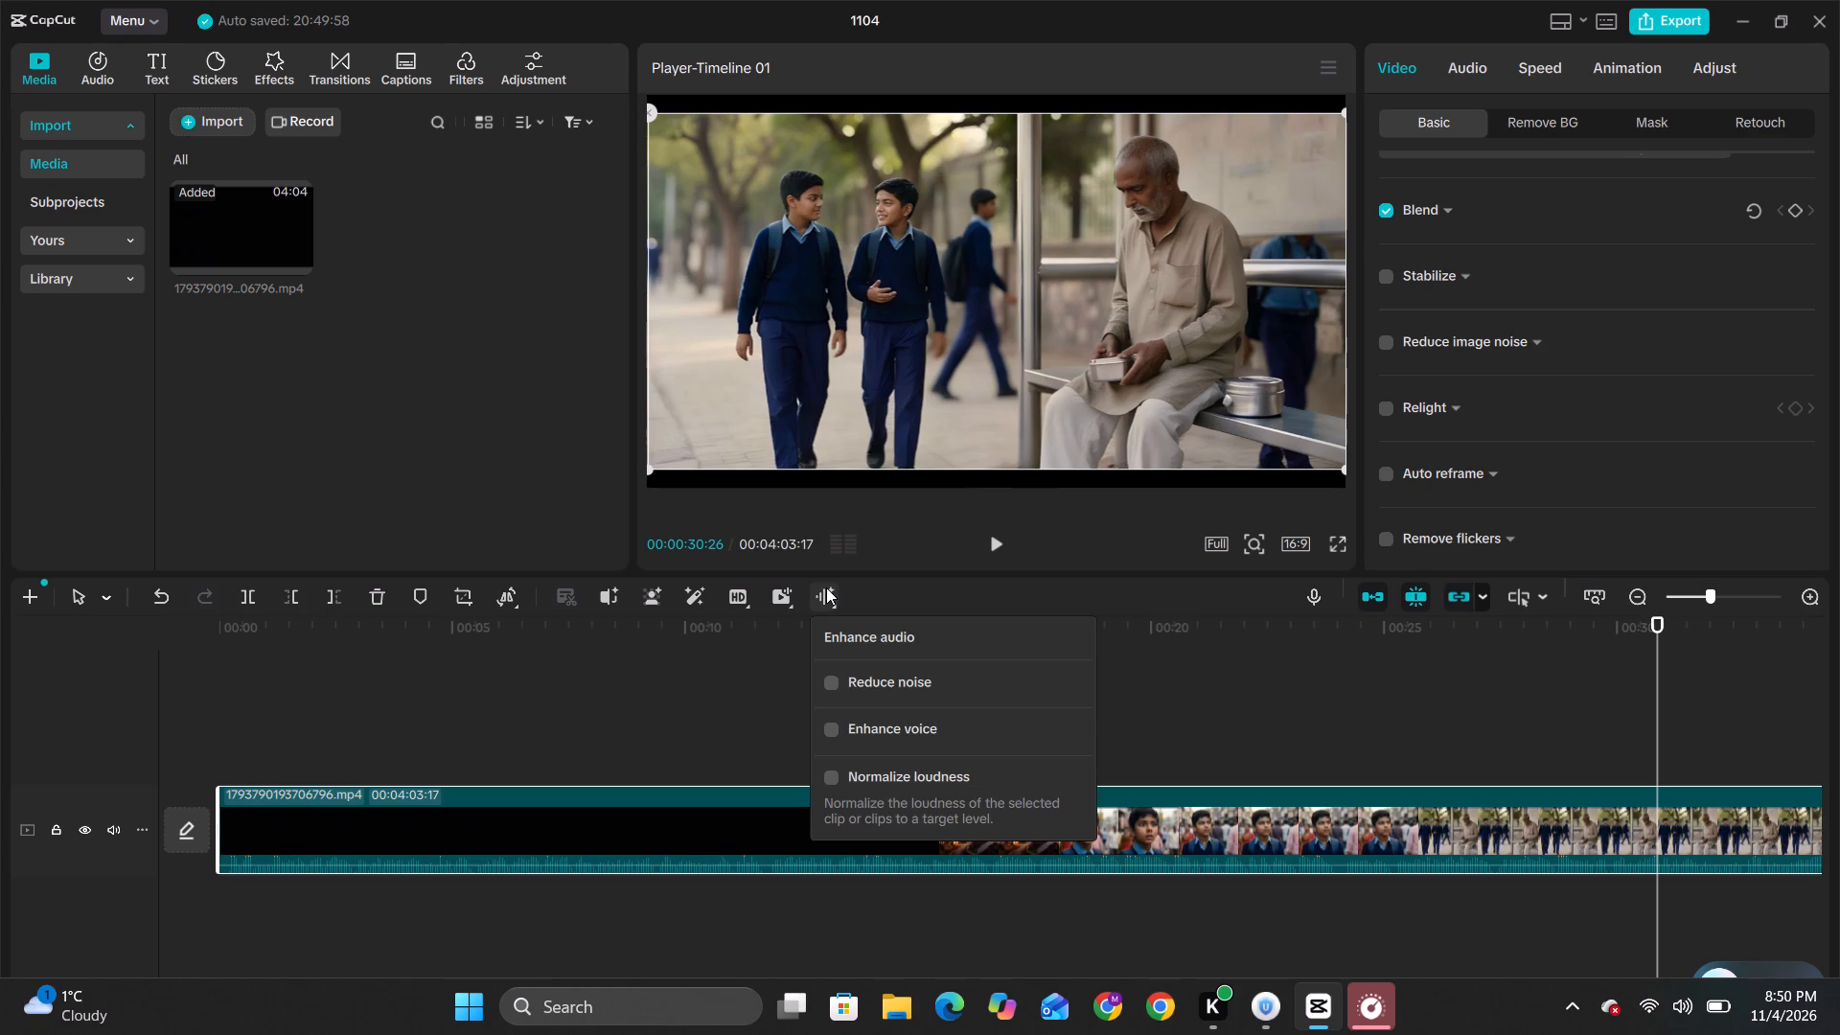
click(829, 688)
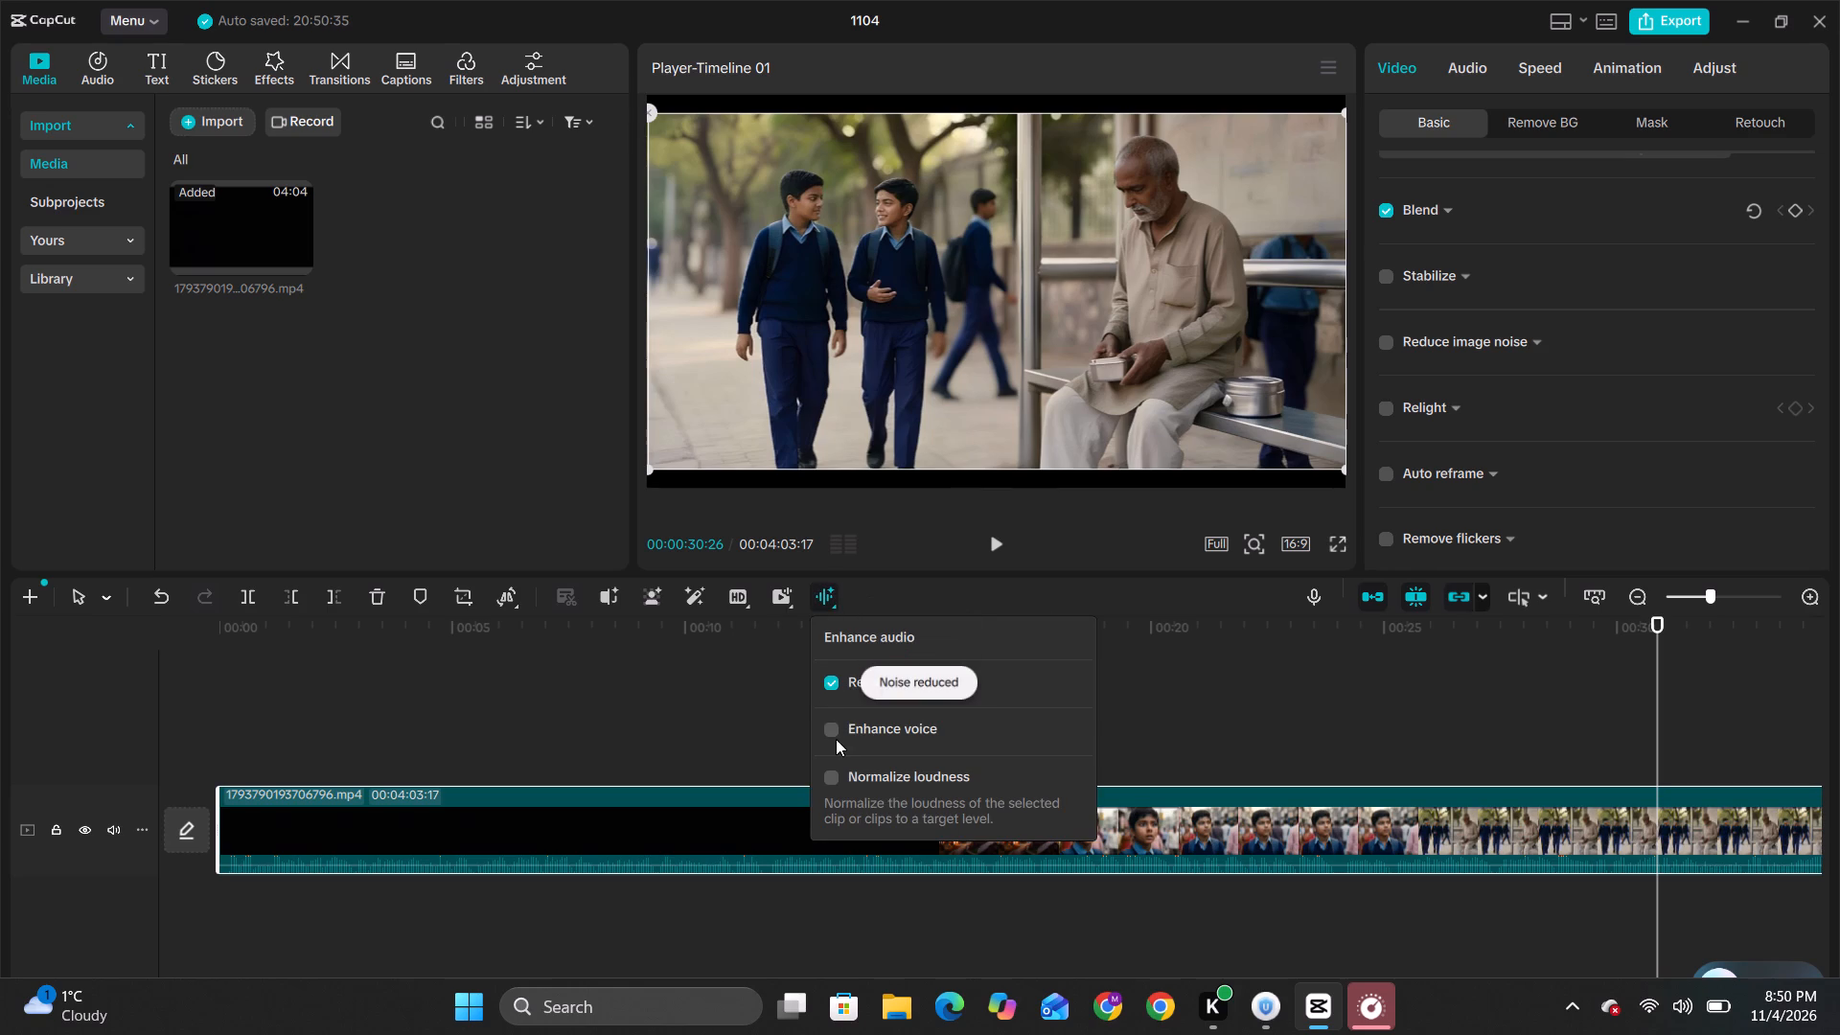
click(831, 731)
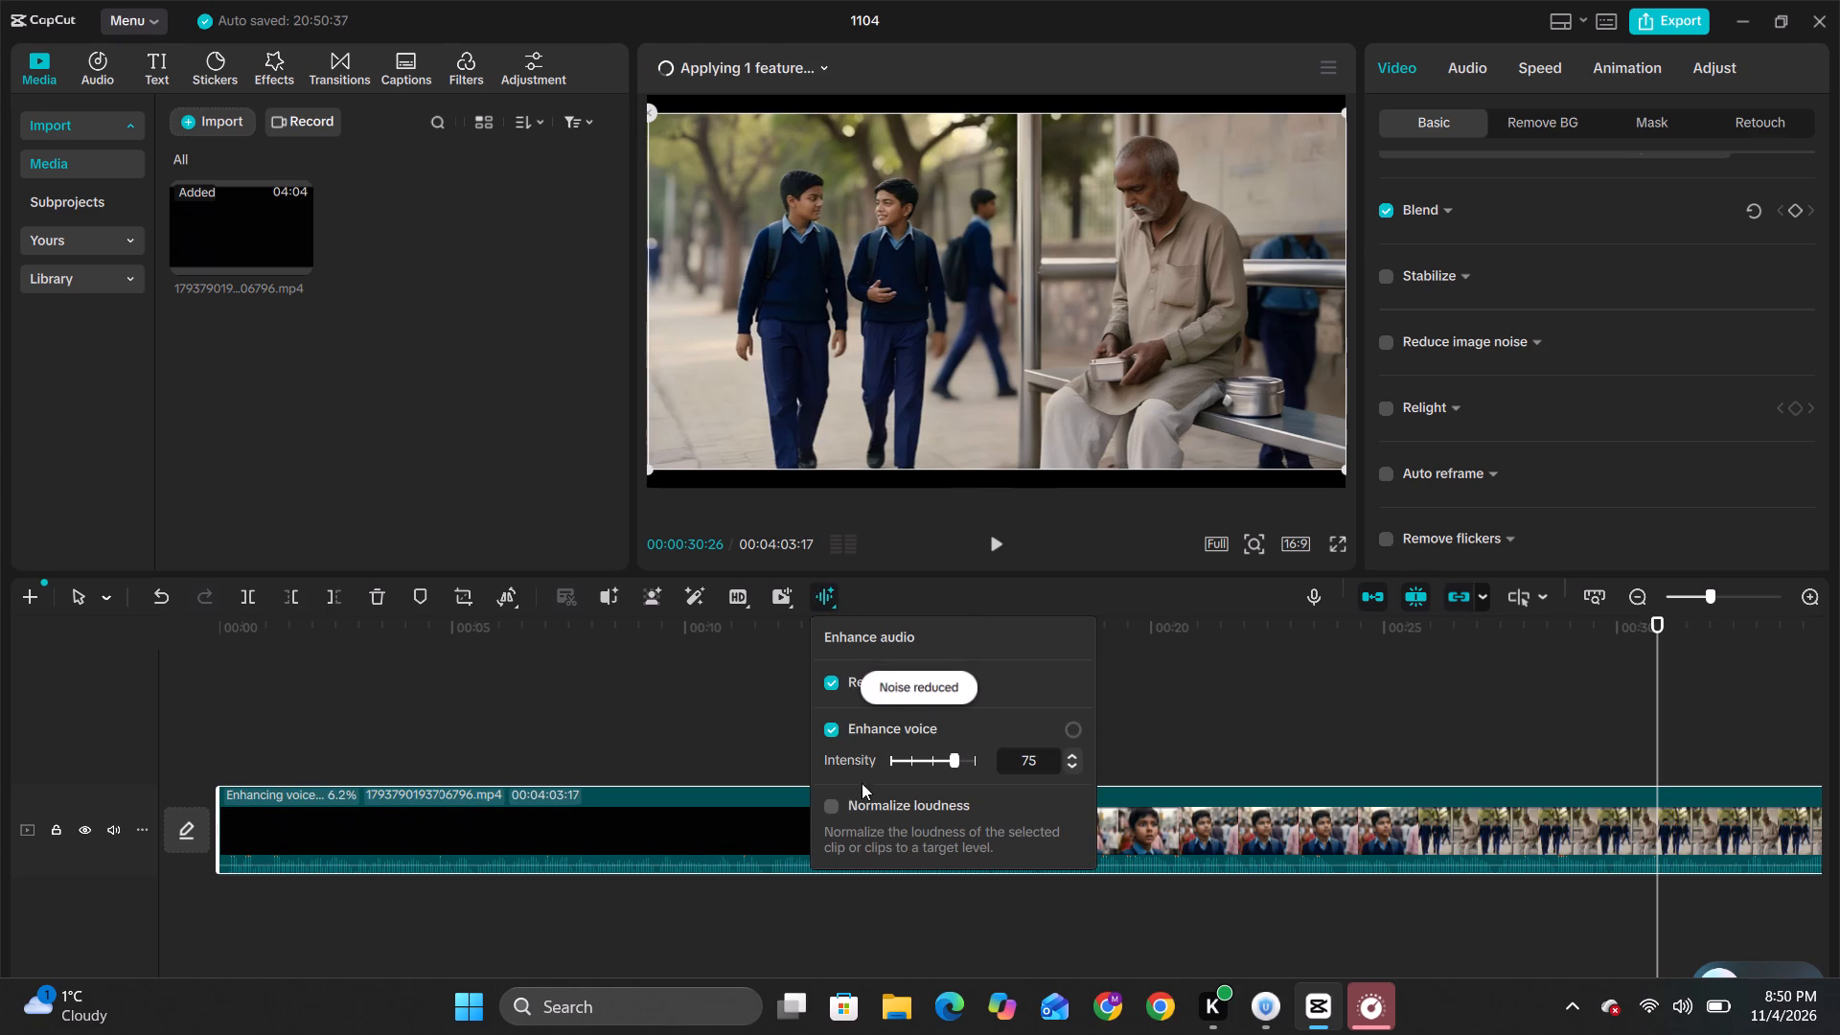
drag(955, 759, 977, 758)
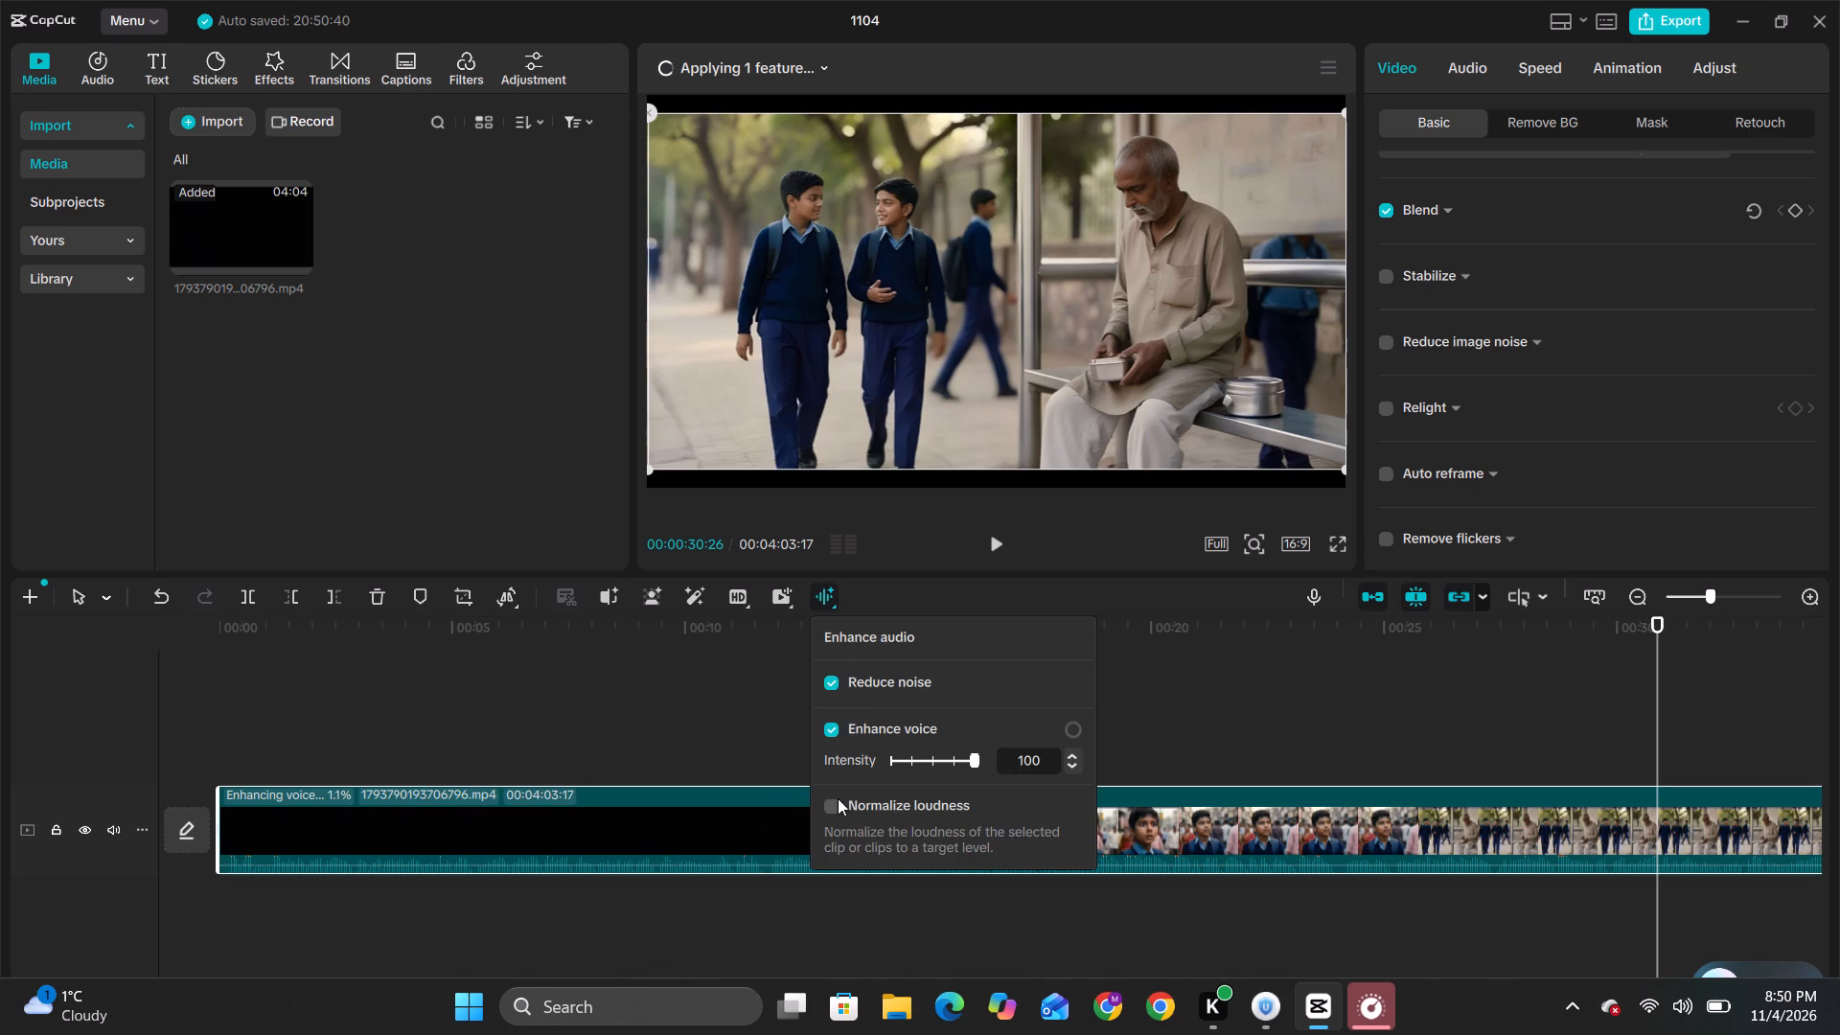
click(831, 806)
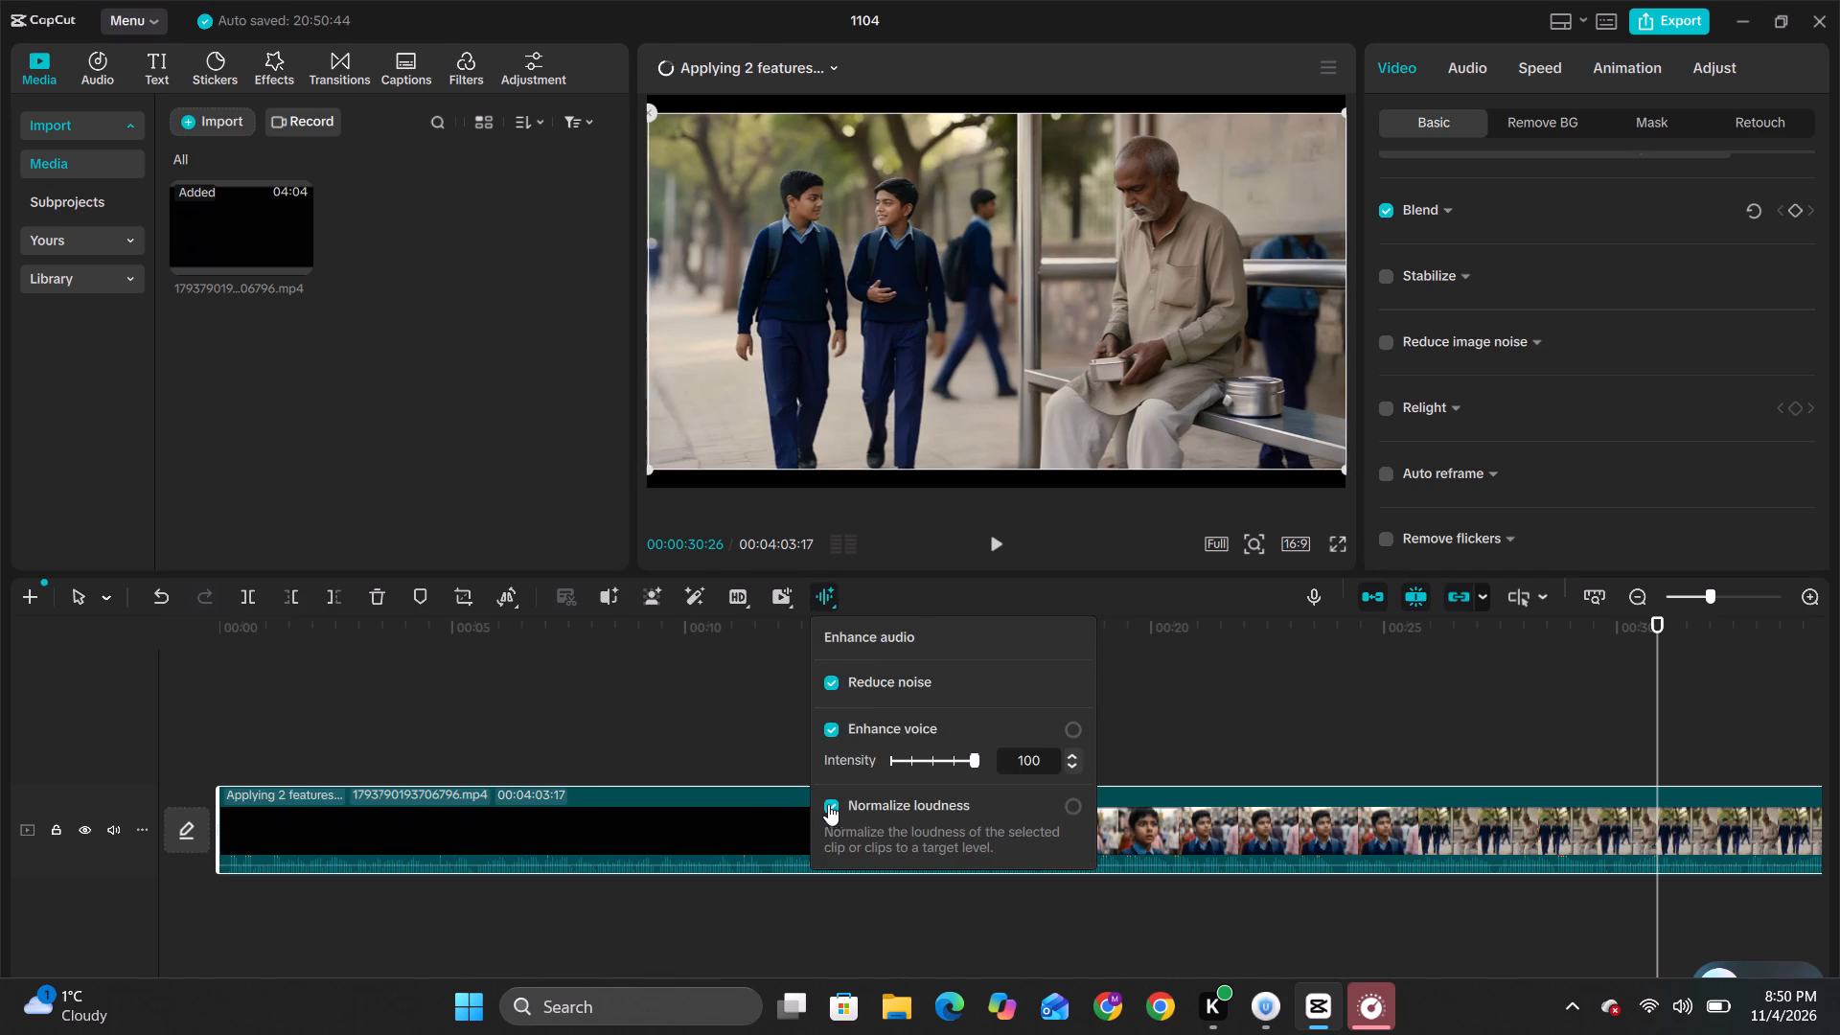
Show the processing progress of the audio features being applied to the clip.
click(732, 61)
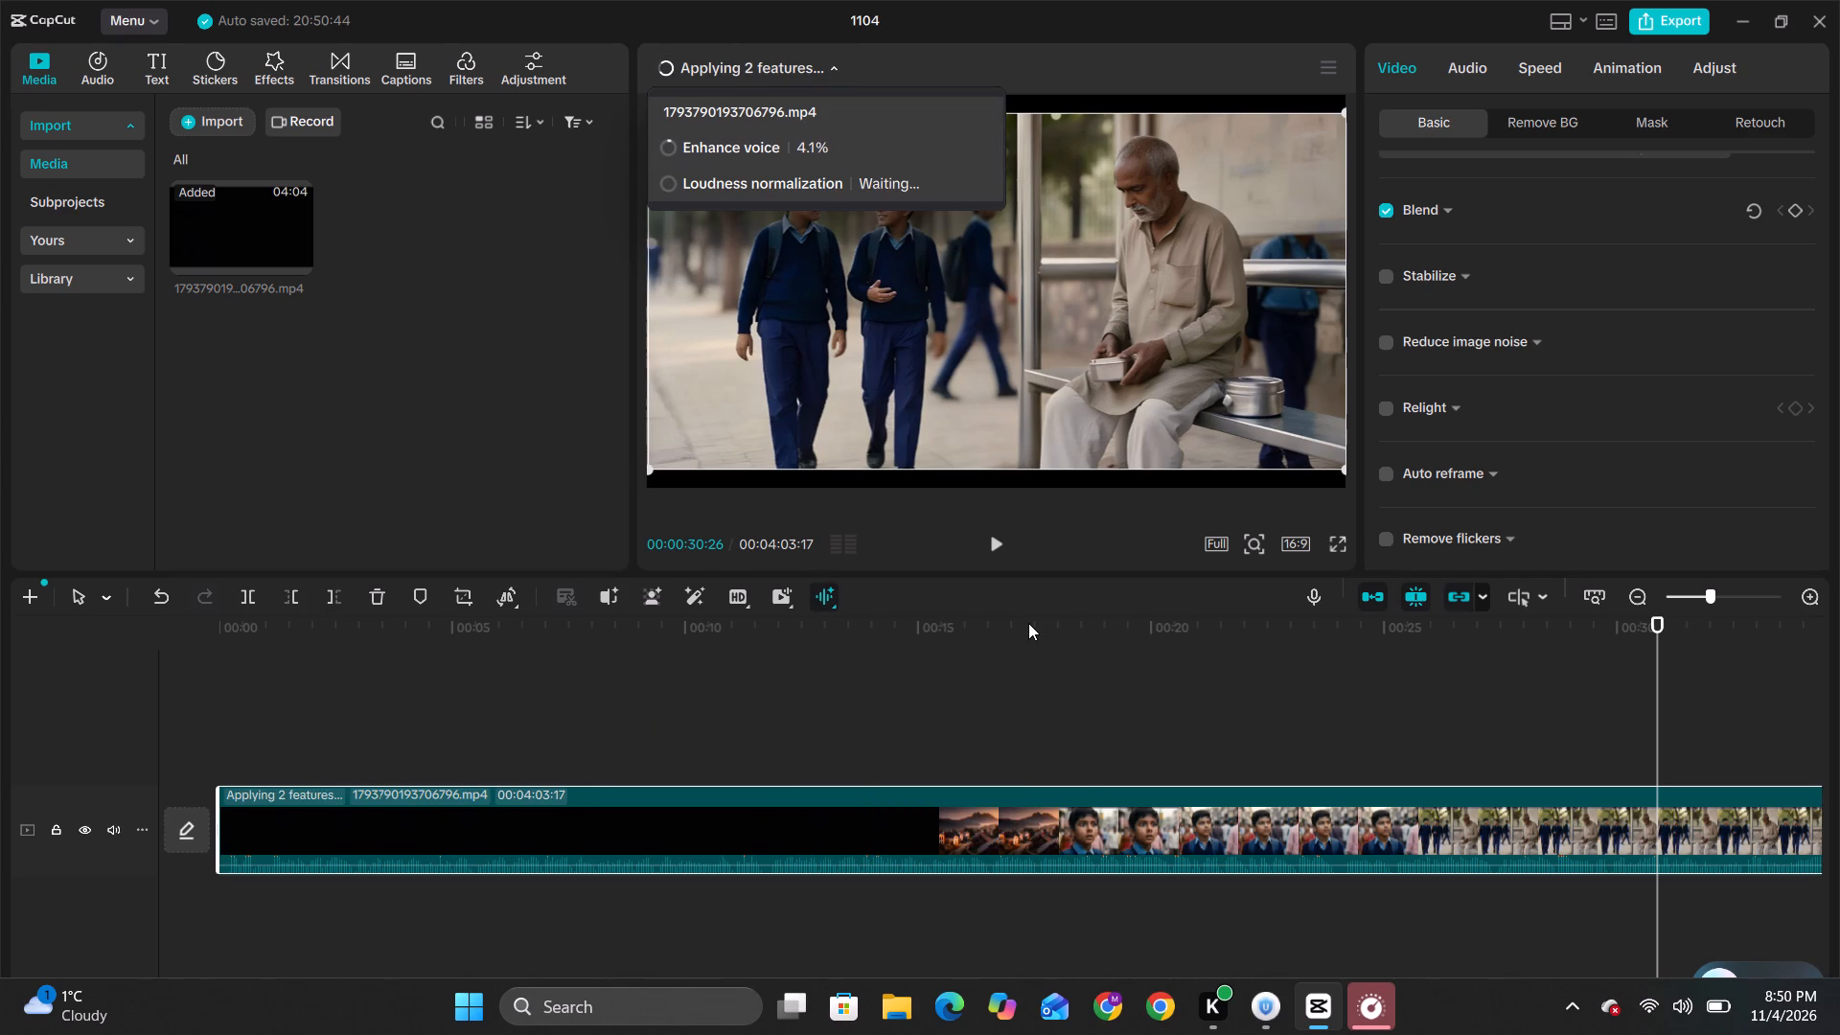
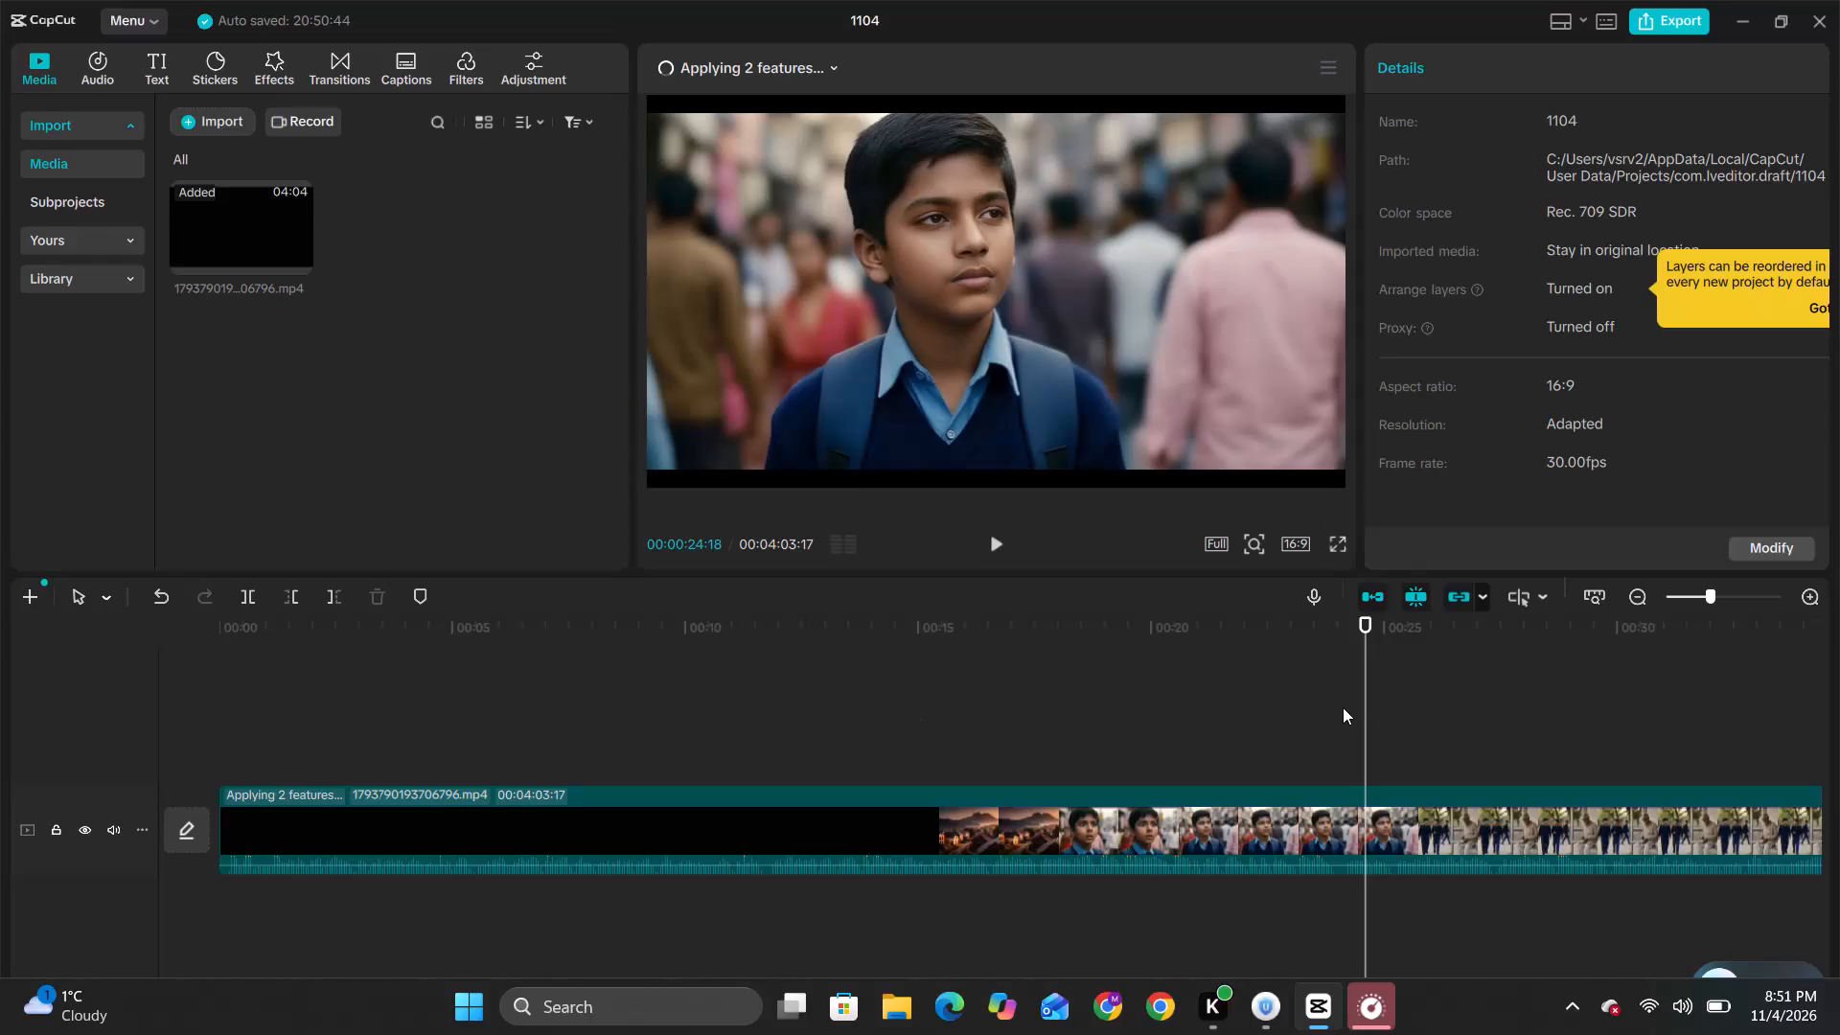
Scrub through the video to about 40 seconds and about 3 minutes, and return the playhead to the start.
drag(1343, 707, 902, 707)
drag(943, 707, 1485, 714)
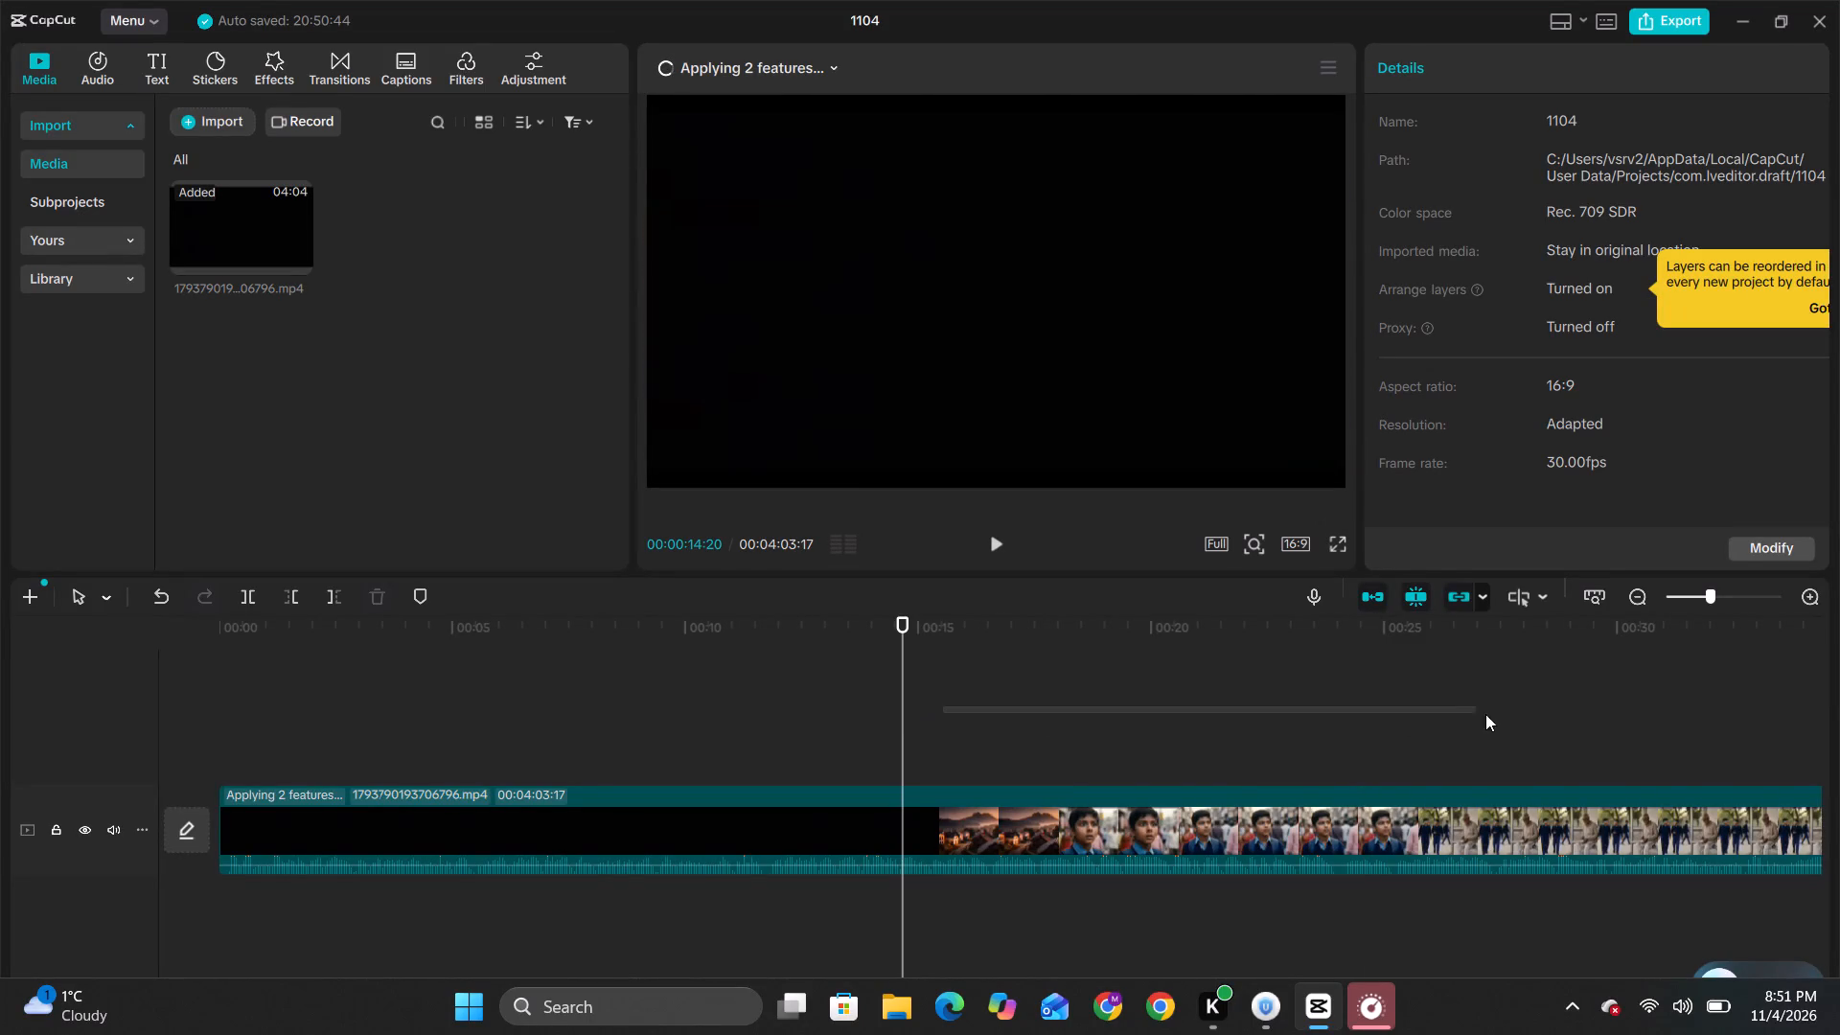
drag(1485, 714, 1645, 717)
drag(902, 623, 1839, 678)
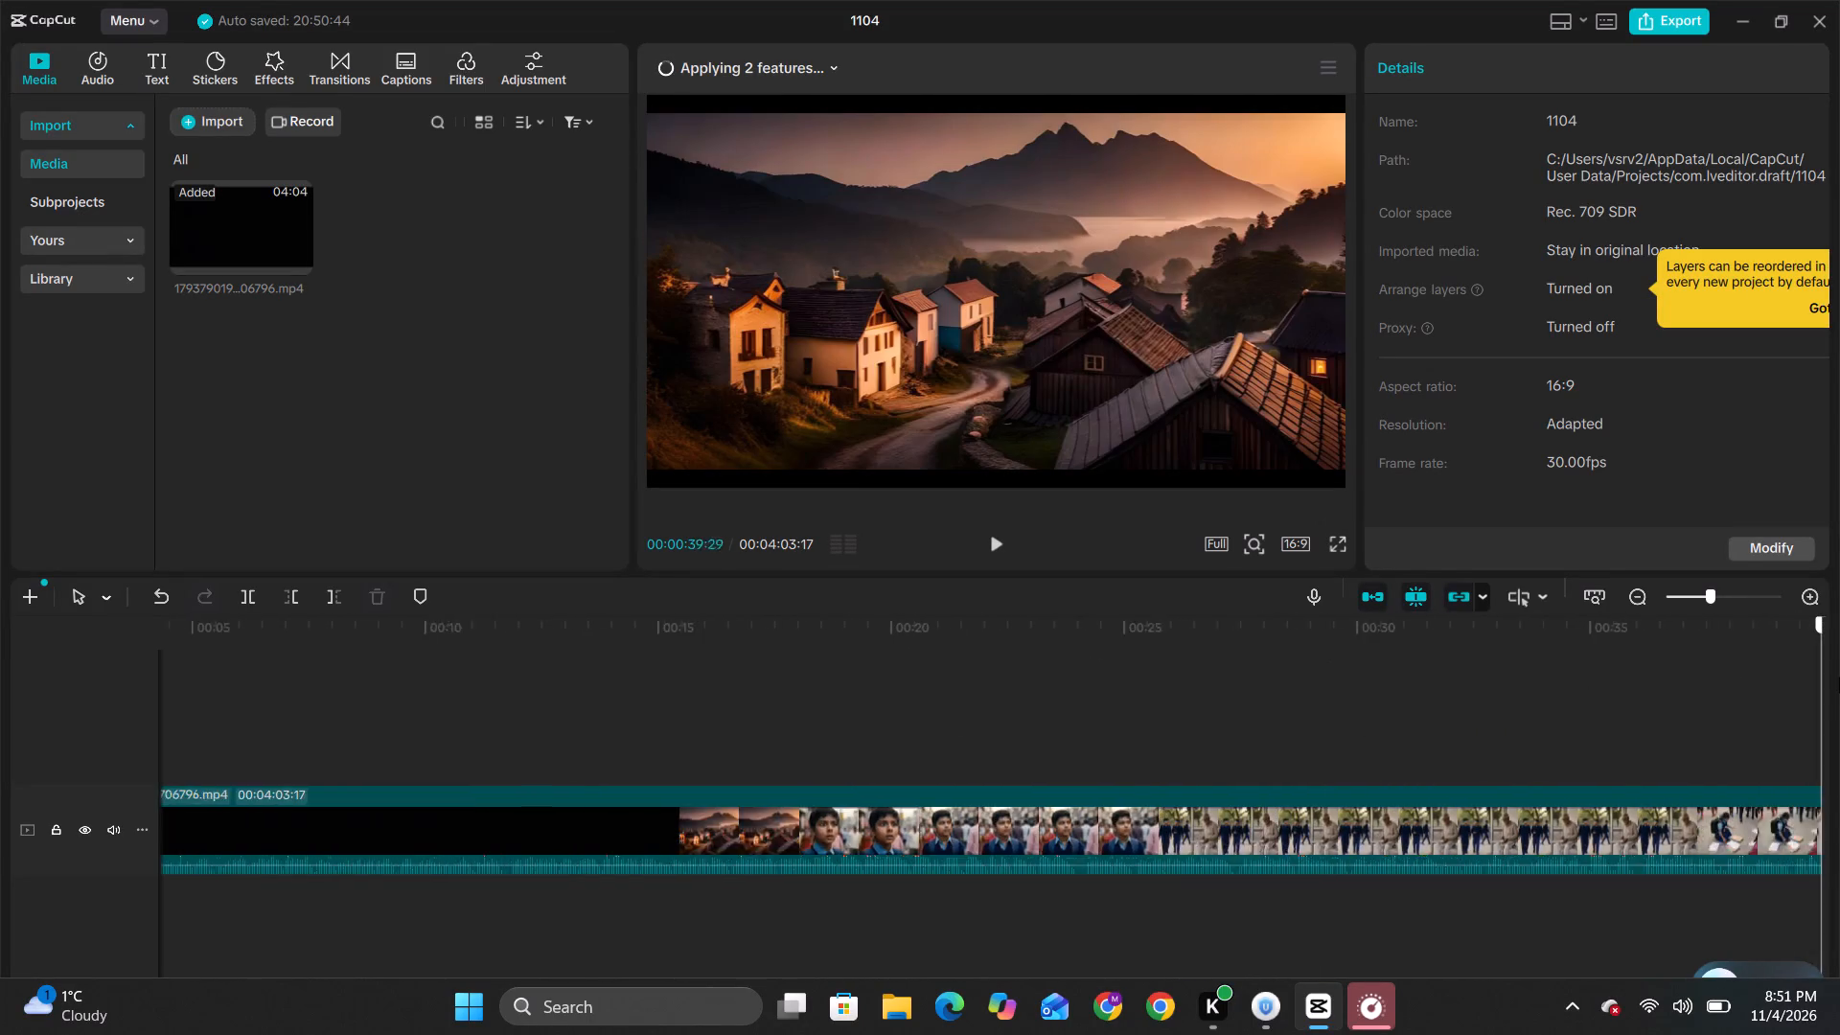
drag(1839, 678, 1839, 678)
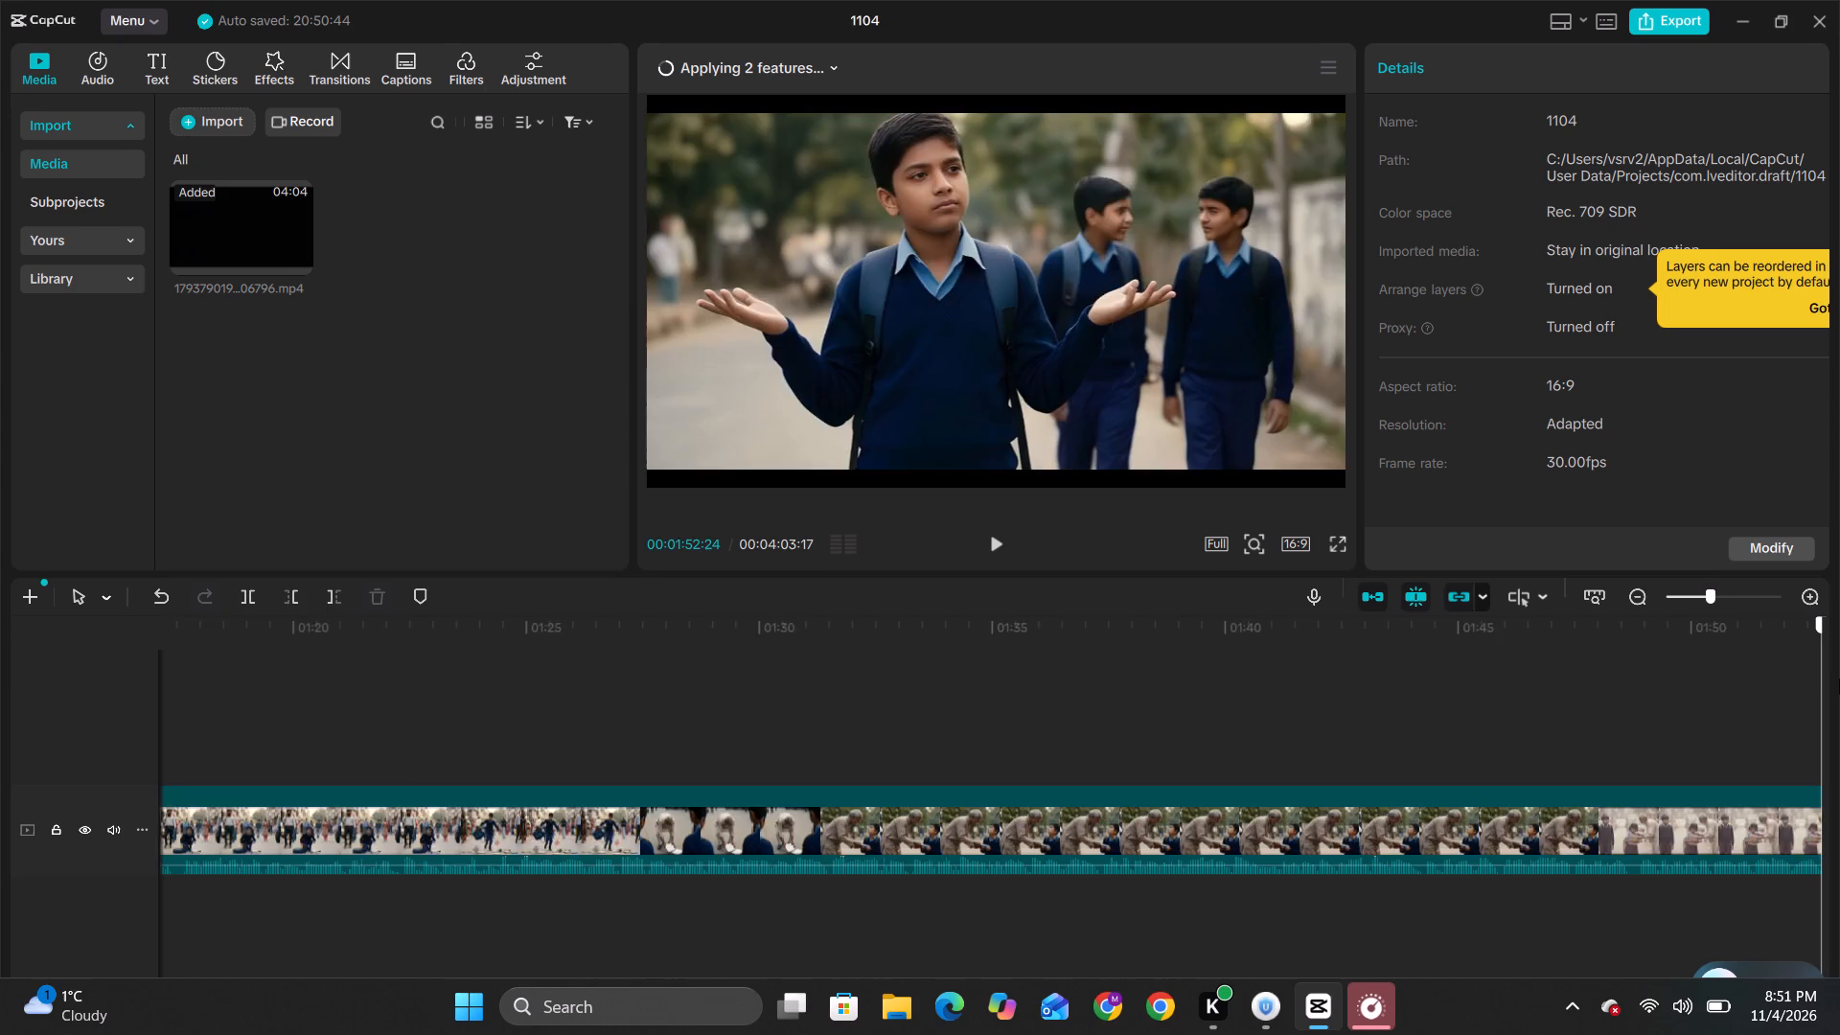
drag(1839, 678, 916, 678)
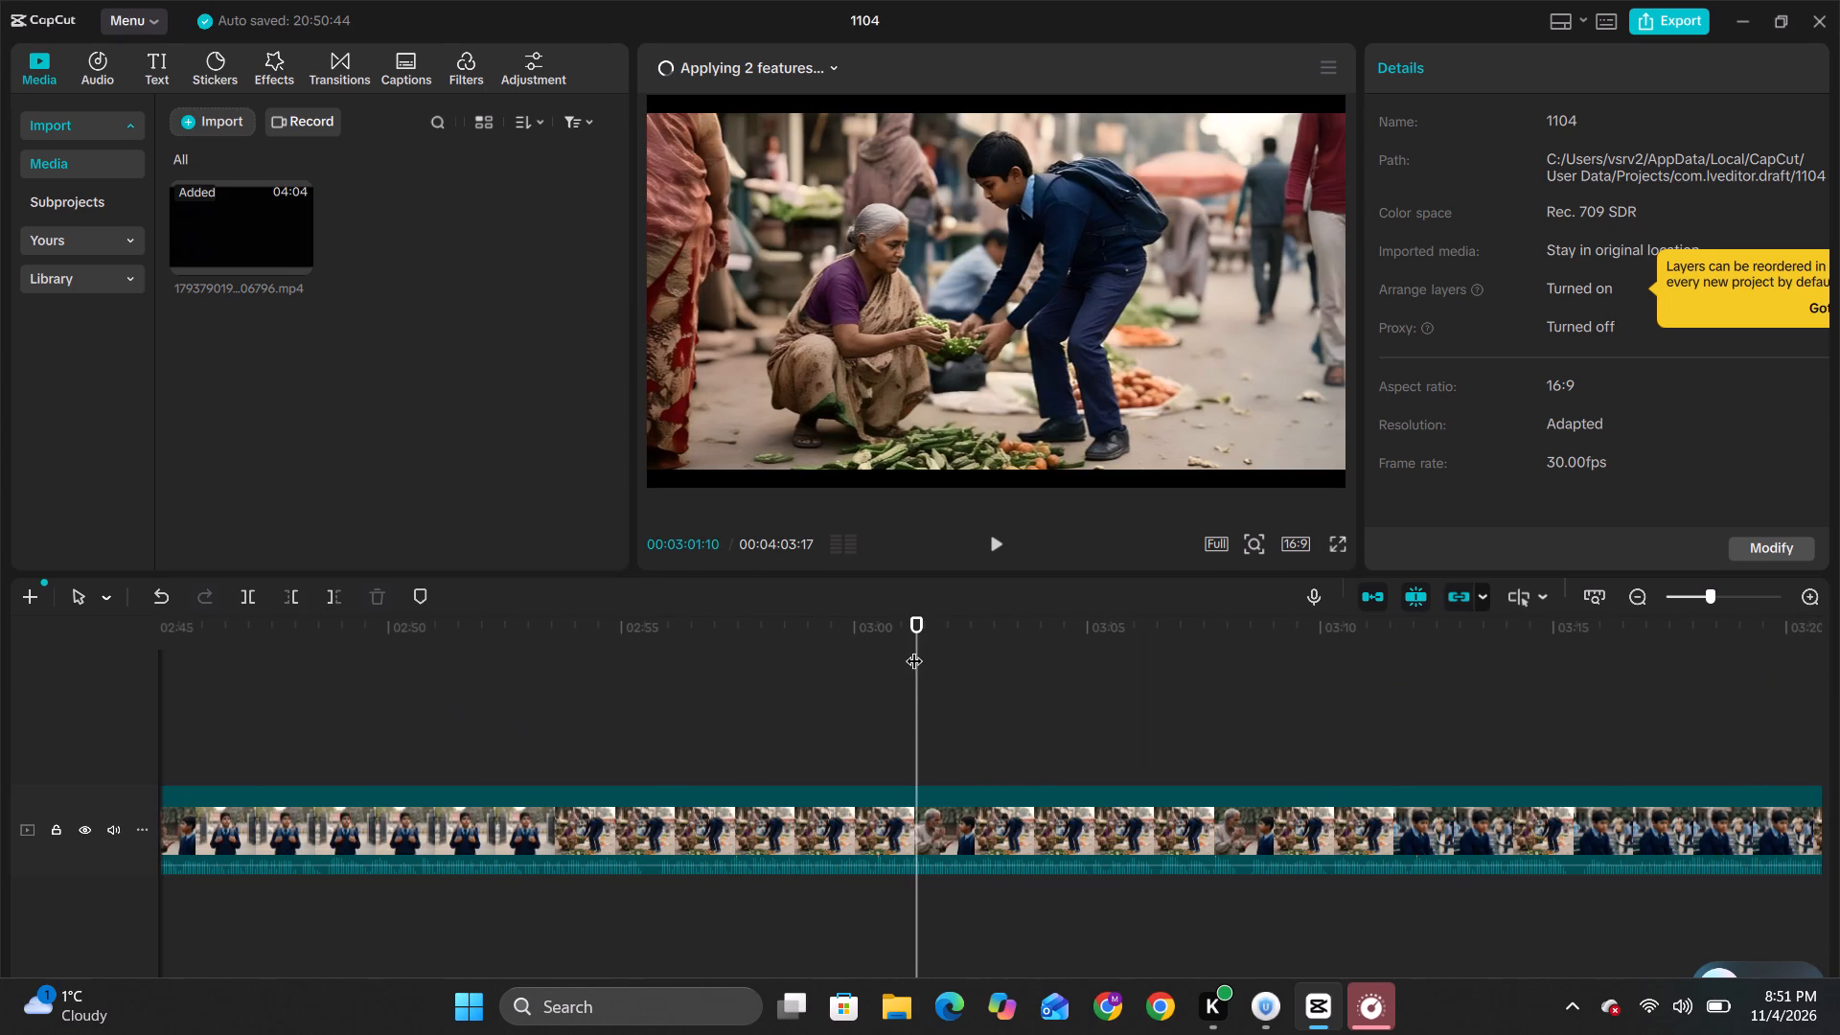
drag(915, 633, 0, 650)
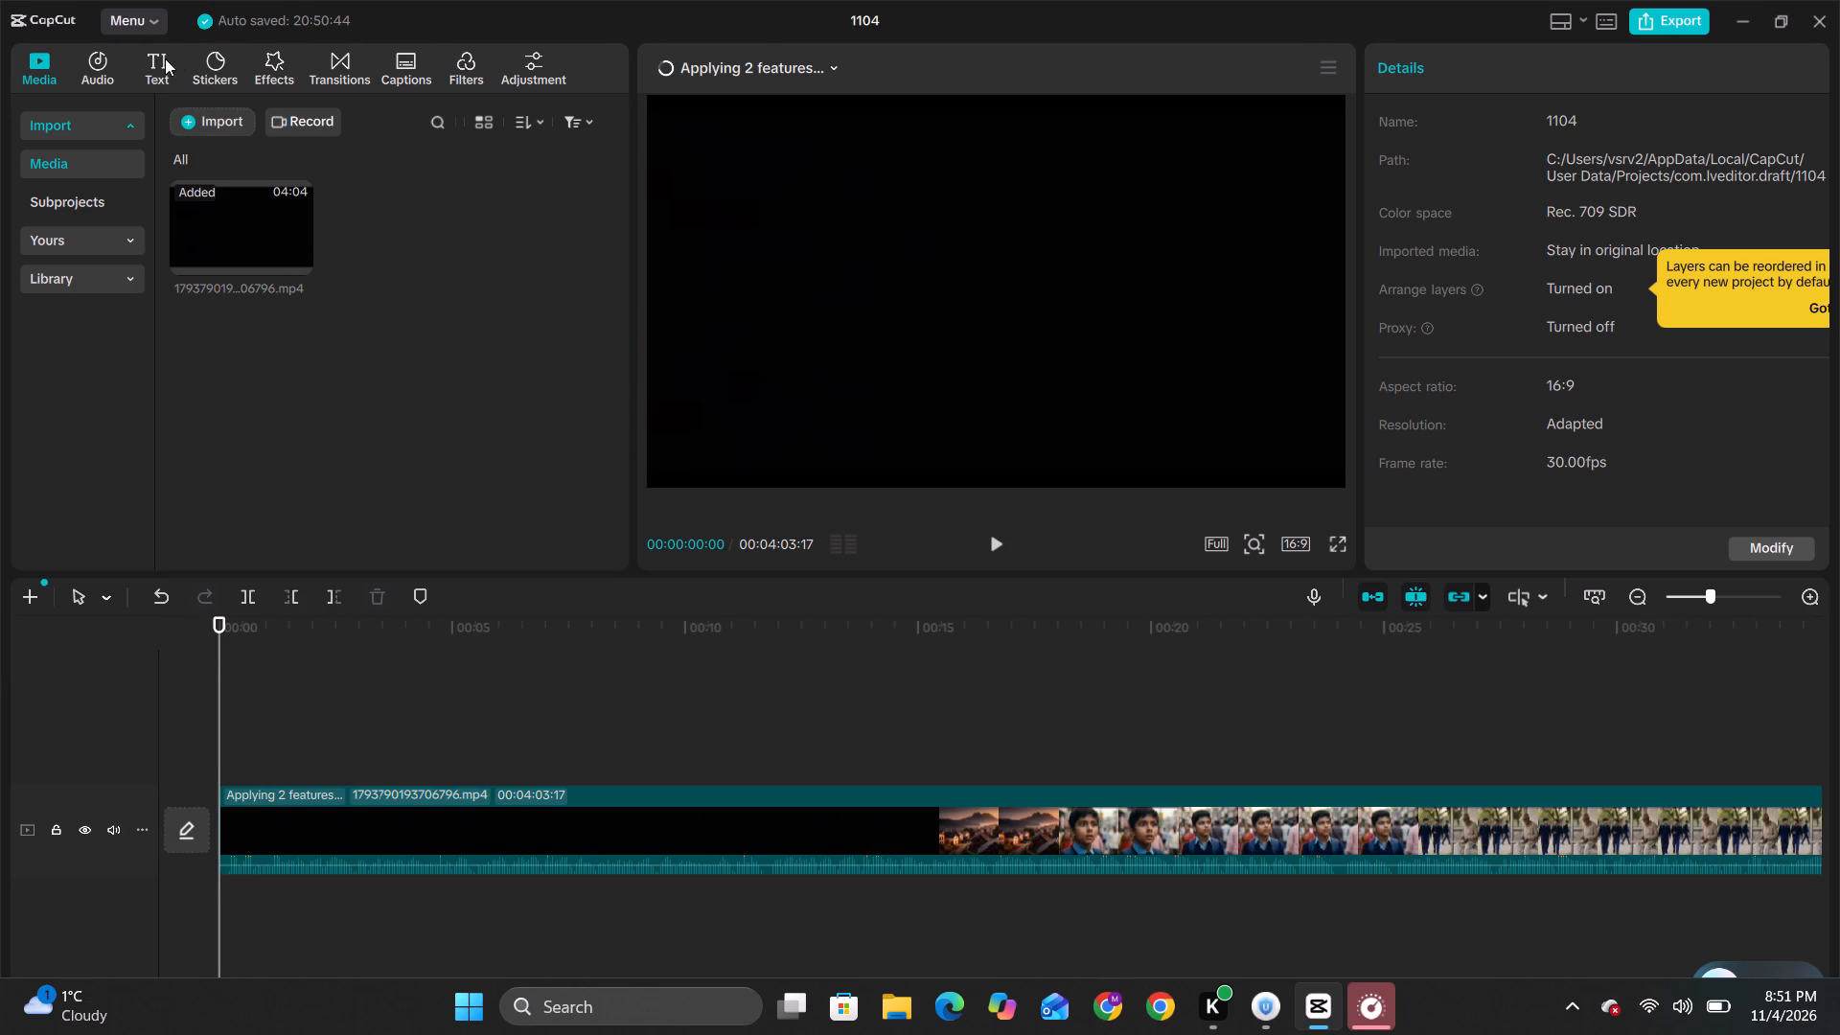
Download the Trending caption template with white and gold serif lettering and place it above the clip at the timeline's start.
click(412, 65)
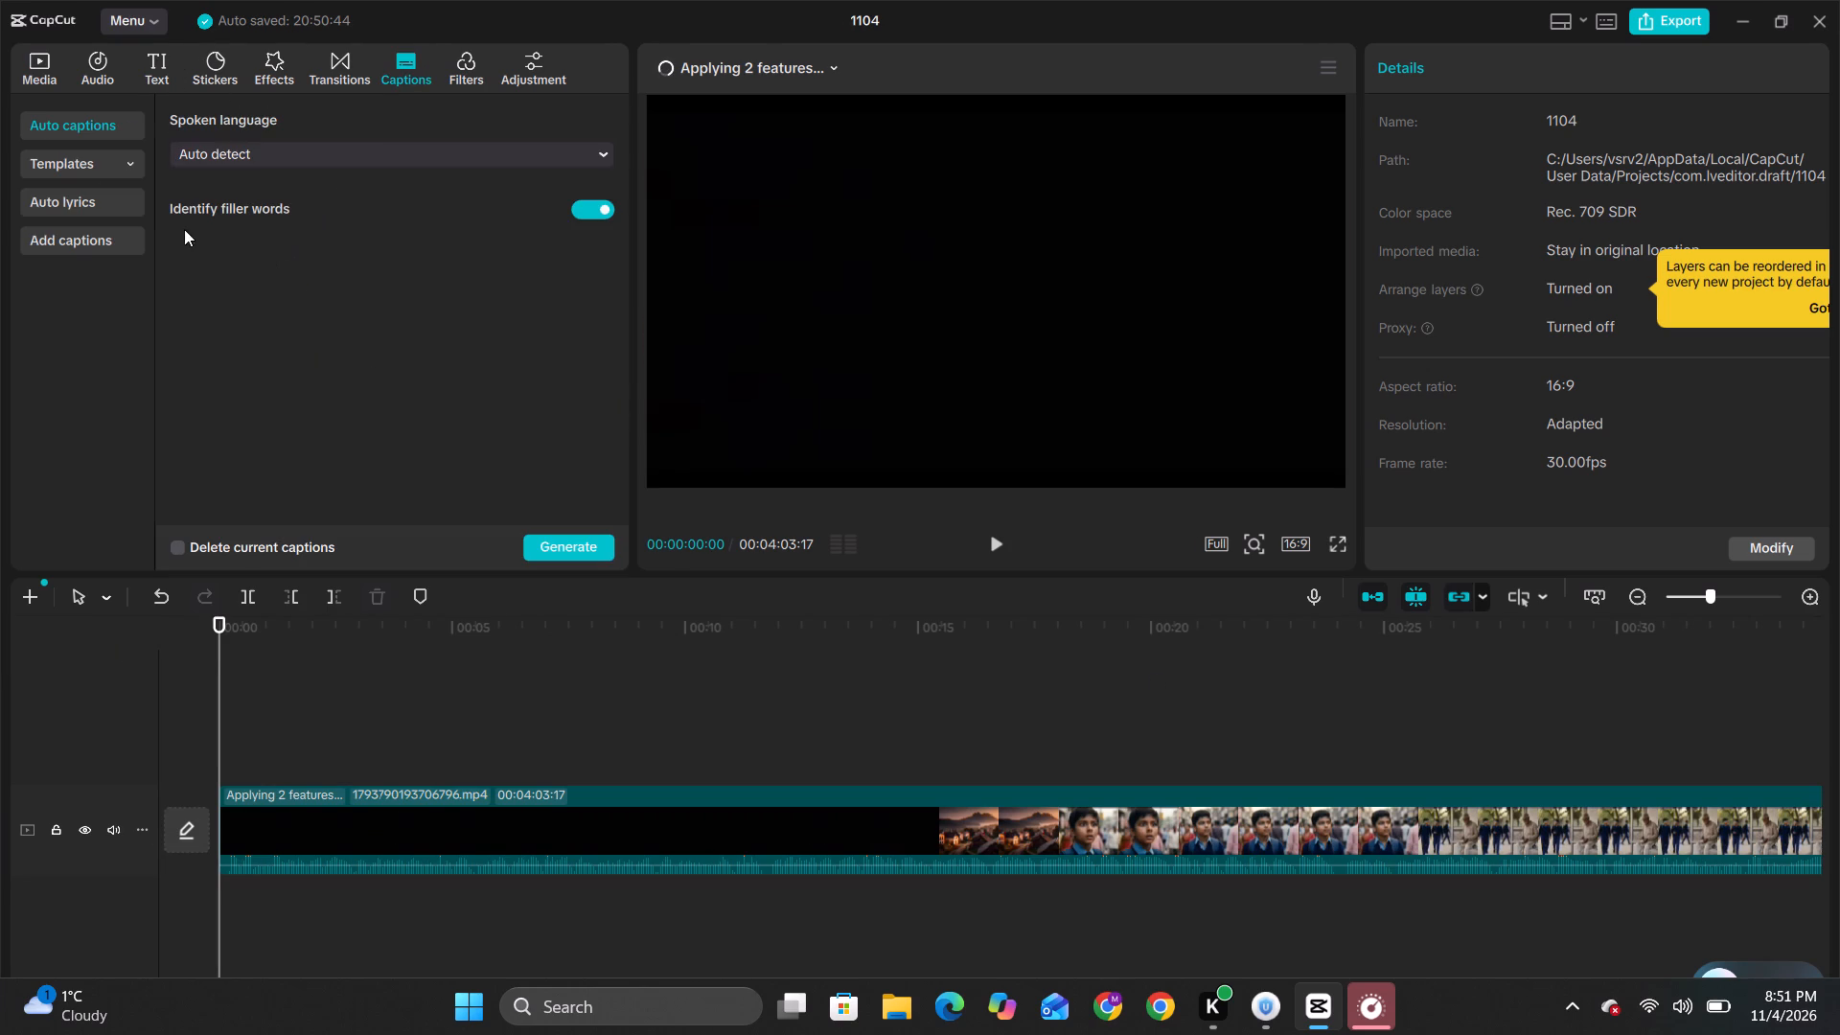
click(57, 163)
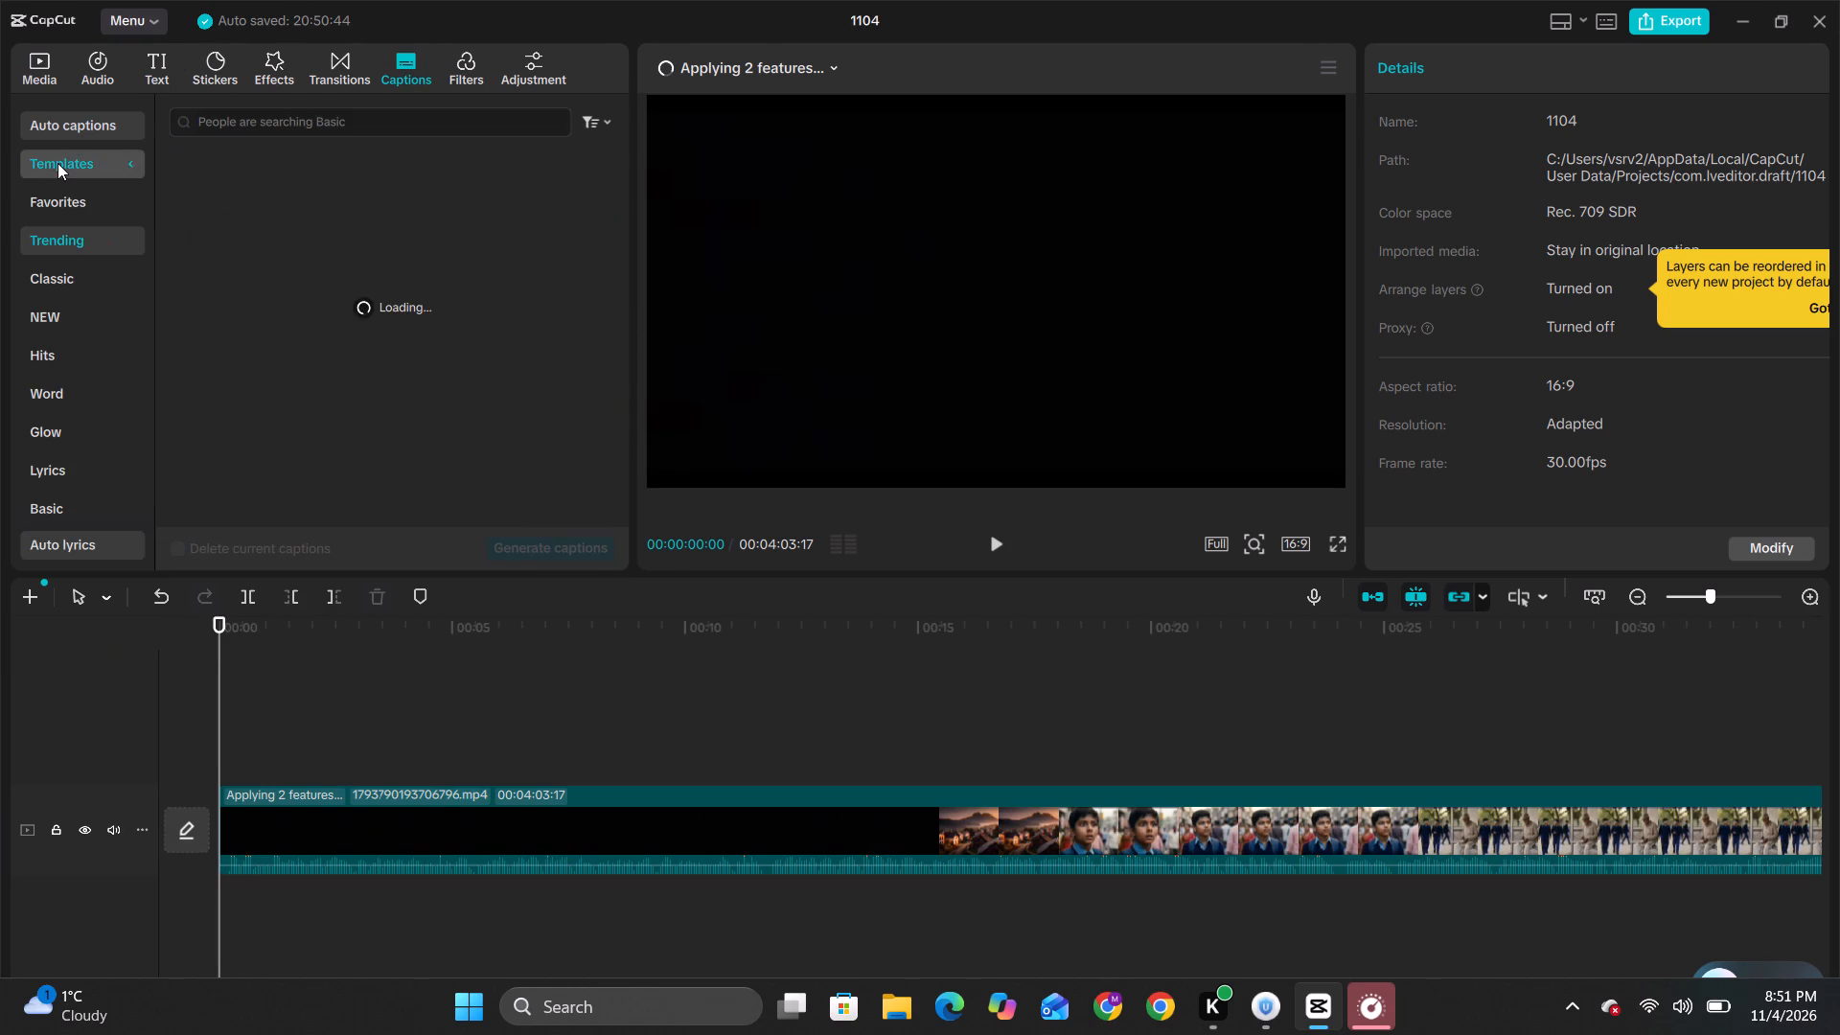
click(69, 287)
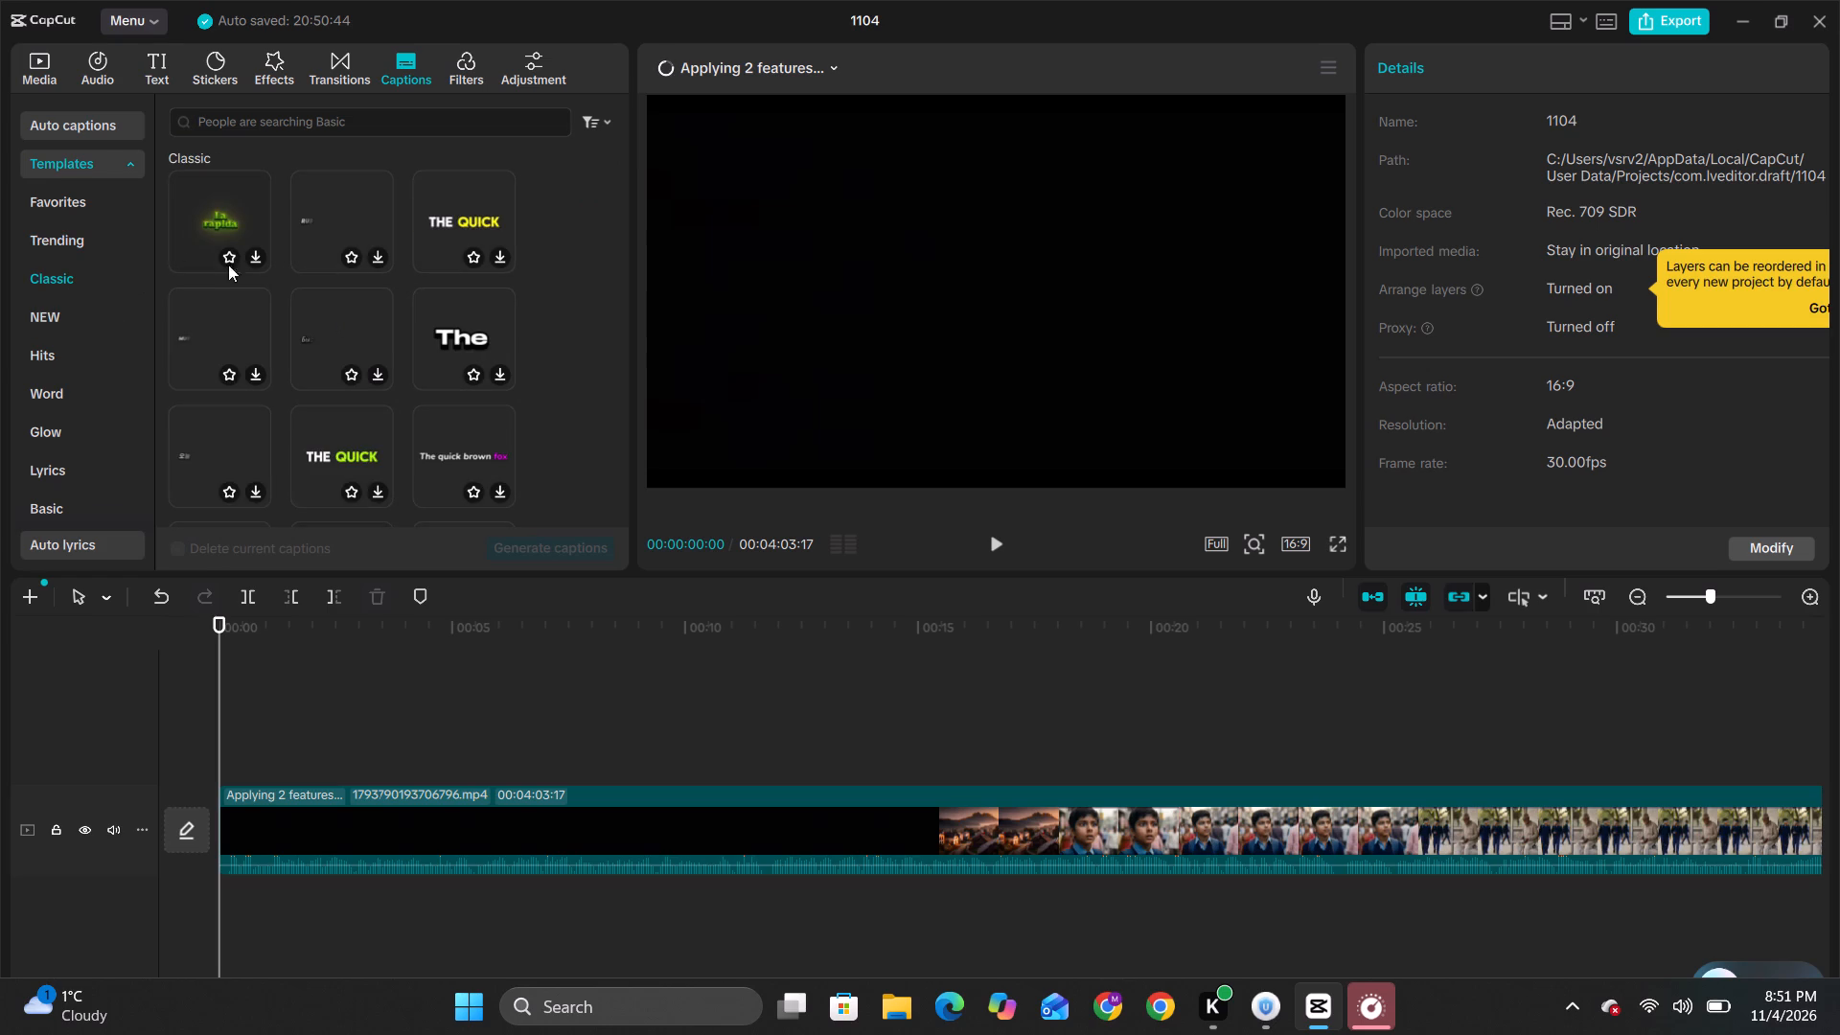
click(59, 241)
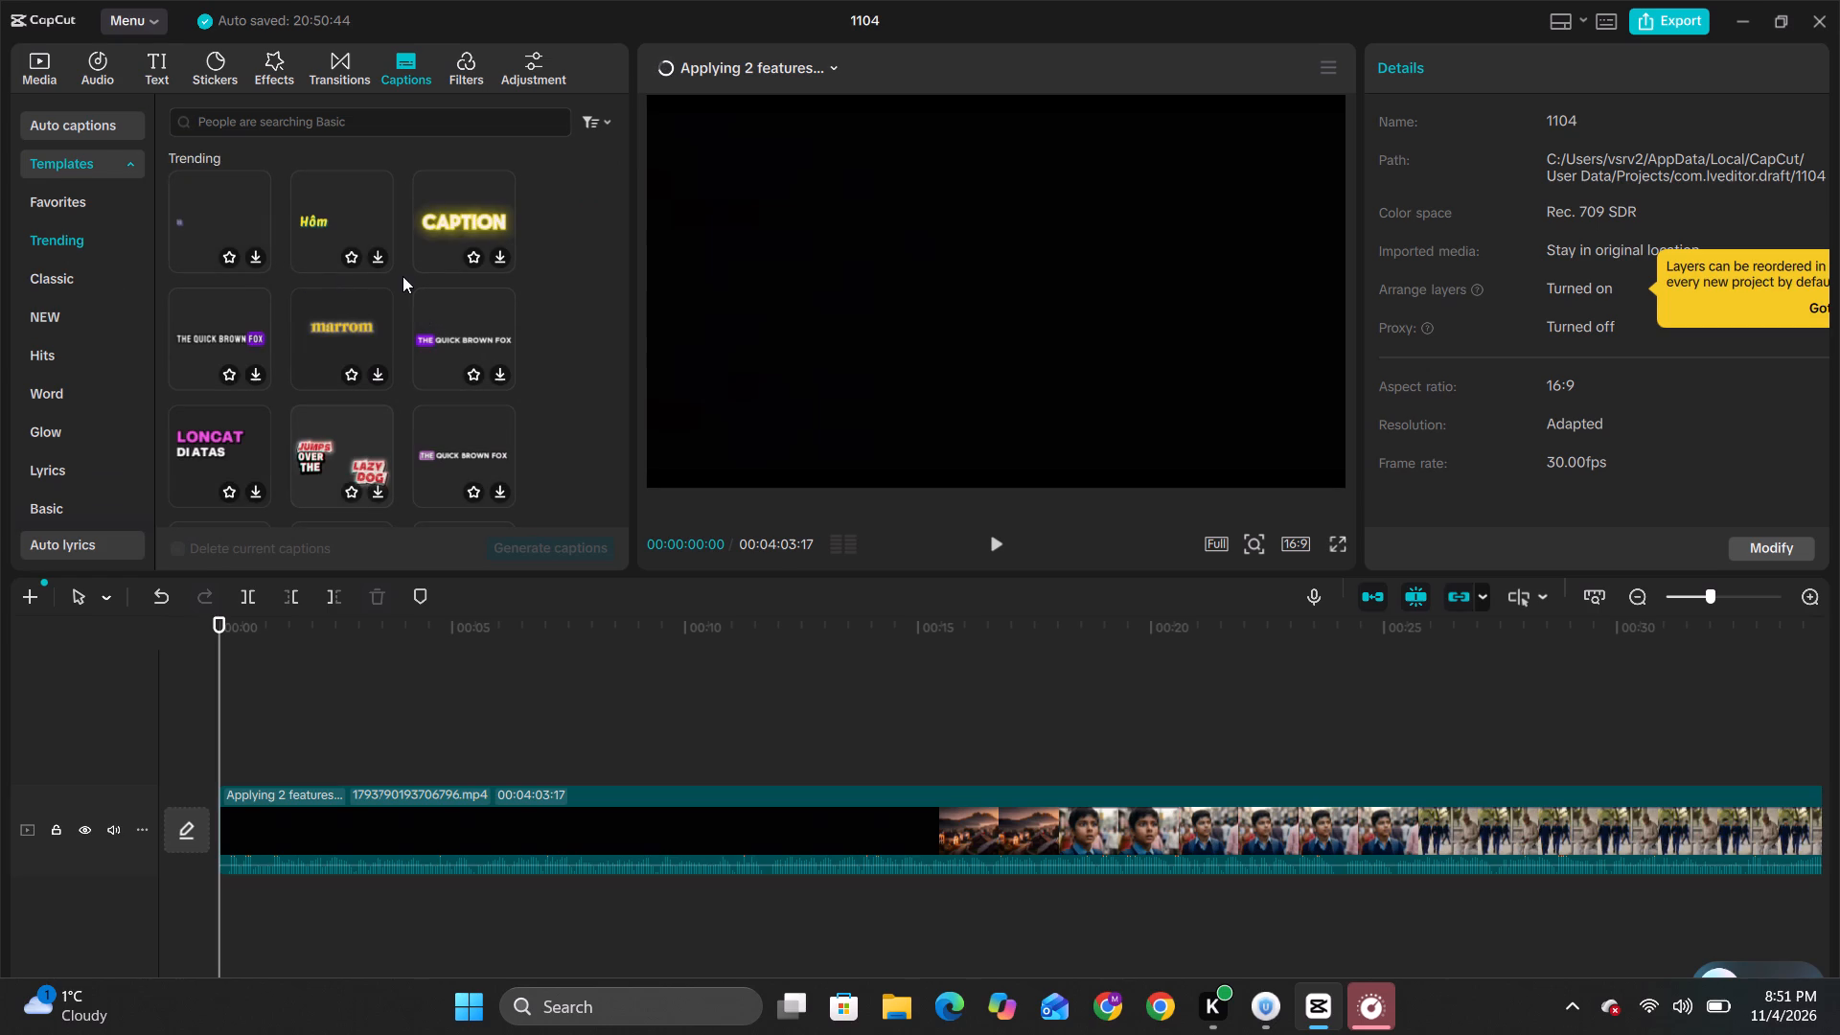
scroll(354, 284, down, 3)
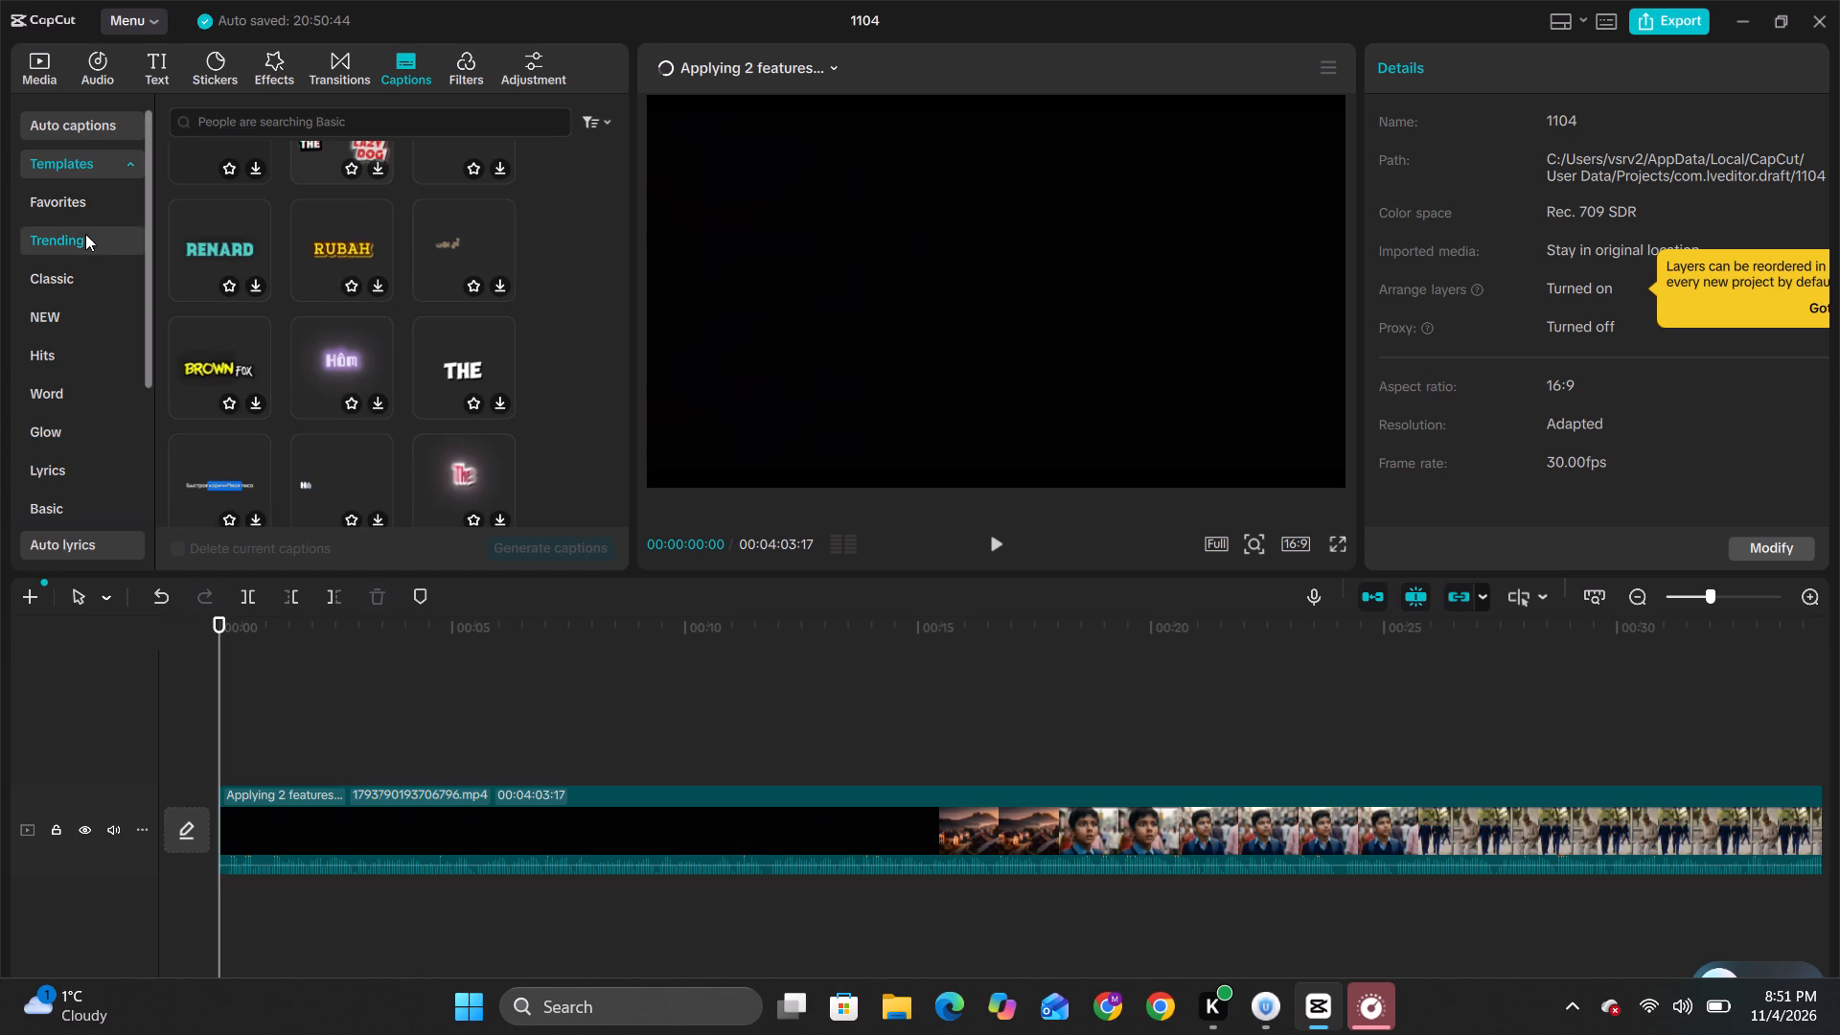
click(82, 281)
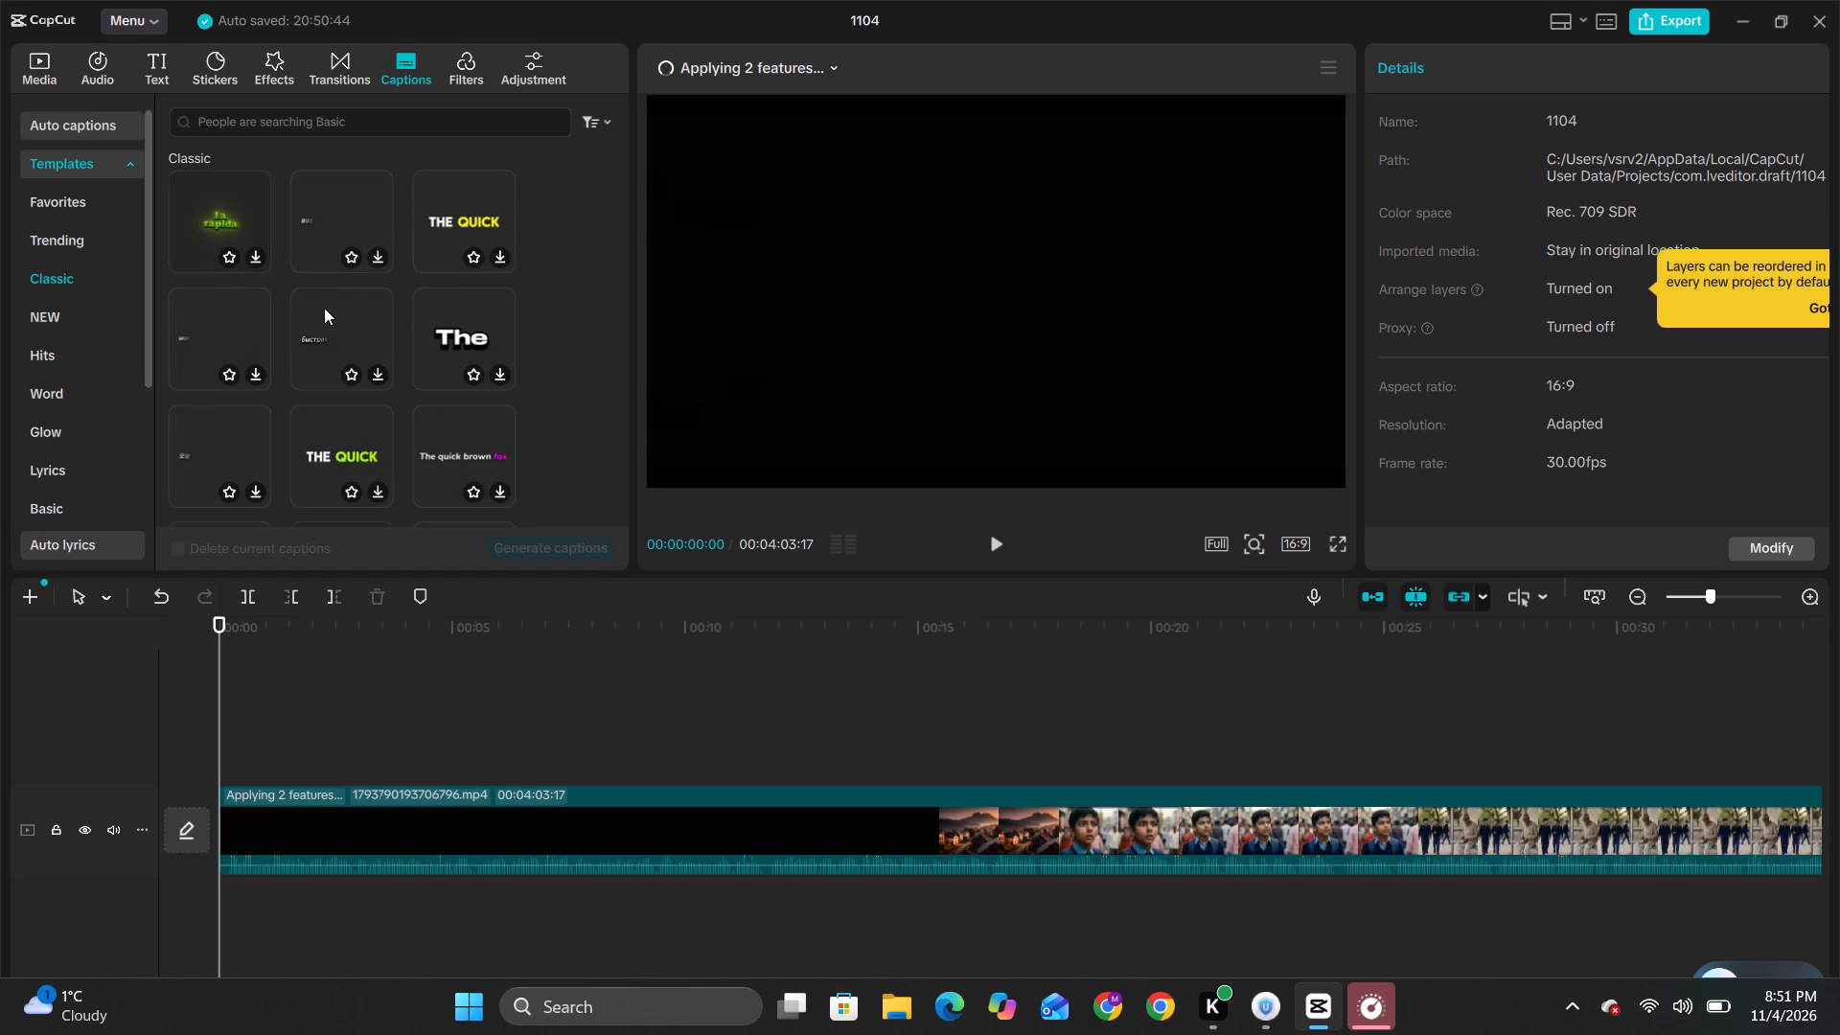
scroll(312, 315, down, 2)
scroll(312, 315, up, 5)
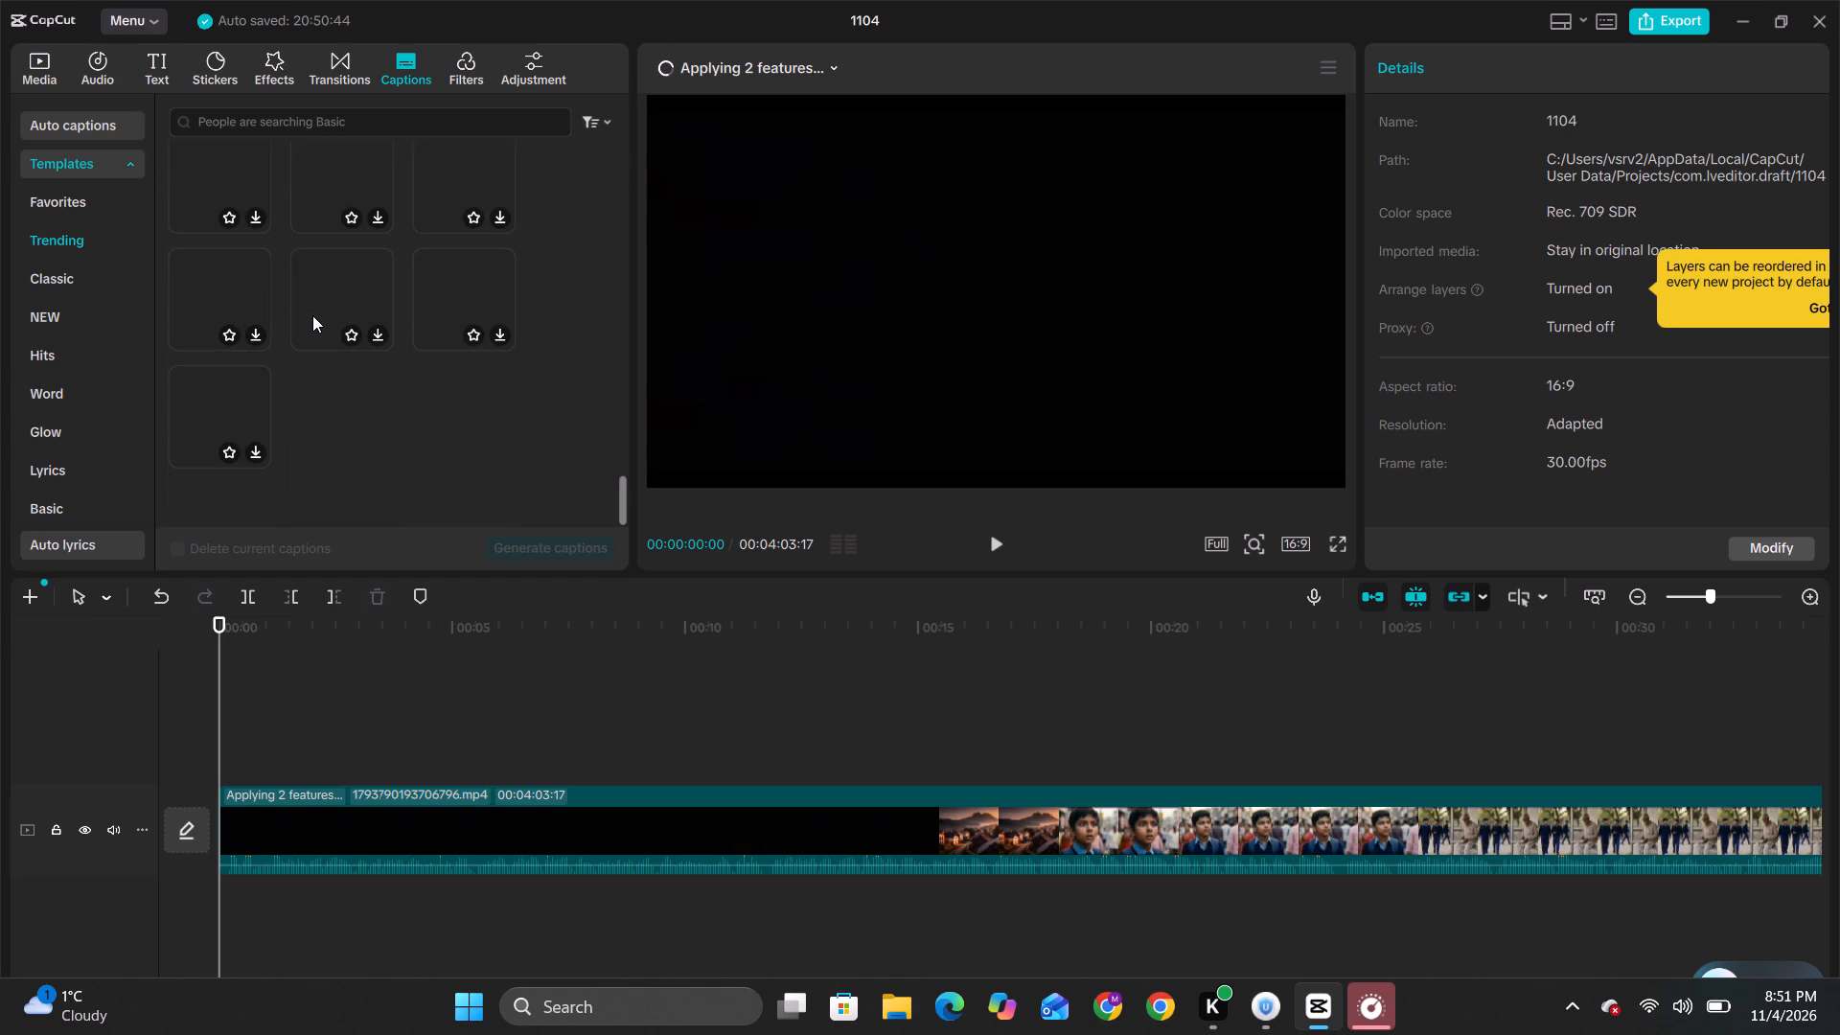
scroll(238, 281, up, 1)
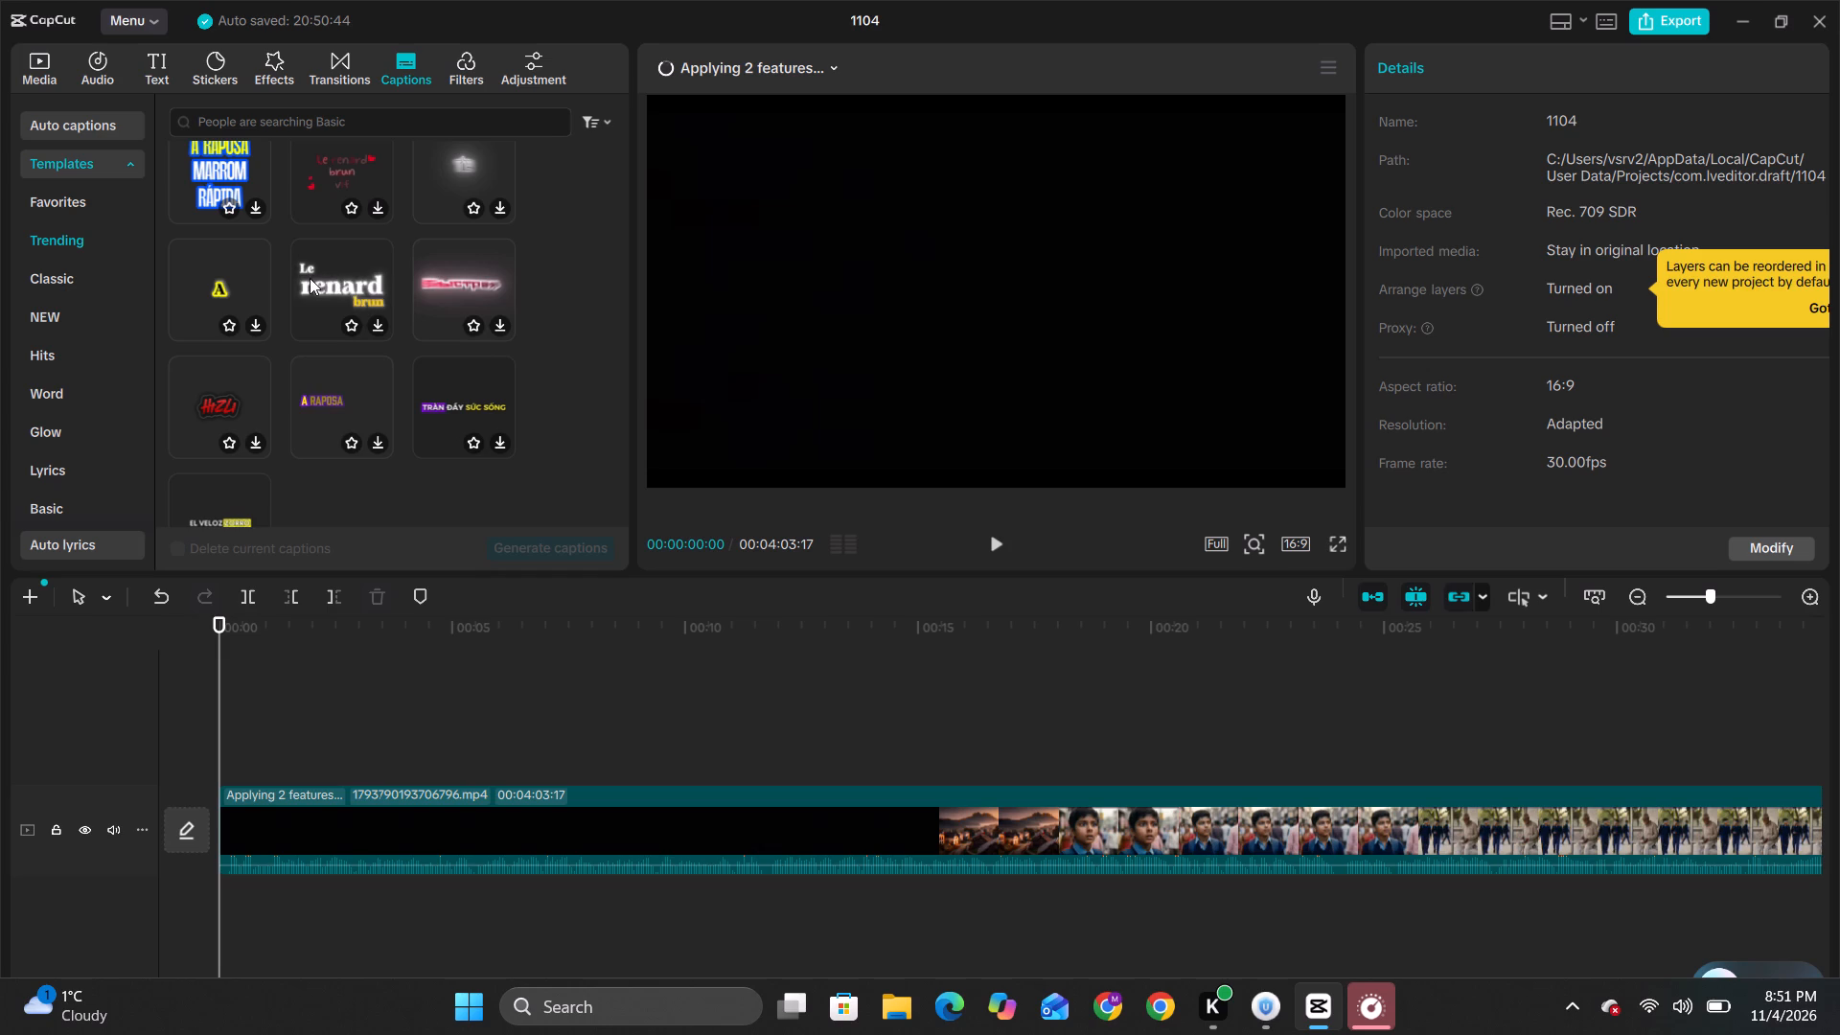
click(381, 325)
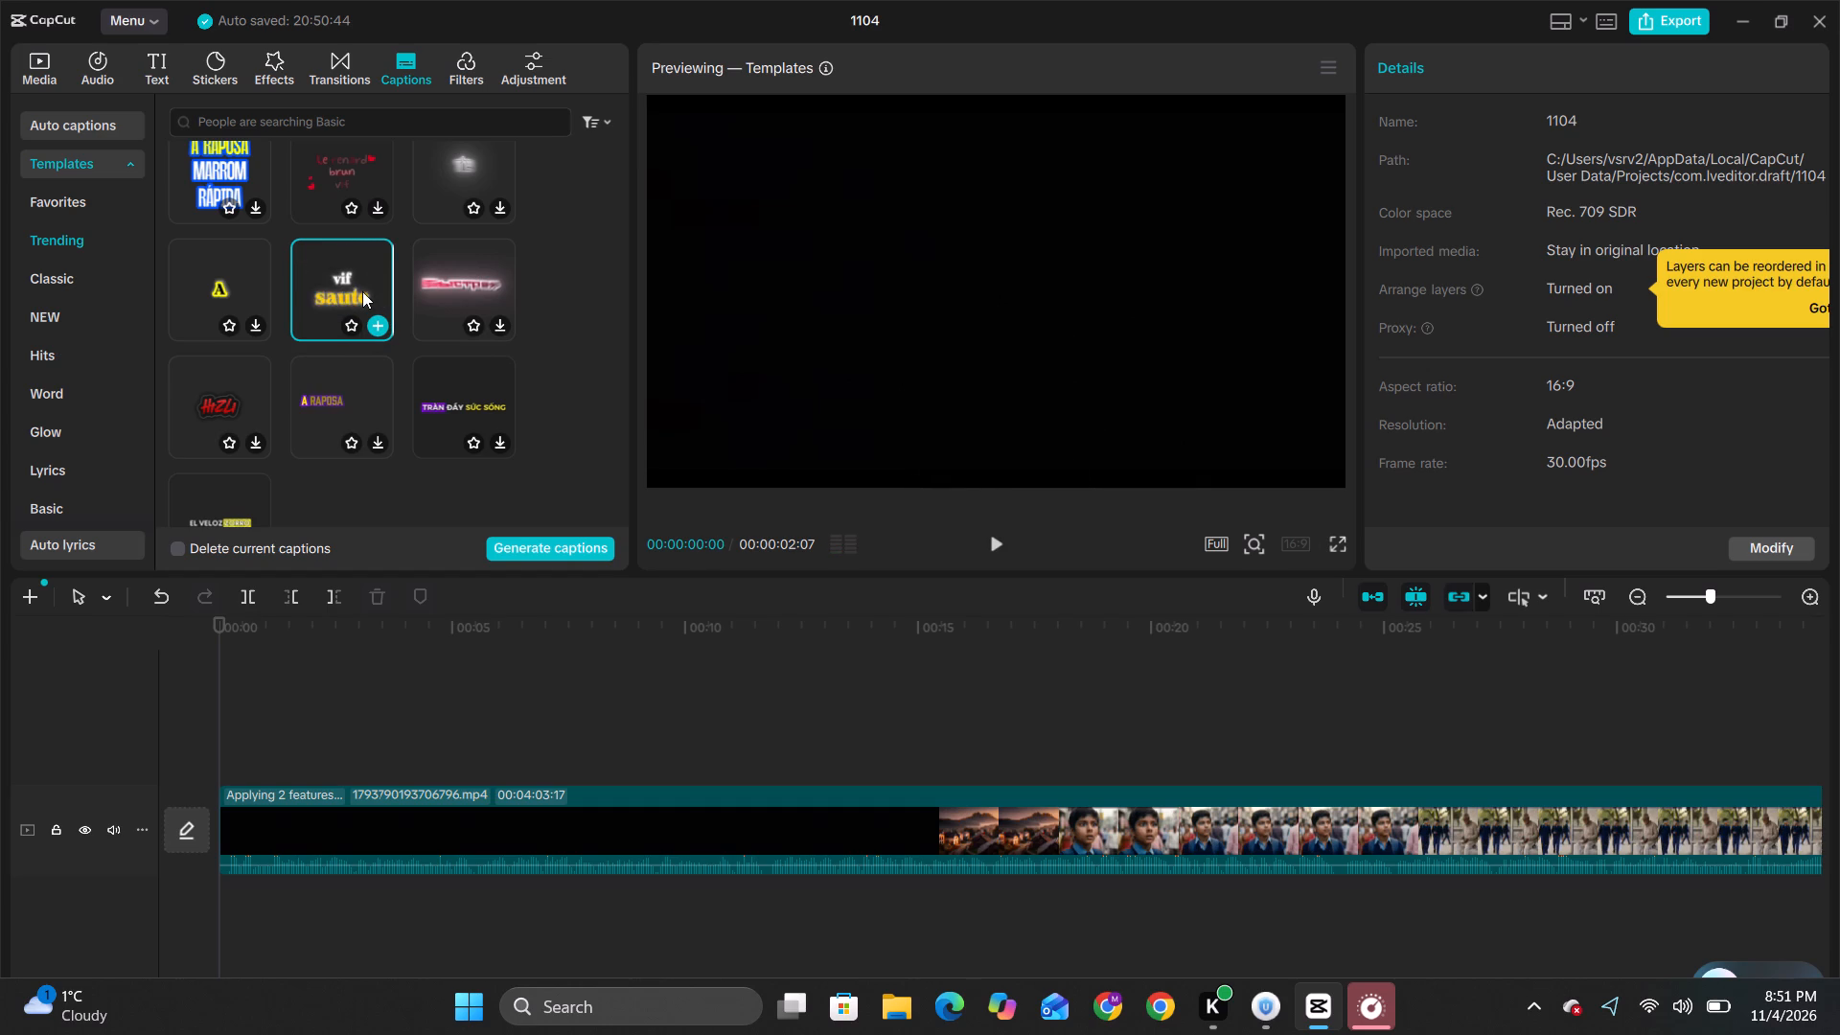
drag(345, 280, 319, 771)
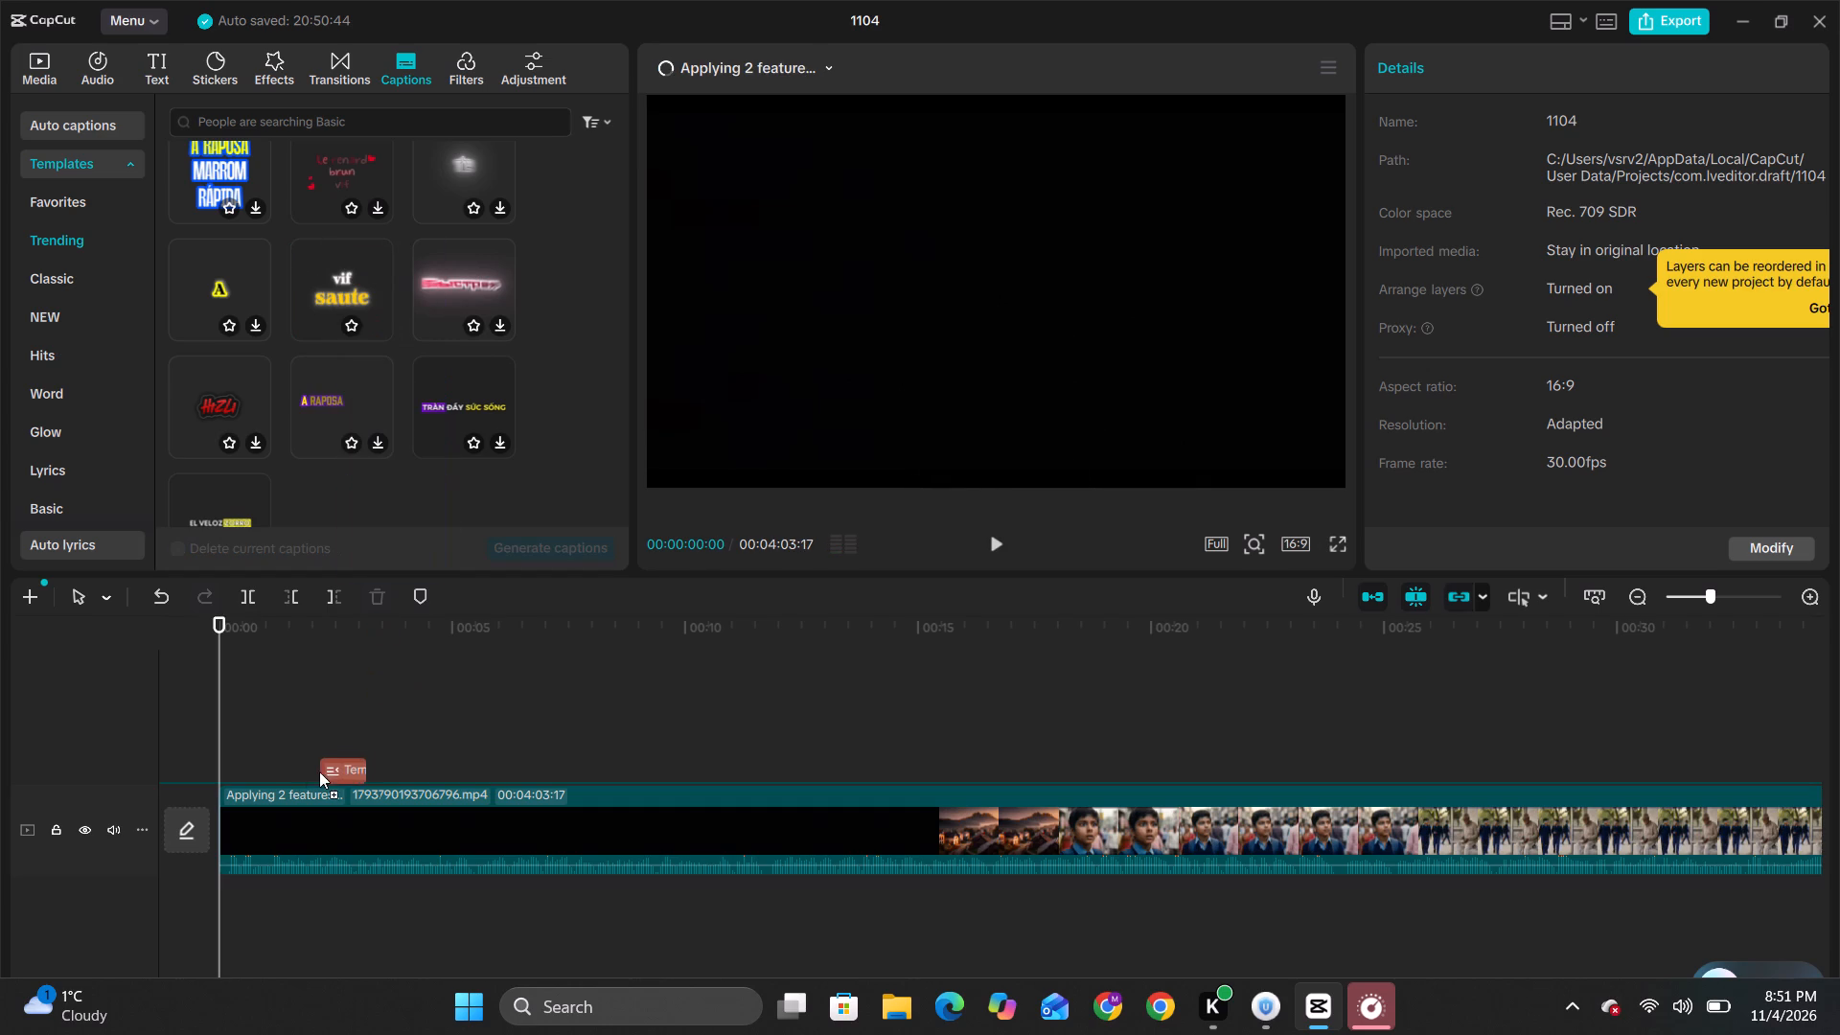
drag(319, 771, 259, 745)
drag(302, 762, 291, 764)
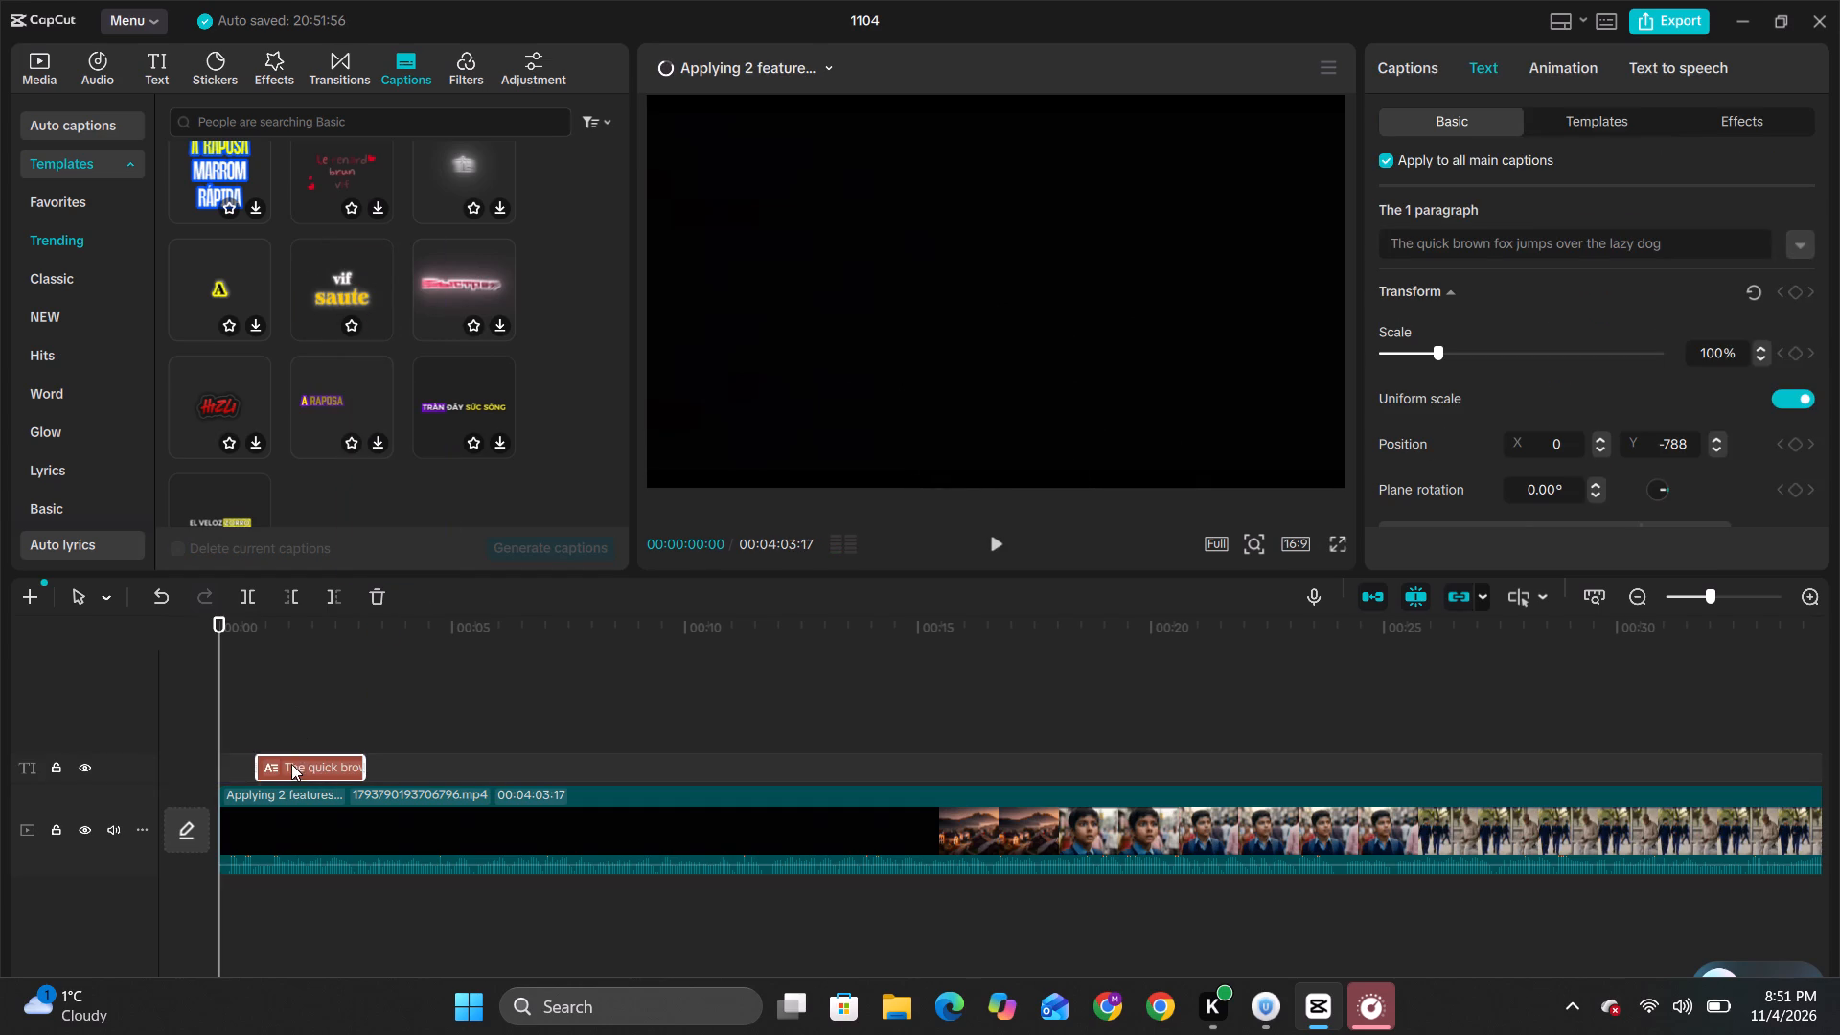
drag(291, 764, 269, 762)
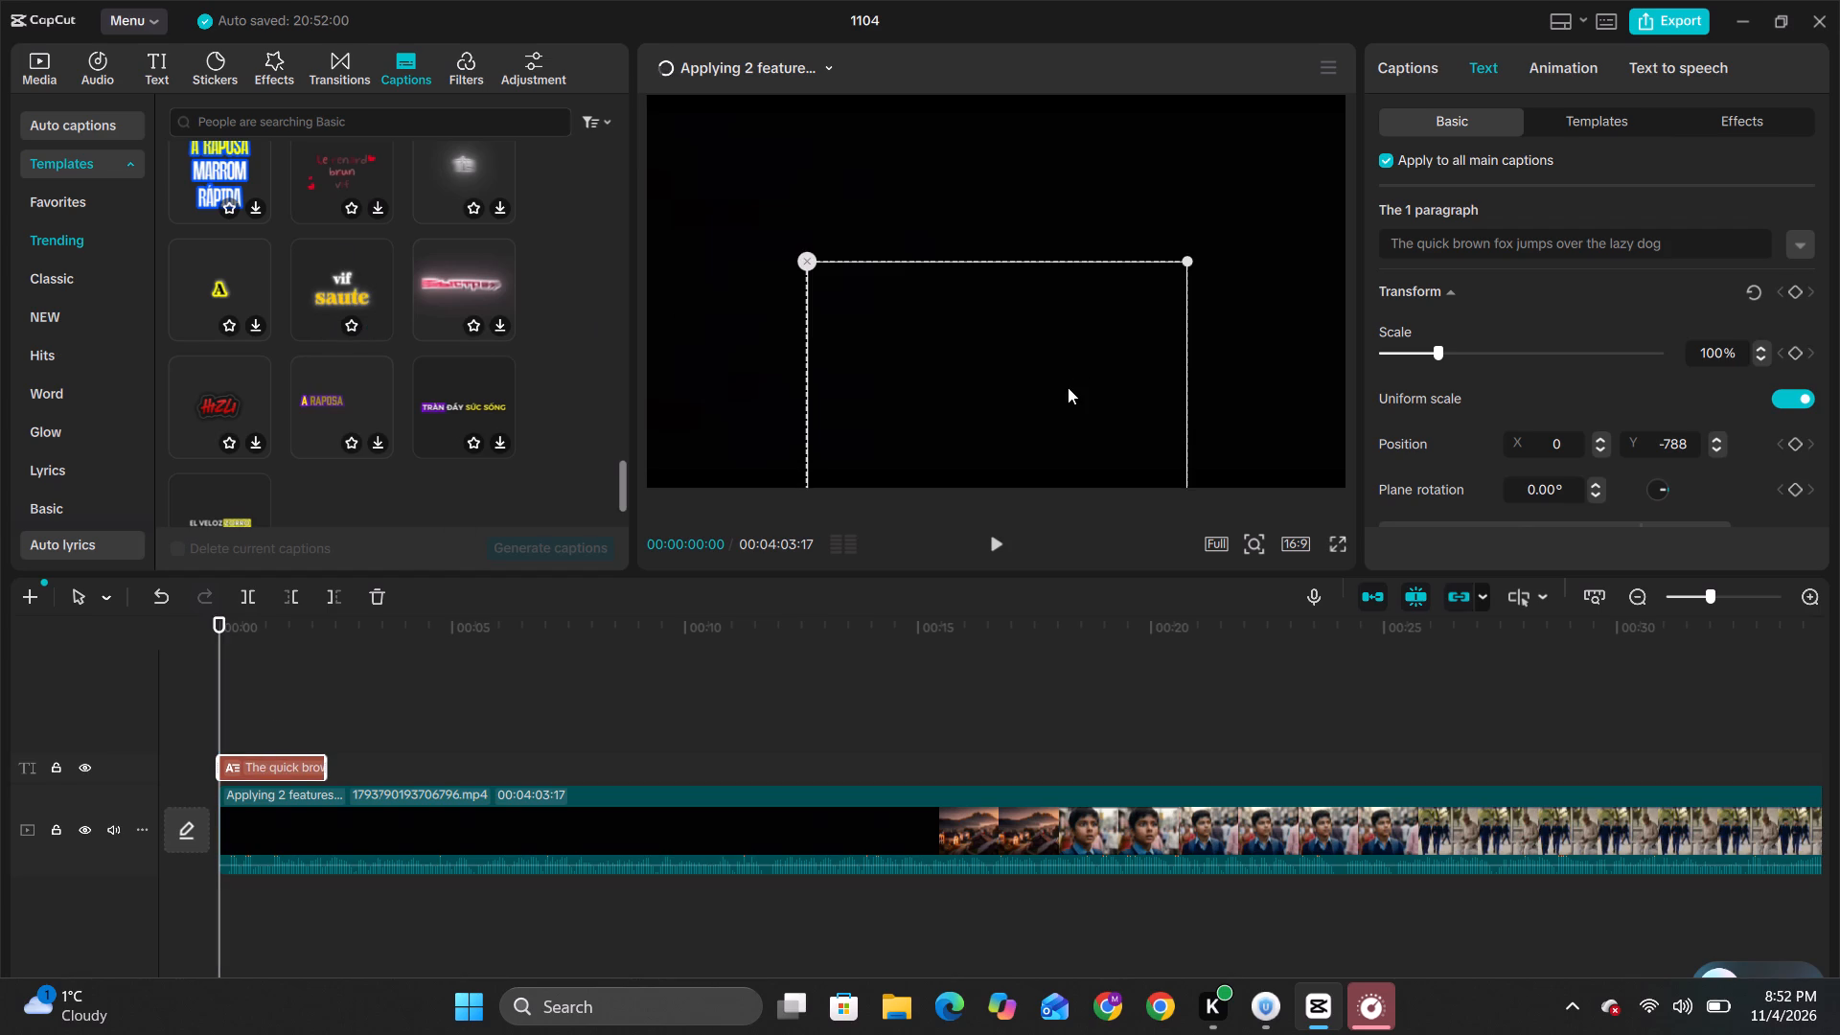
Move the placed caption up to about Y 35 so its frame sits near the middle of the picture.
drag(1059, 385, 1059, 236)
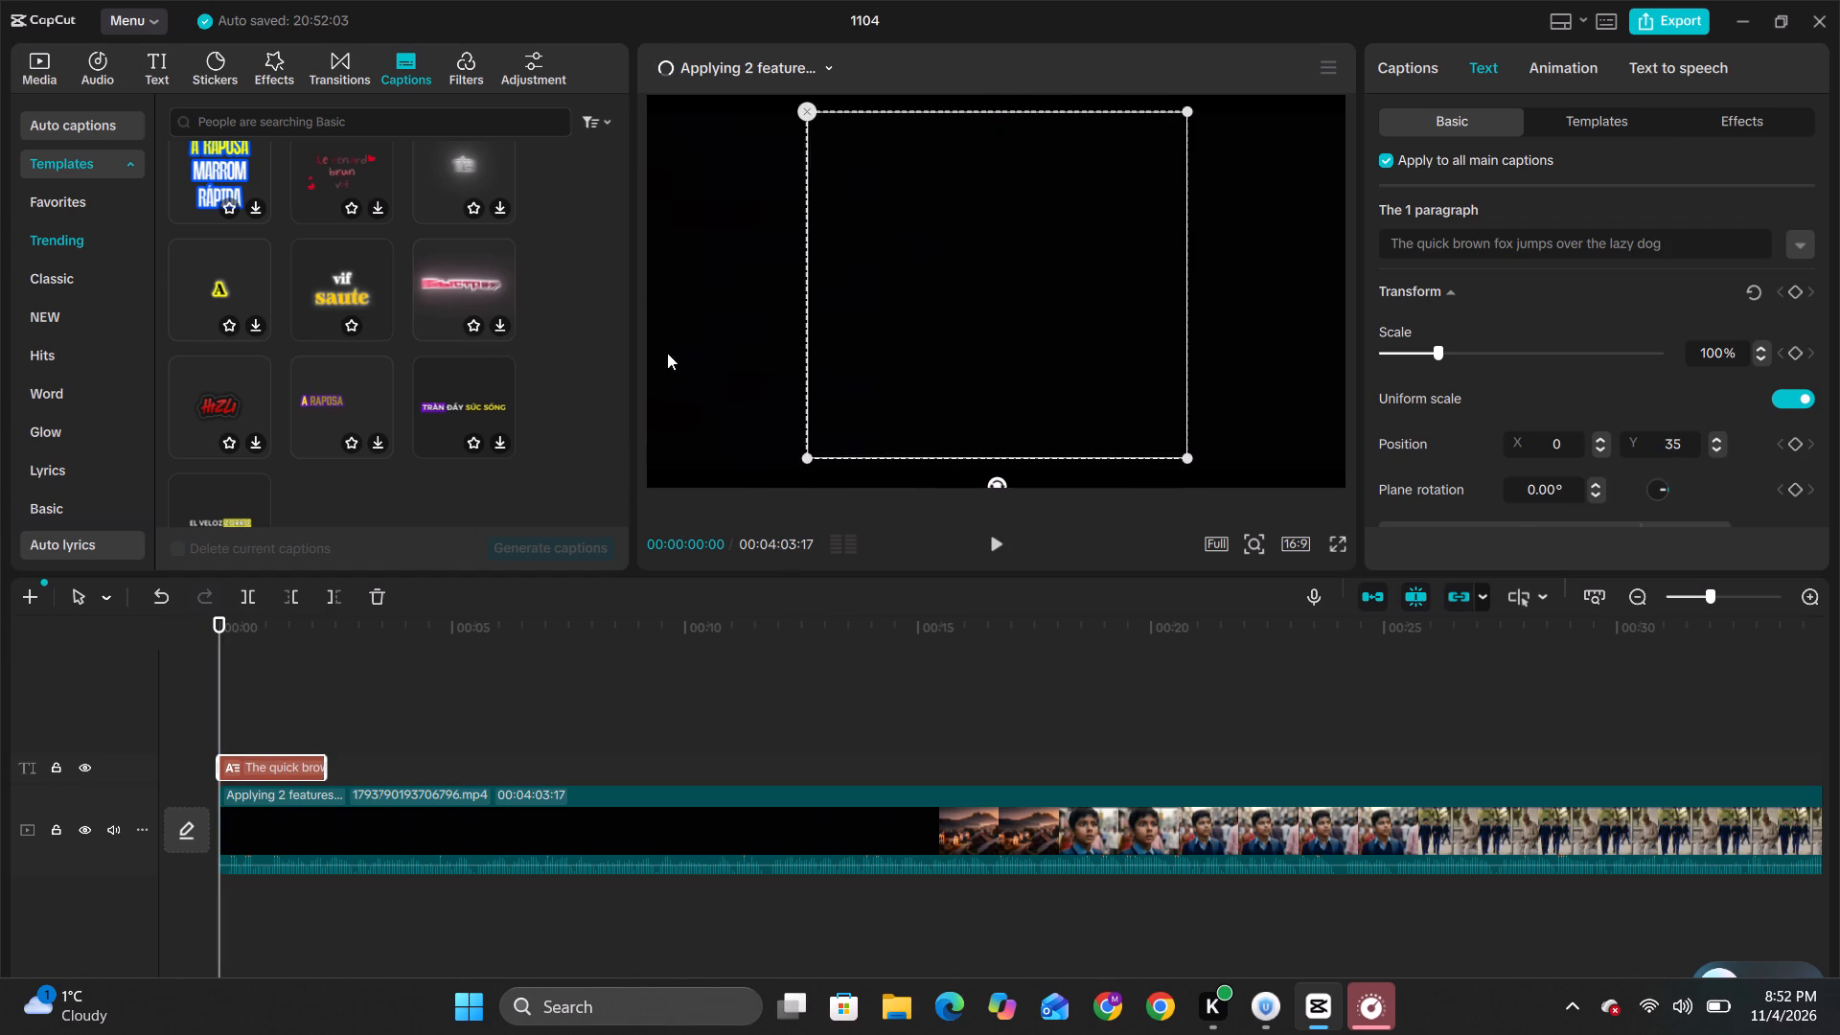
Look through the Classic and NEW caption templates for another style.
scroll(512, 400, down, 3)
scroll(339, 386, down, 1)
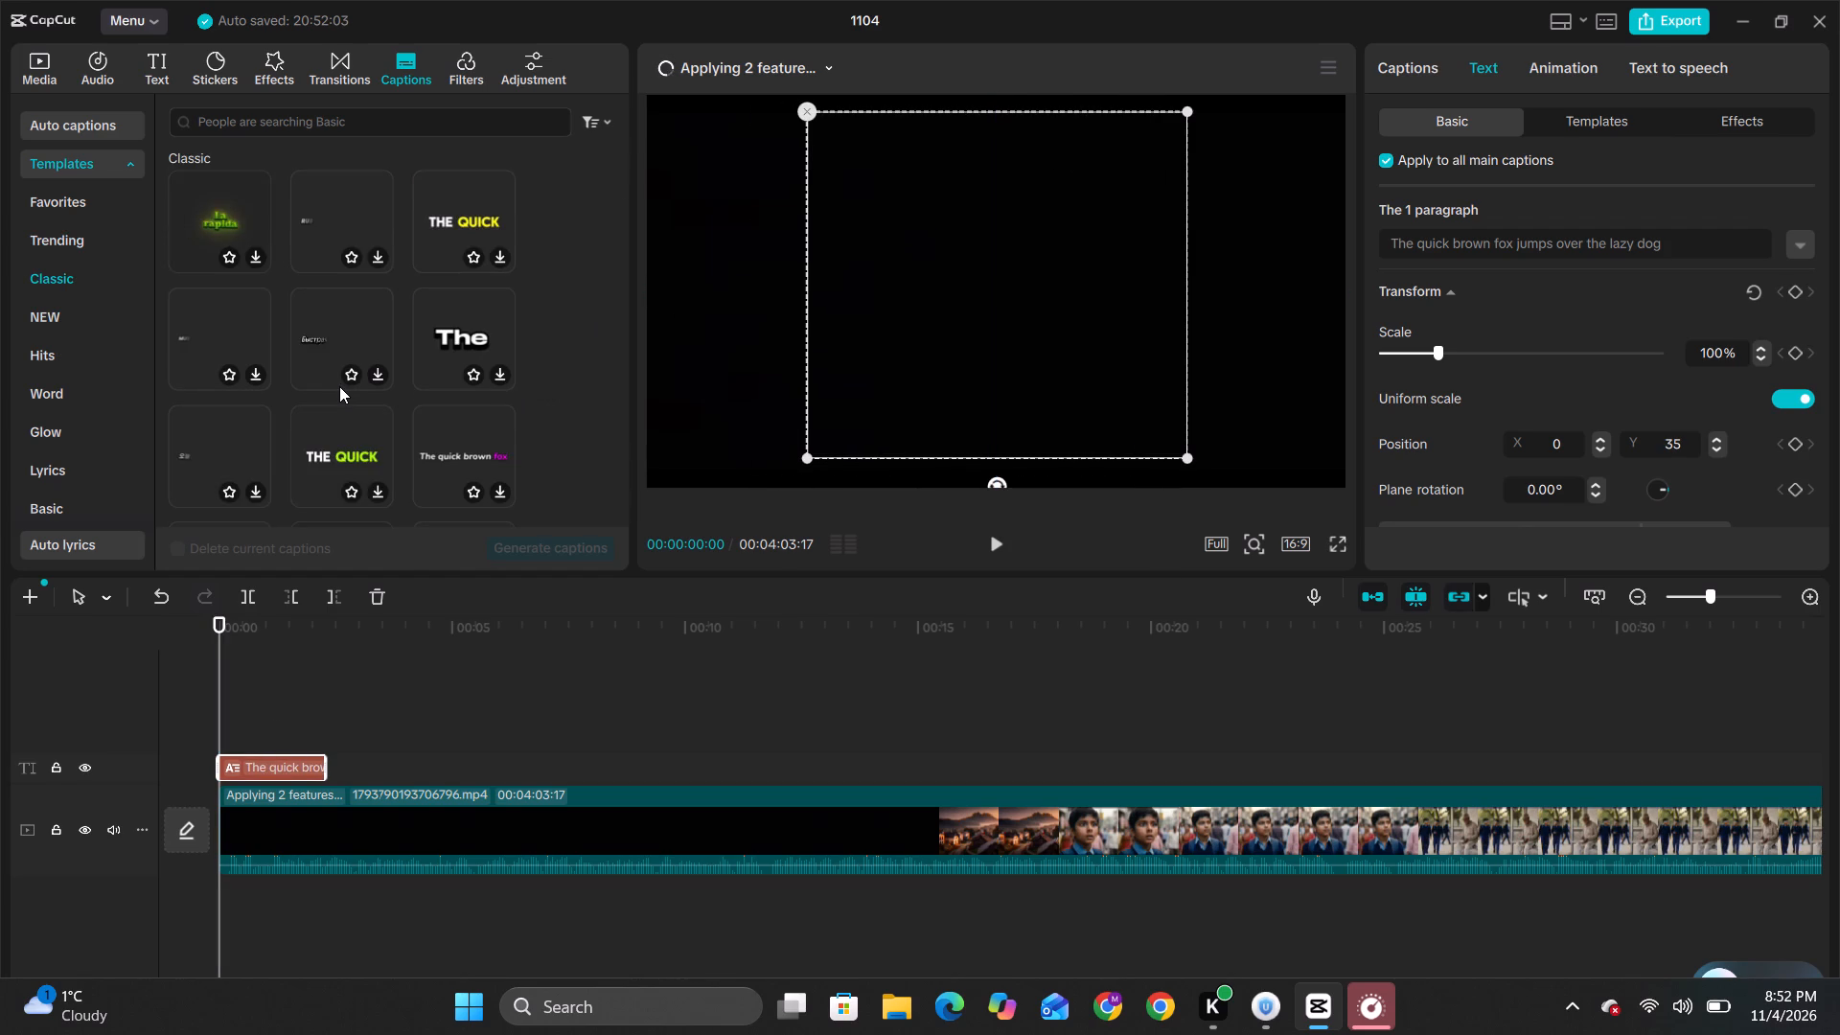
scroll(339, 386, down, 1)
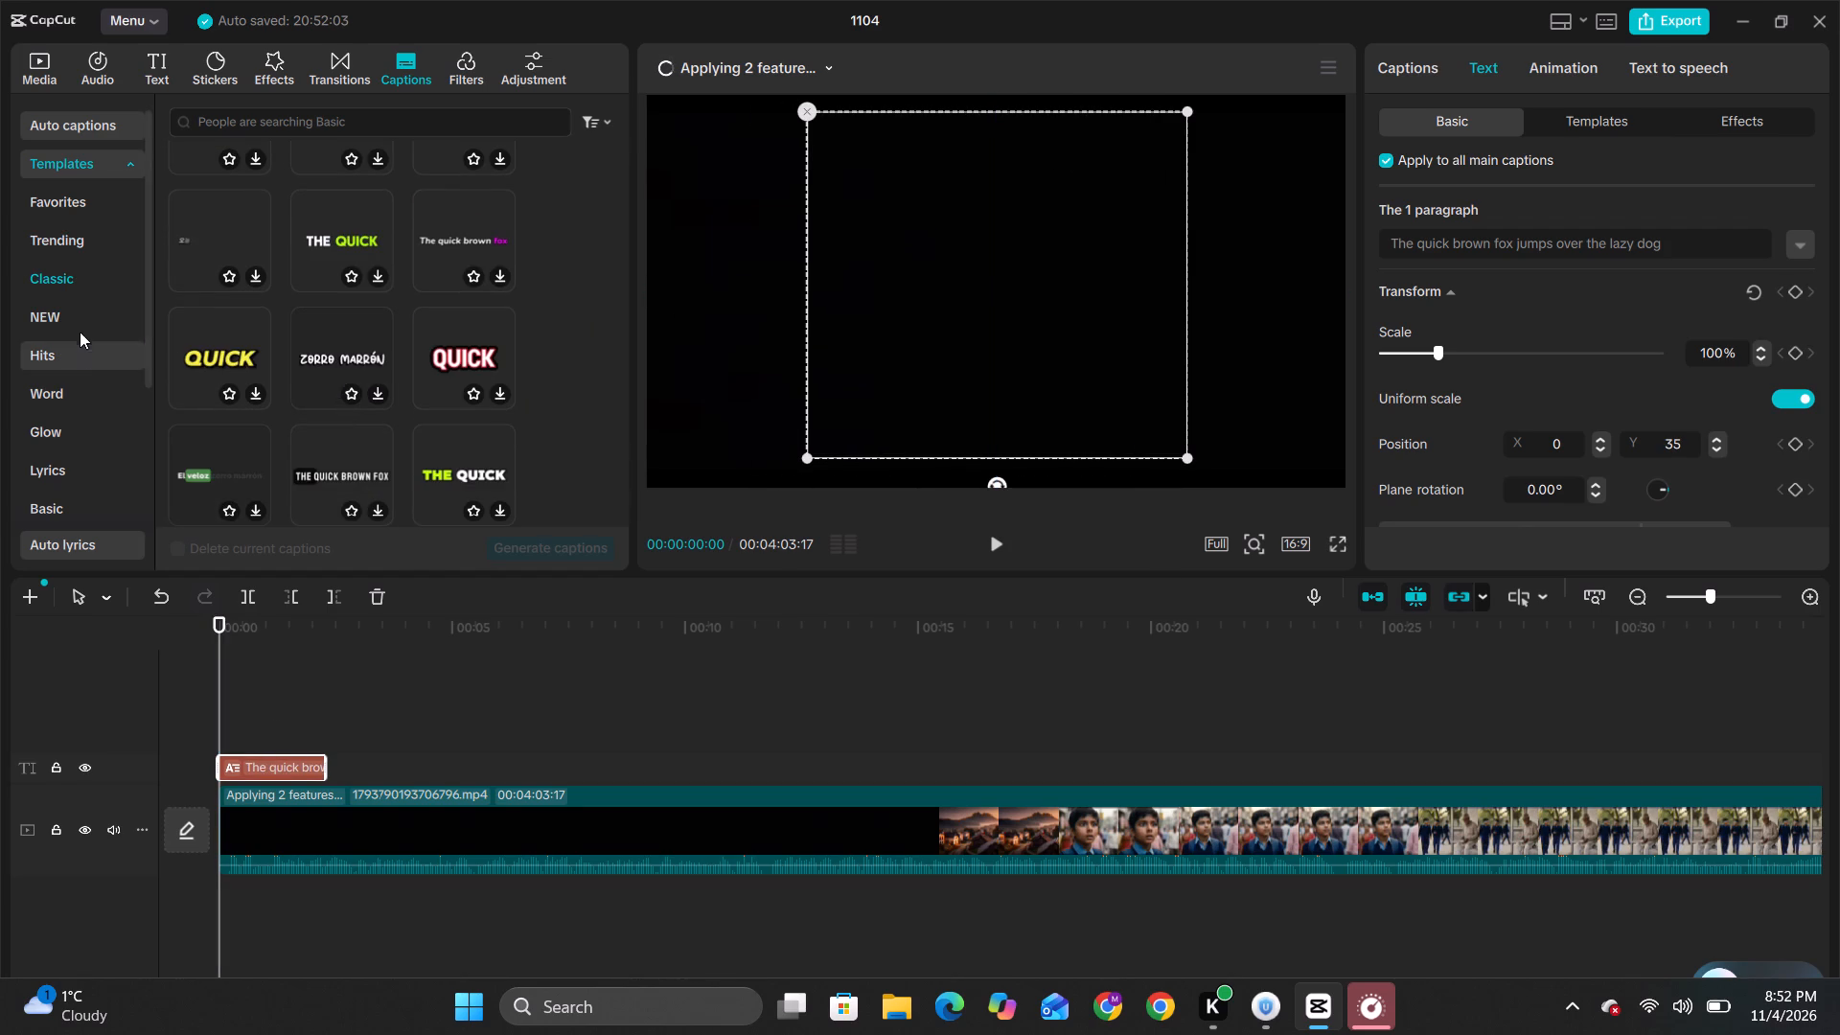
click(81, 309)
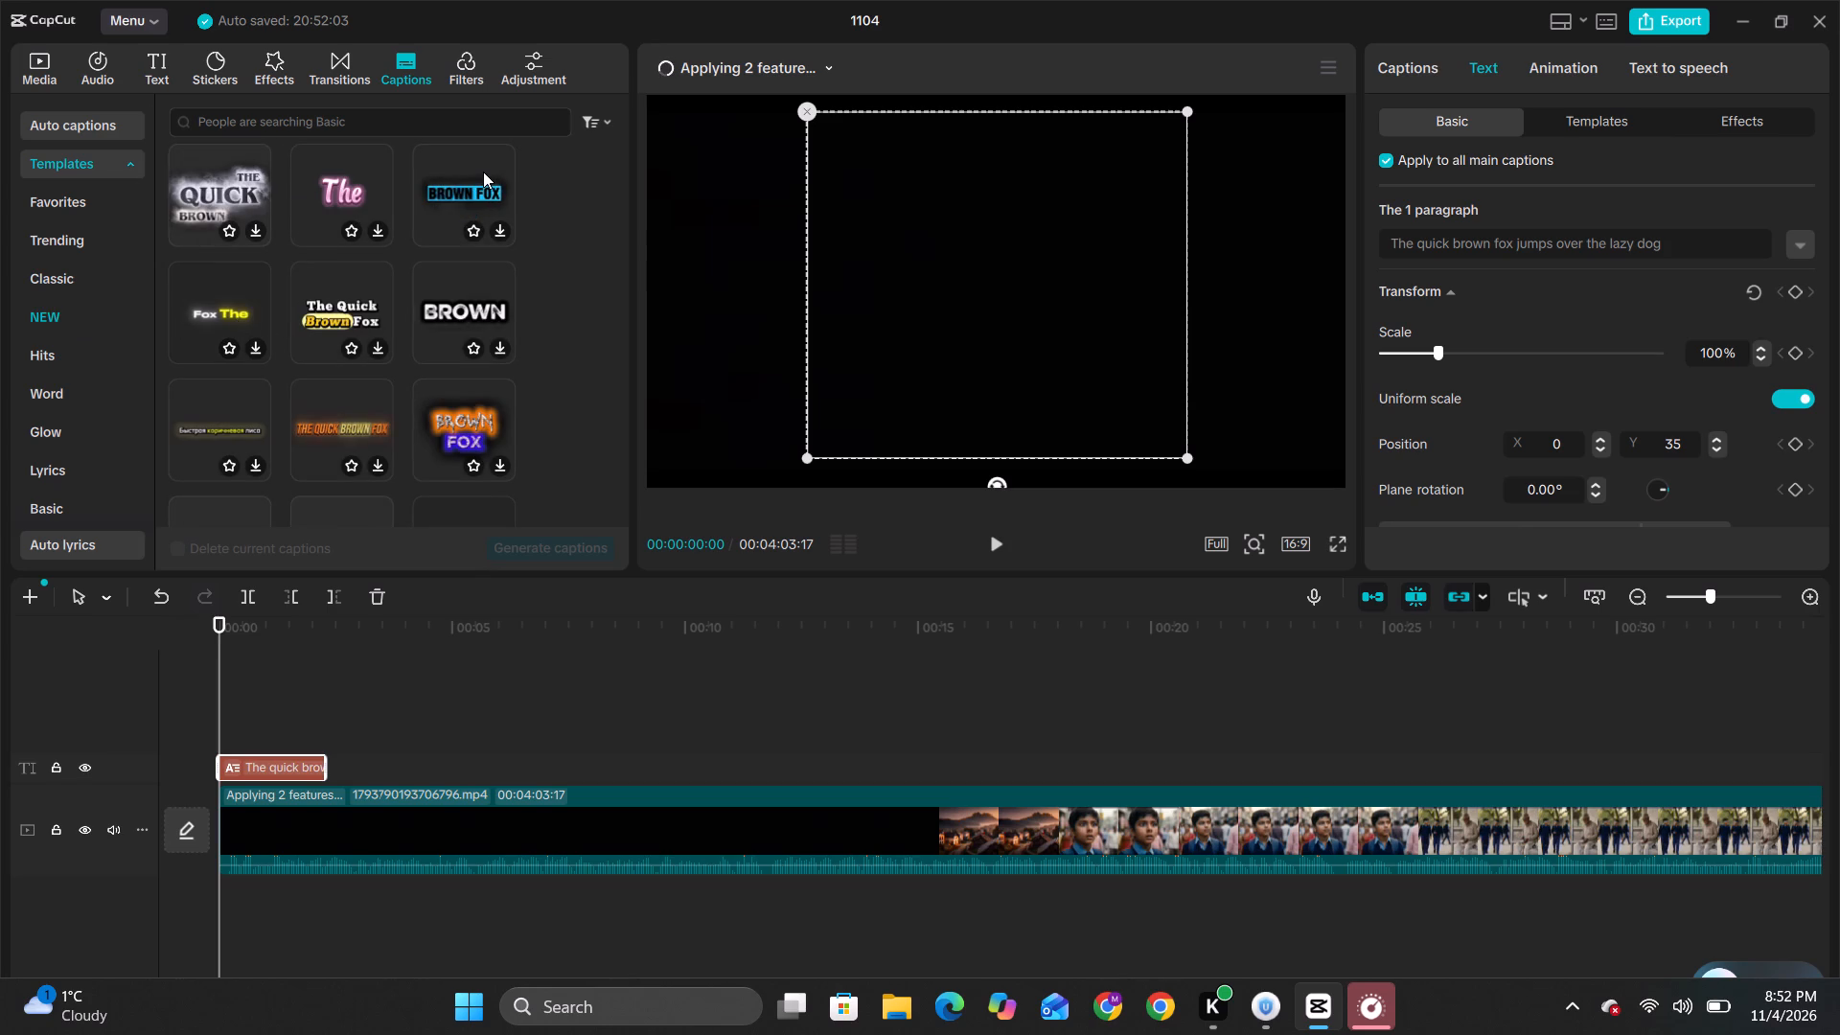
scroll(483, 172, down, 2)
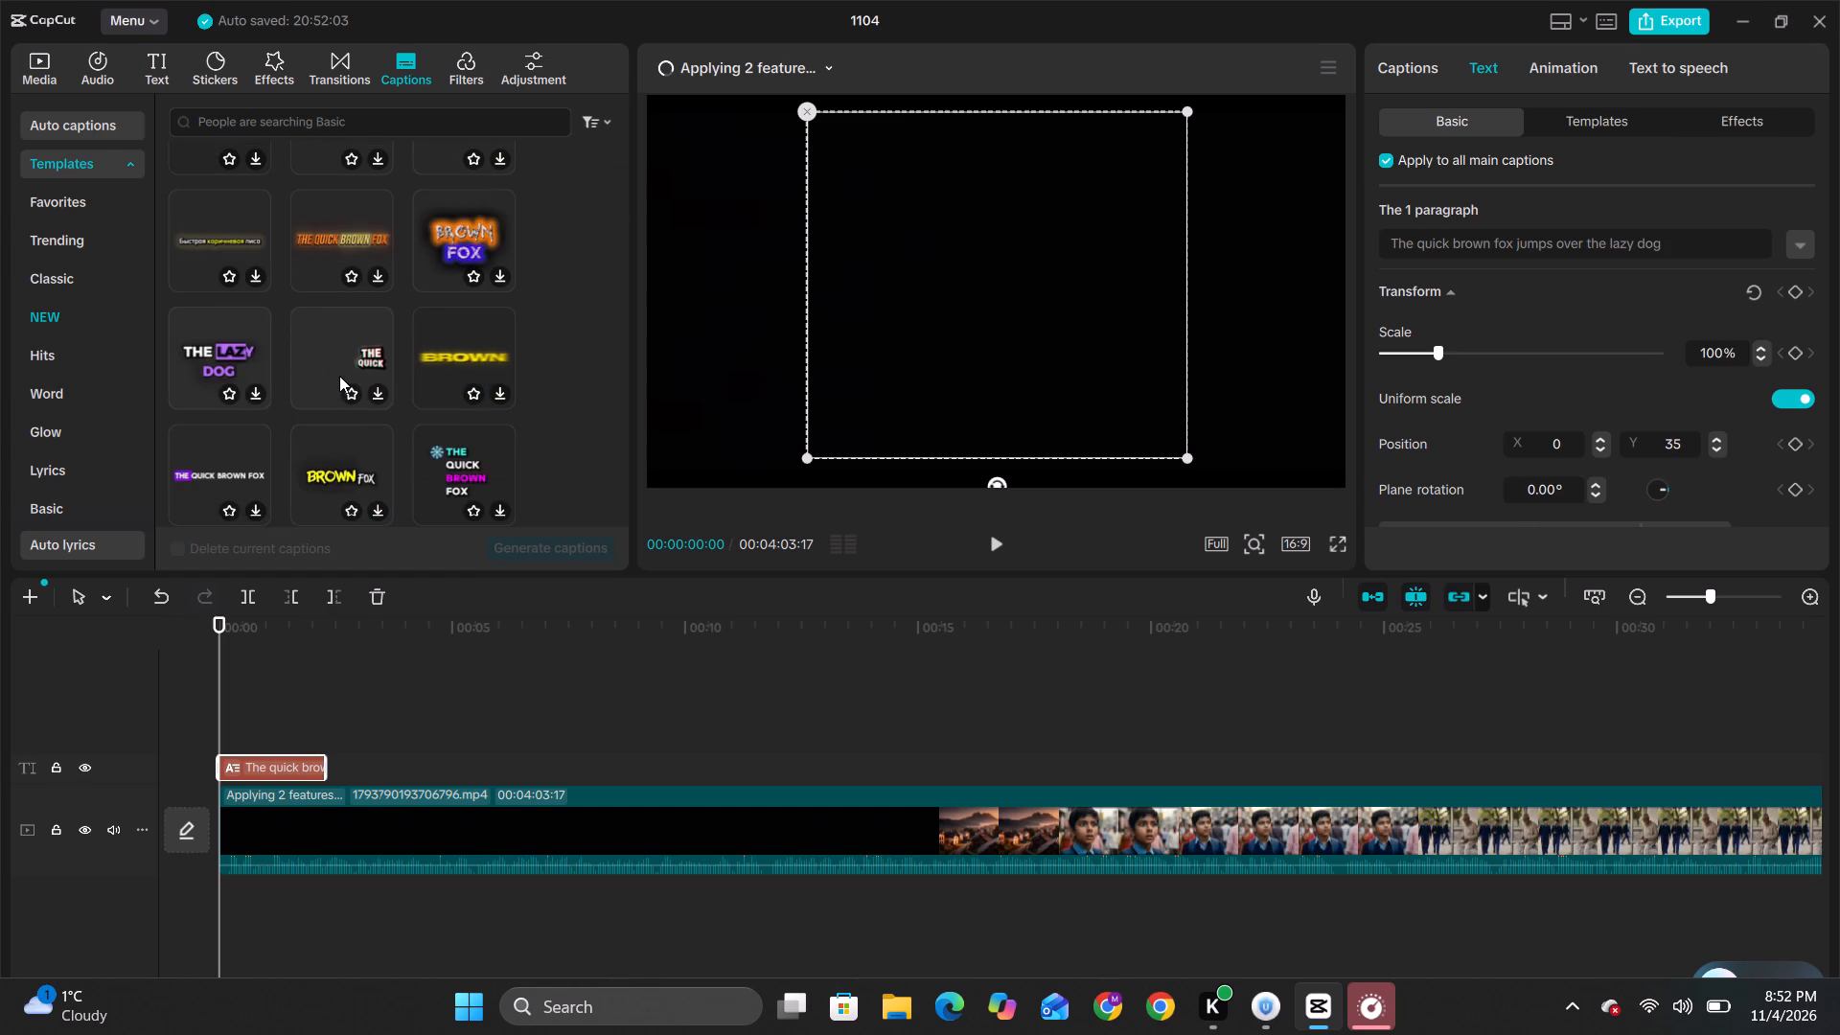
scroll(339, 376, down, 1)
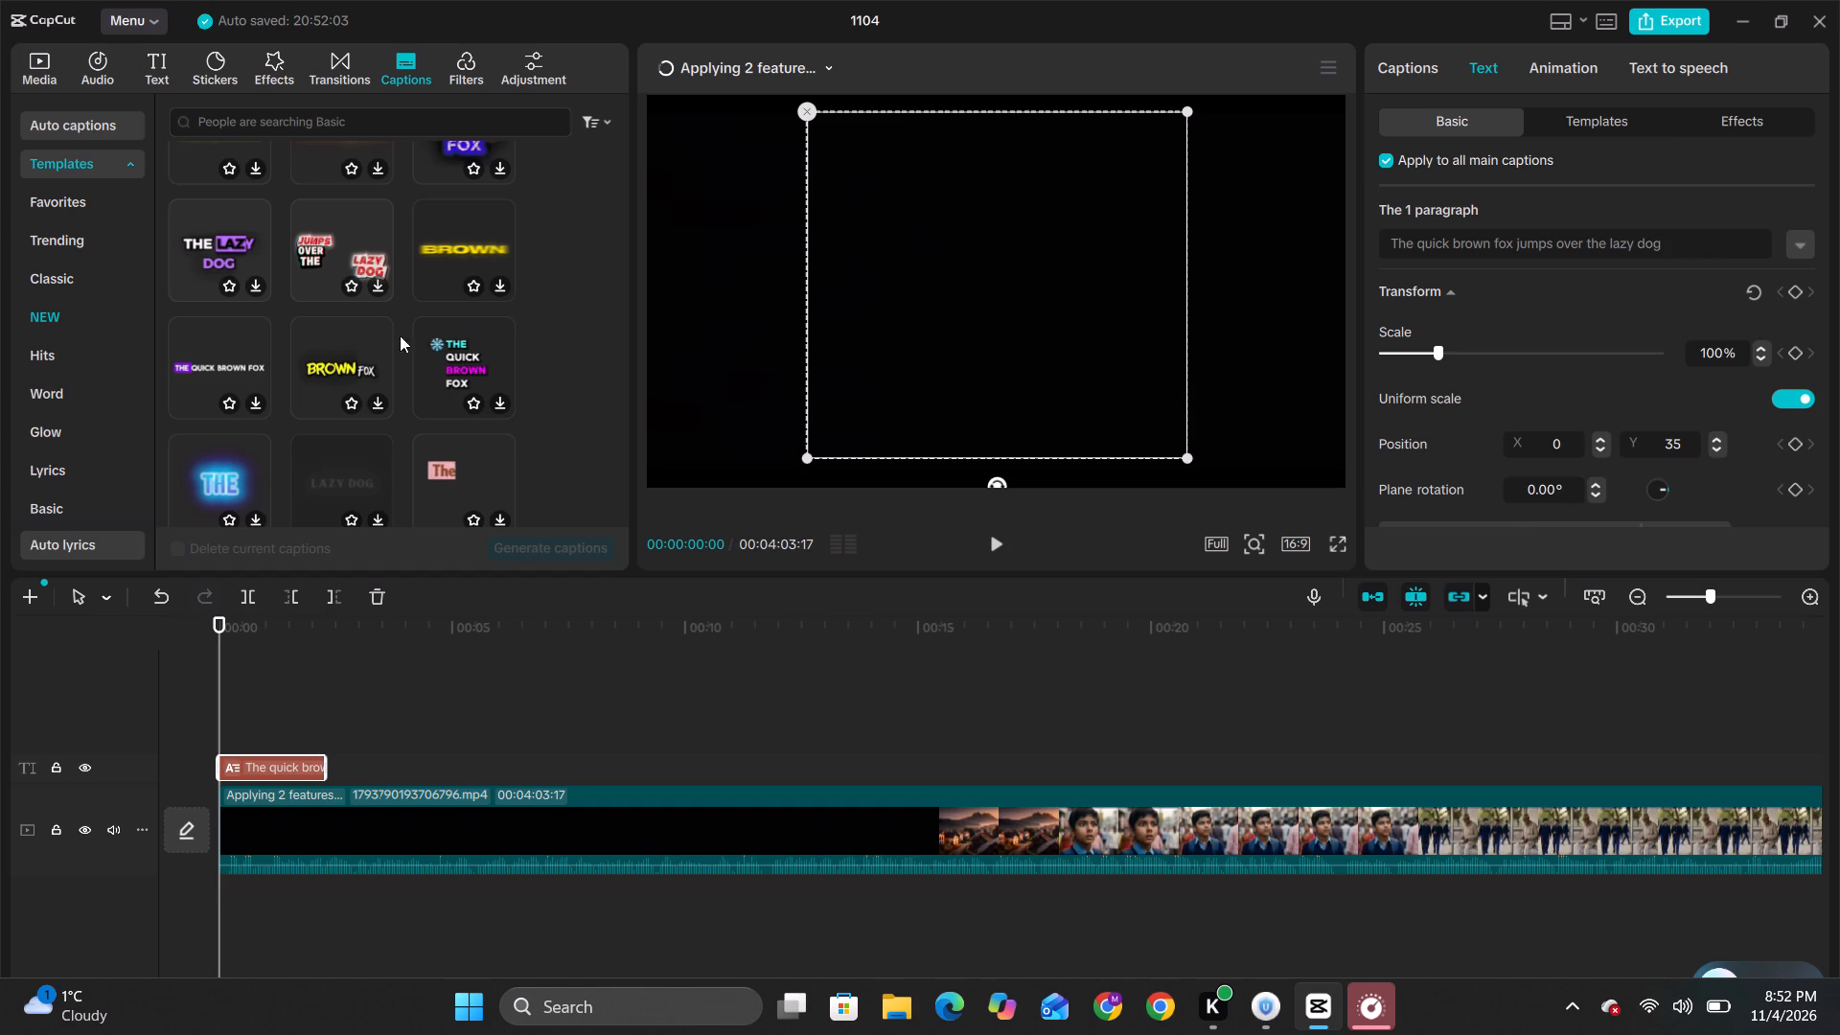
scroll(342, 352, down, 2)
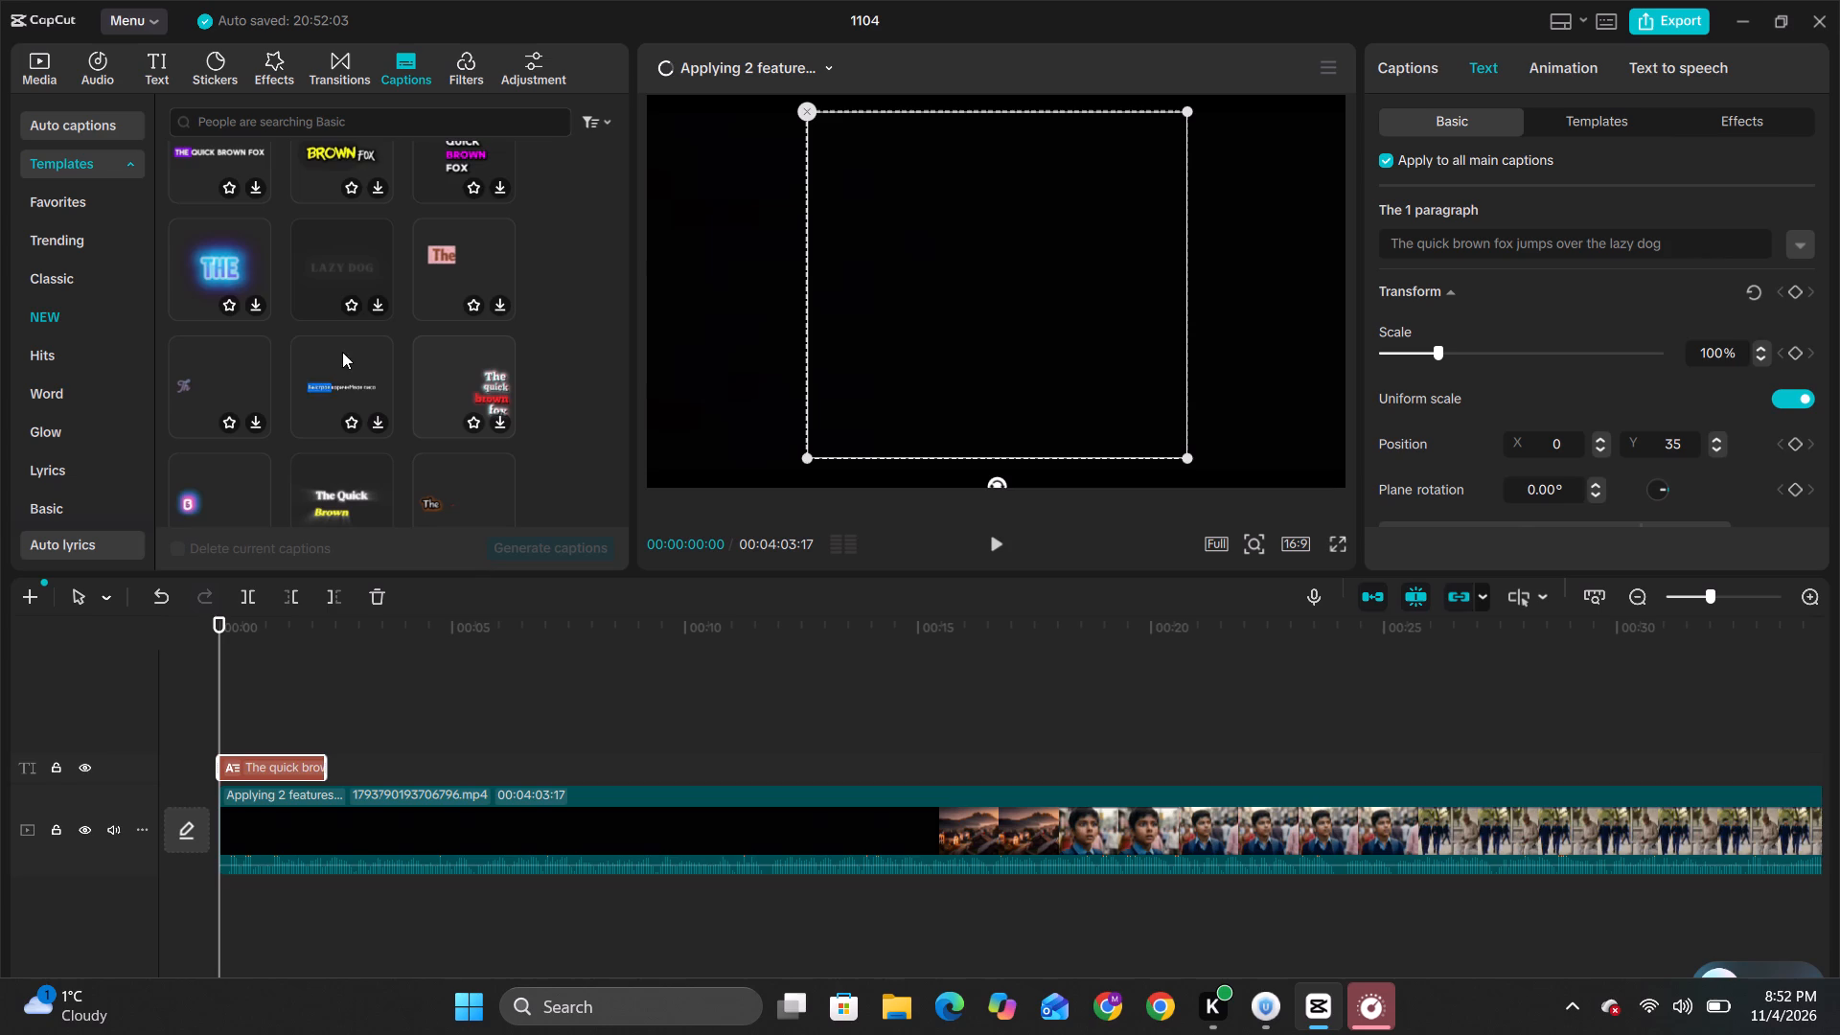
scroll(326, 377, down, 4)
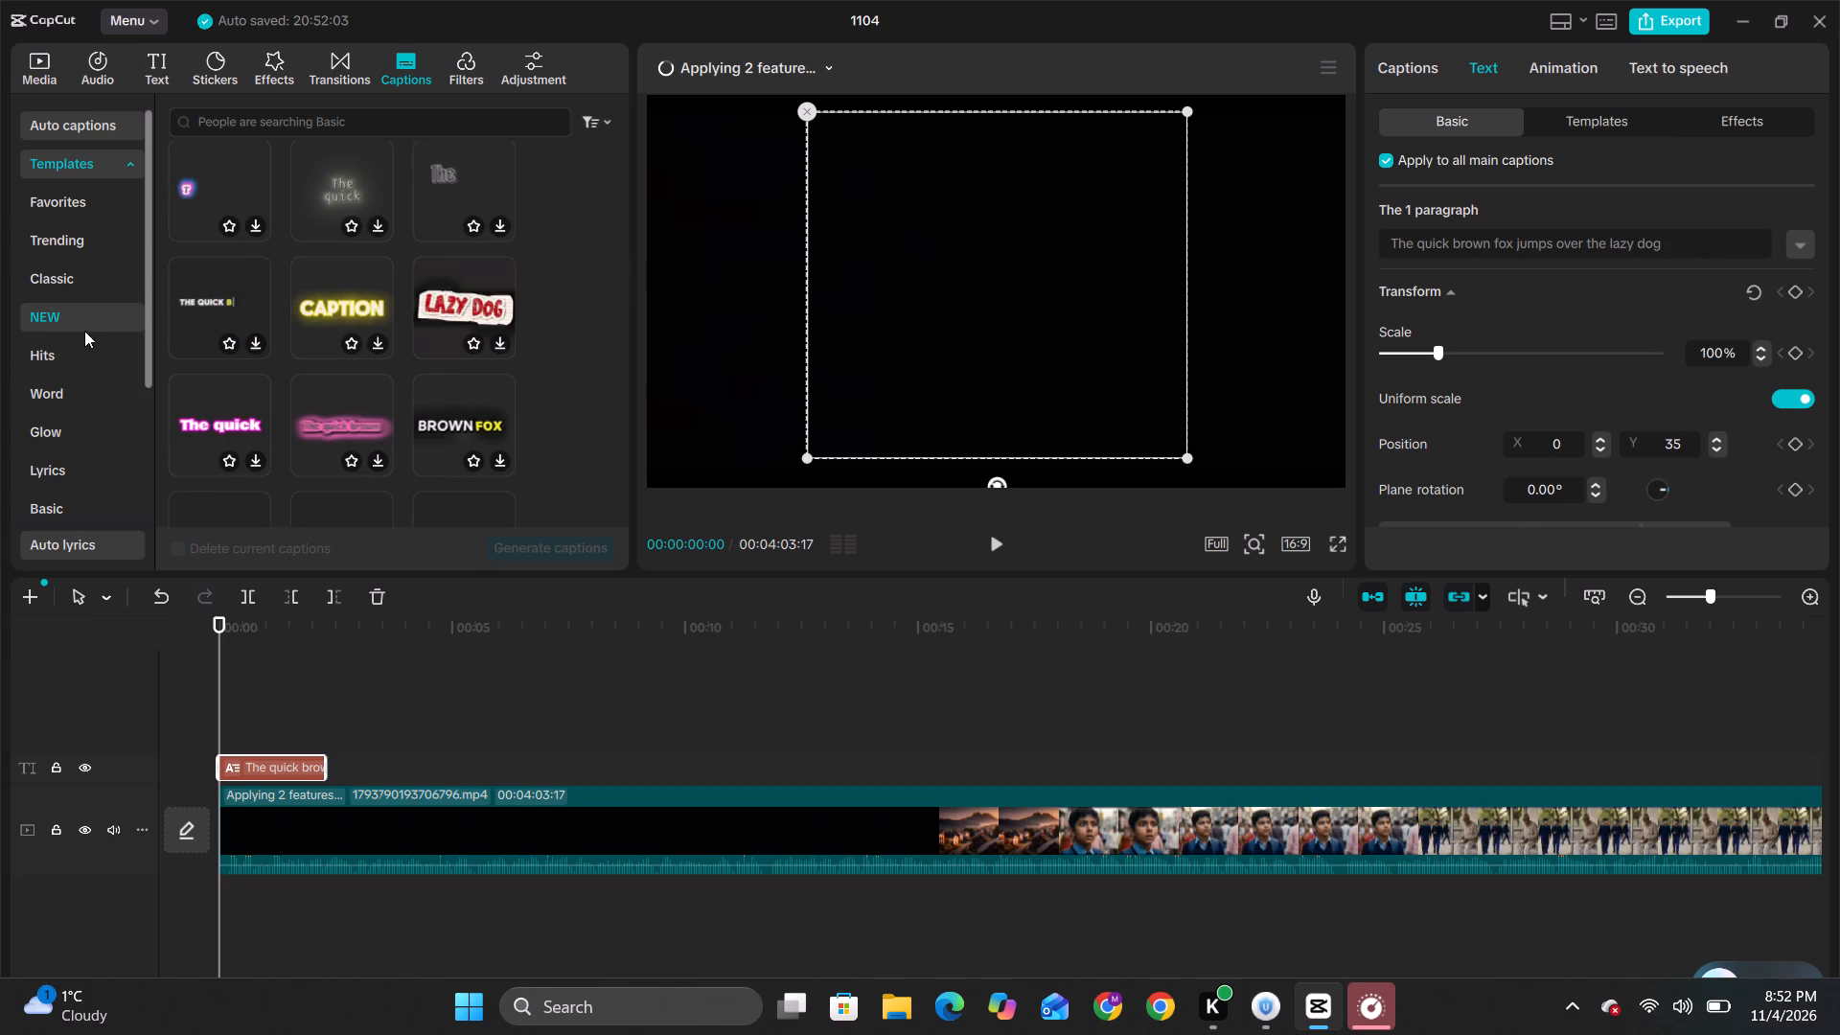
scroll(307, 373, up, 8)
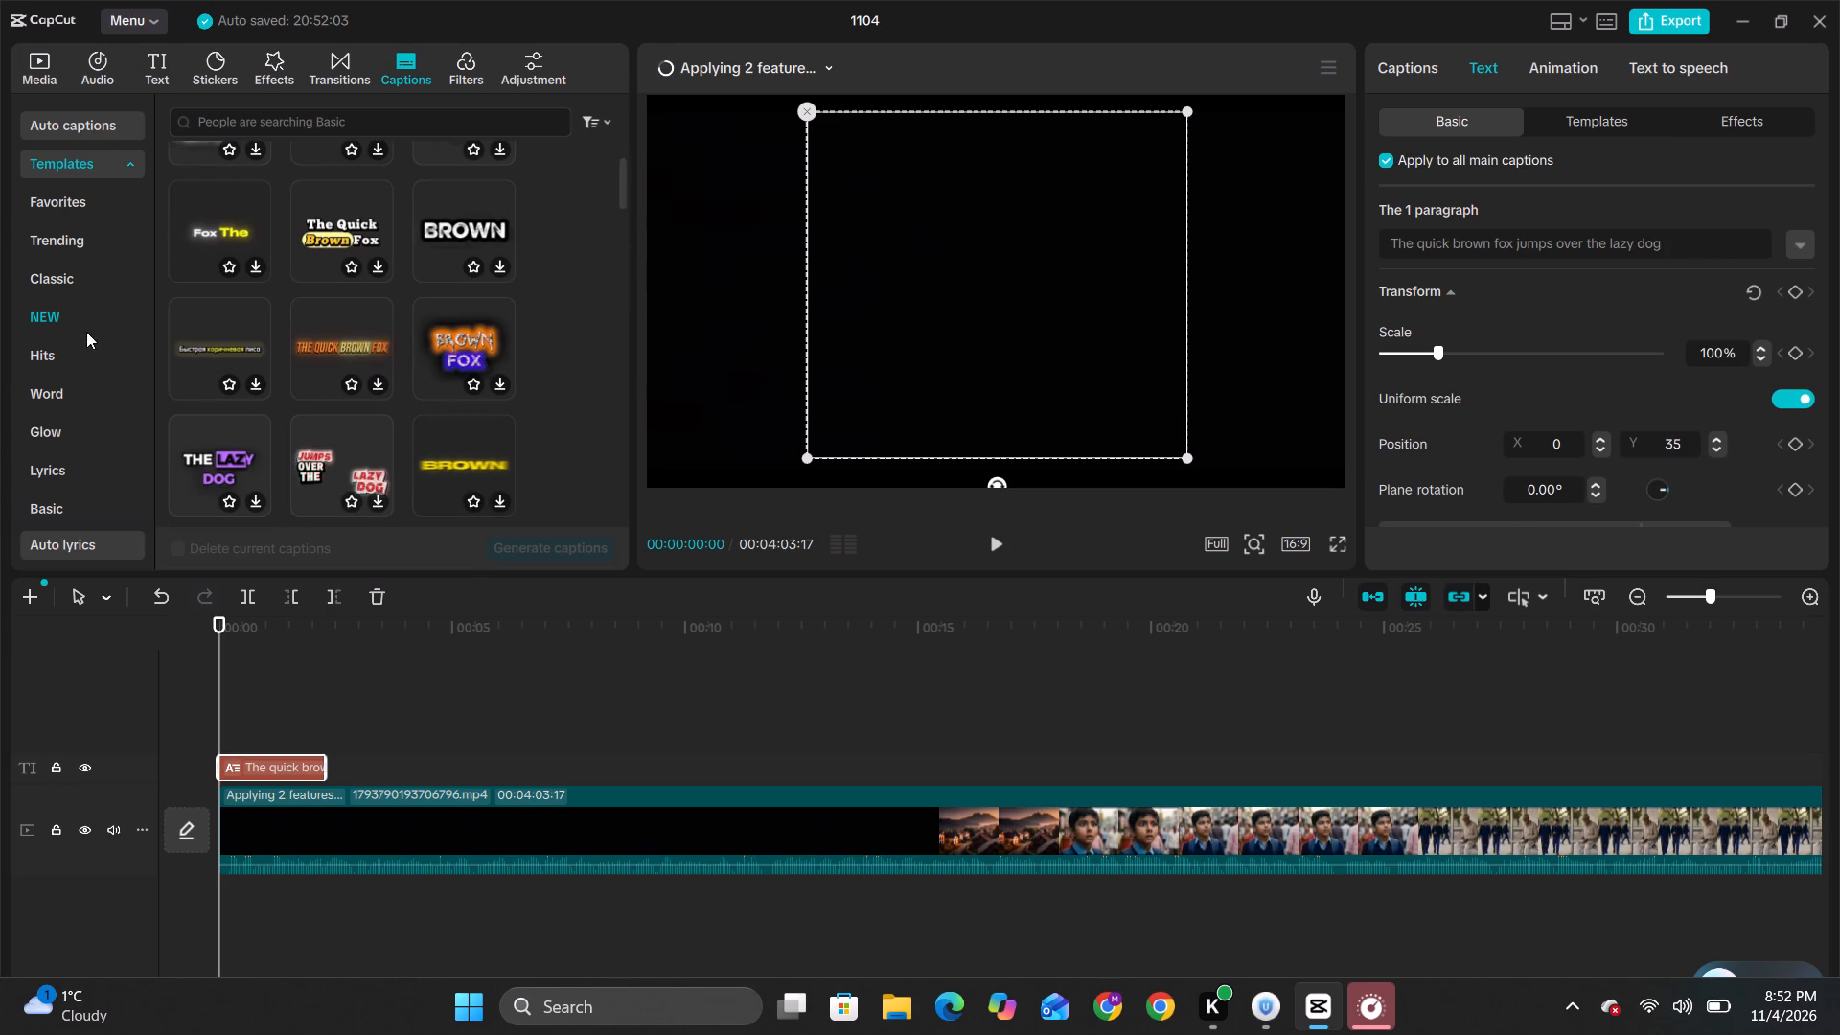
click(90, 313)
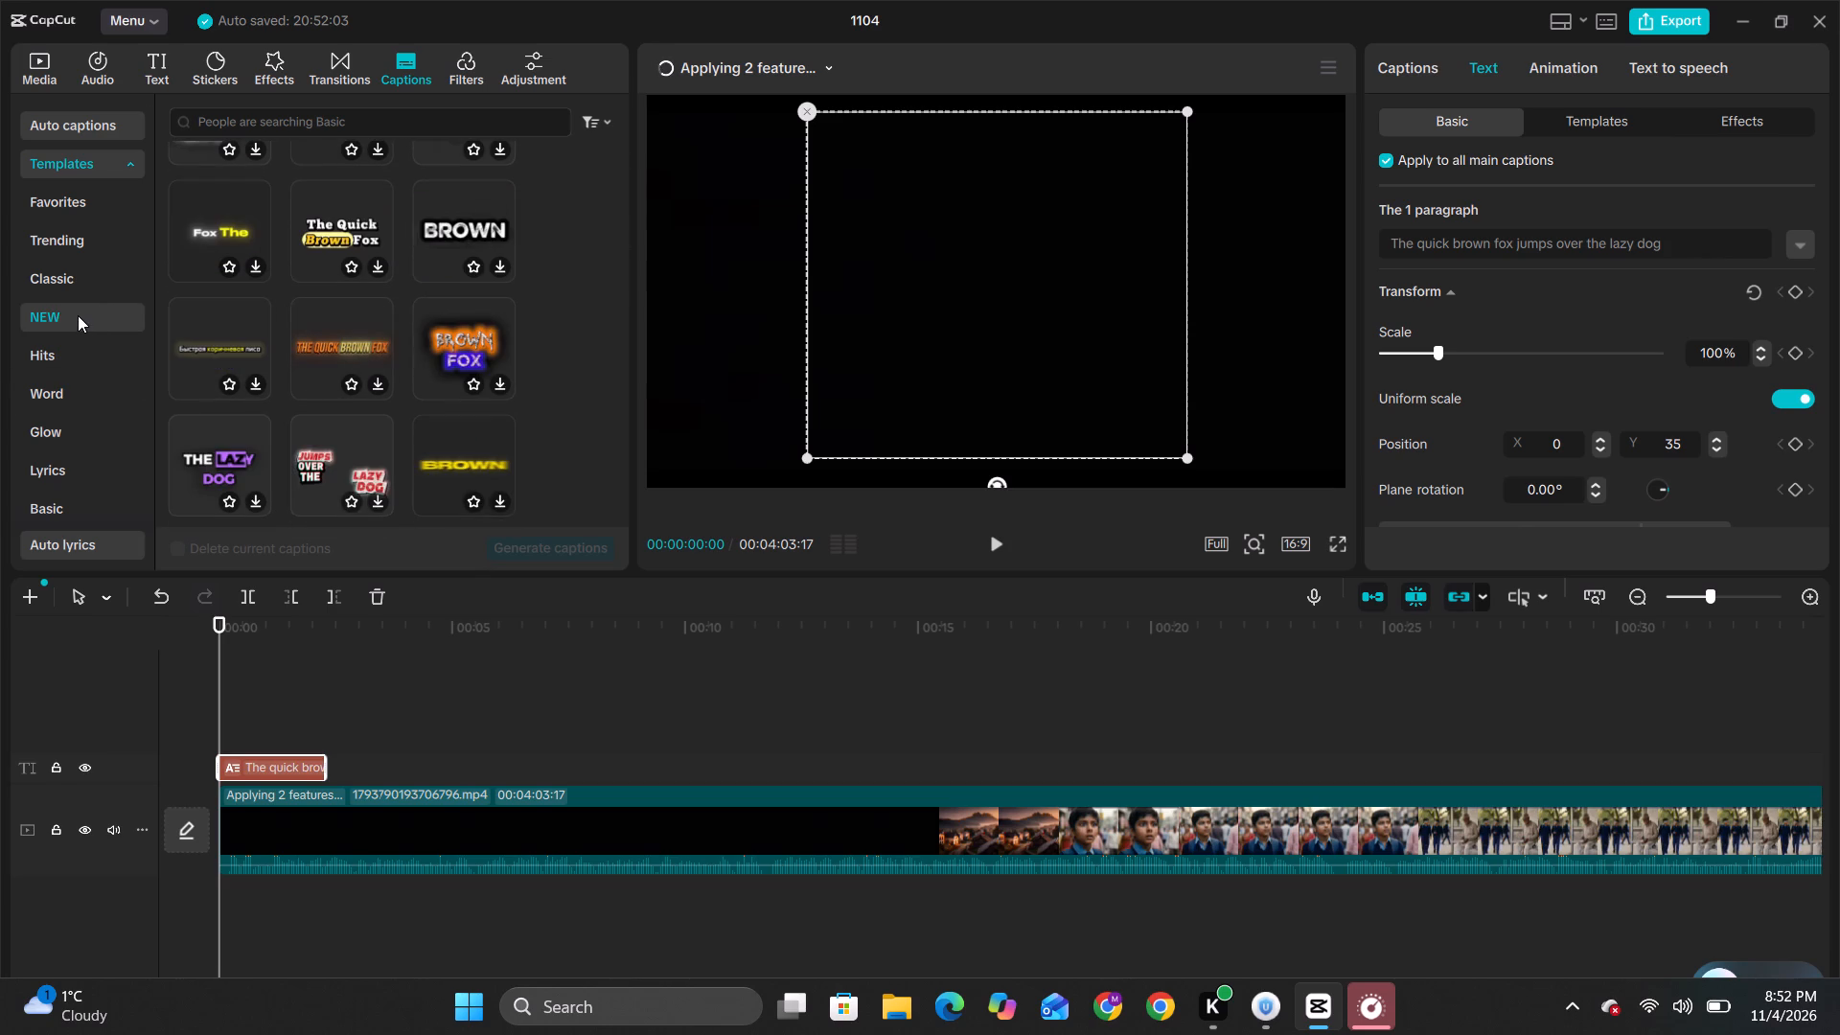
click(78, 315)
Generate captions for the video using the Classic template with white capitals and a green highlighted word.
click(84, 291)
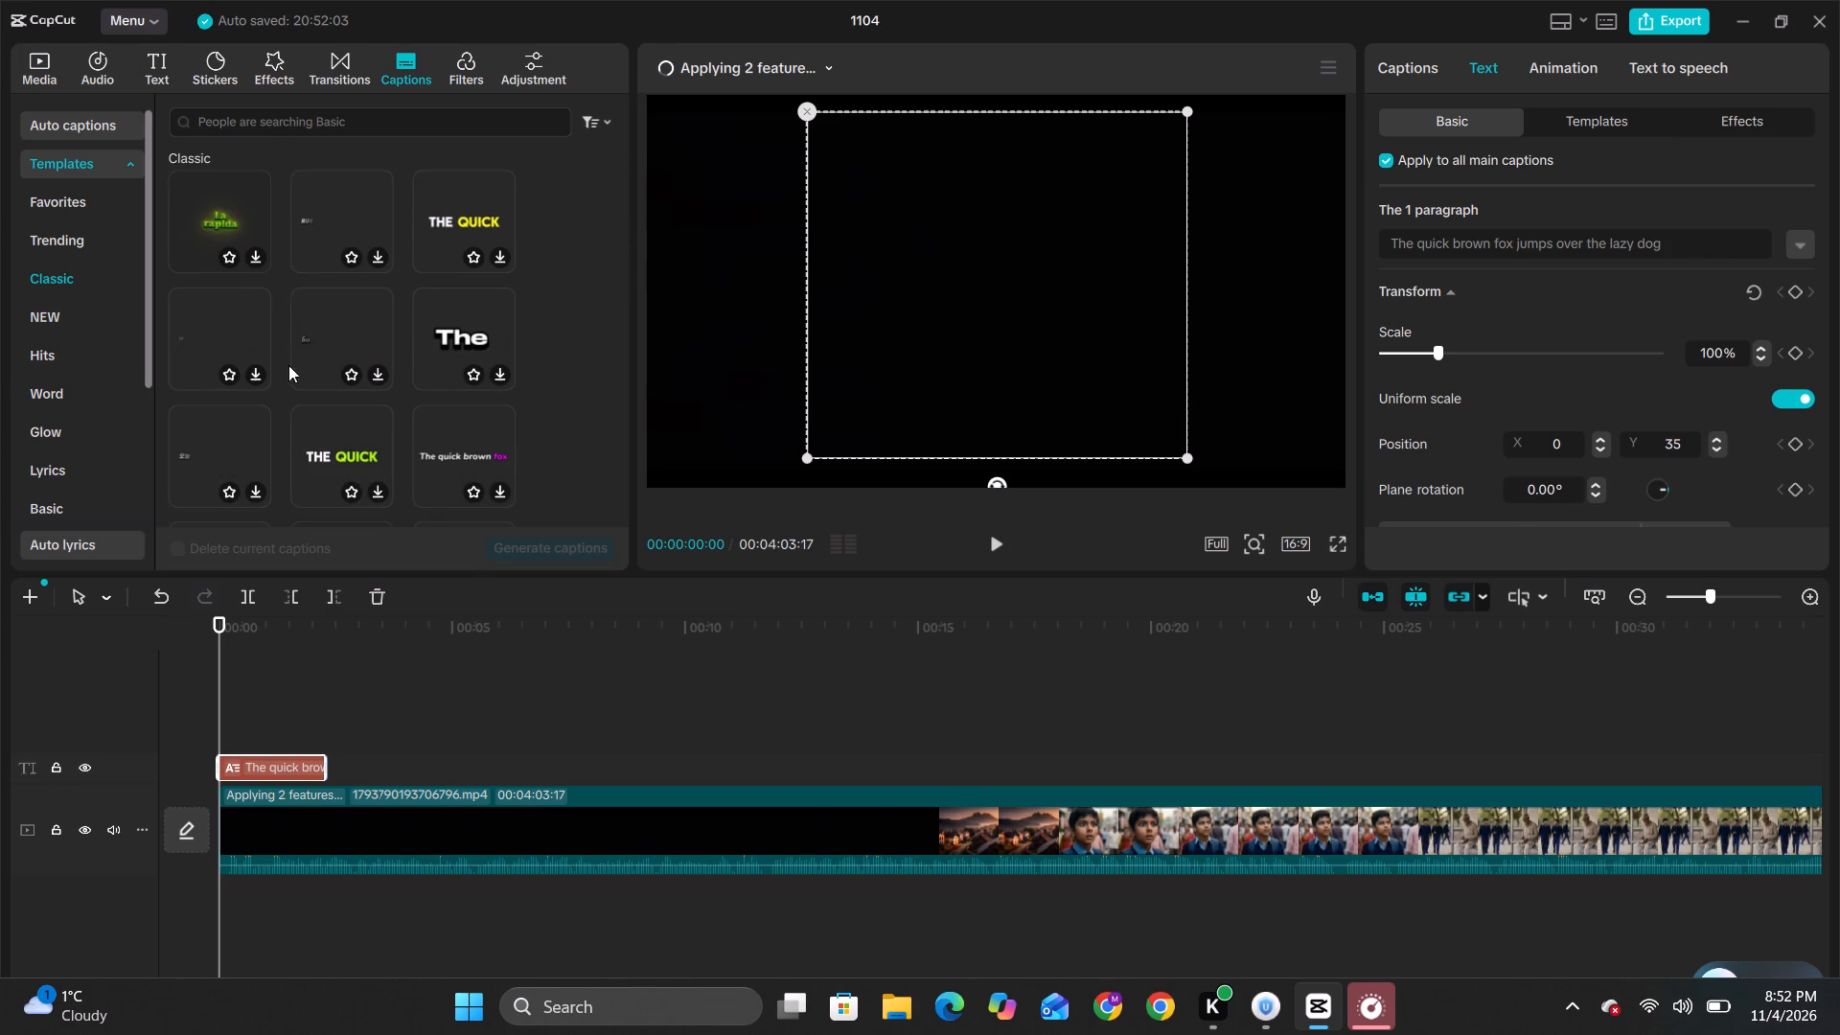
scroll(276, 340, down, 3)
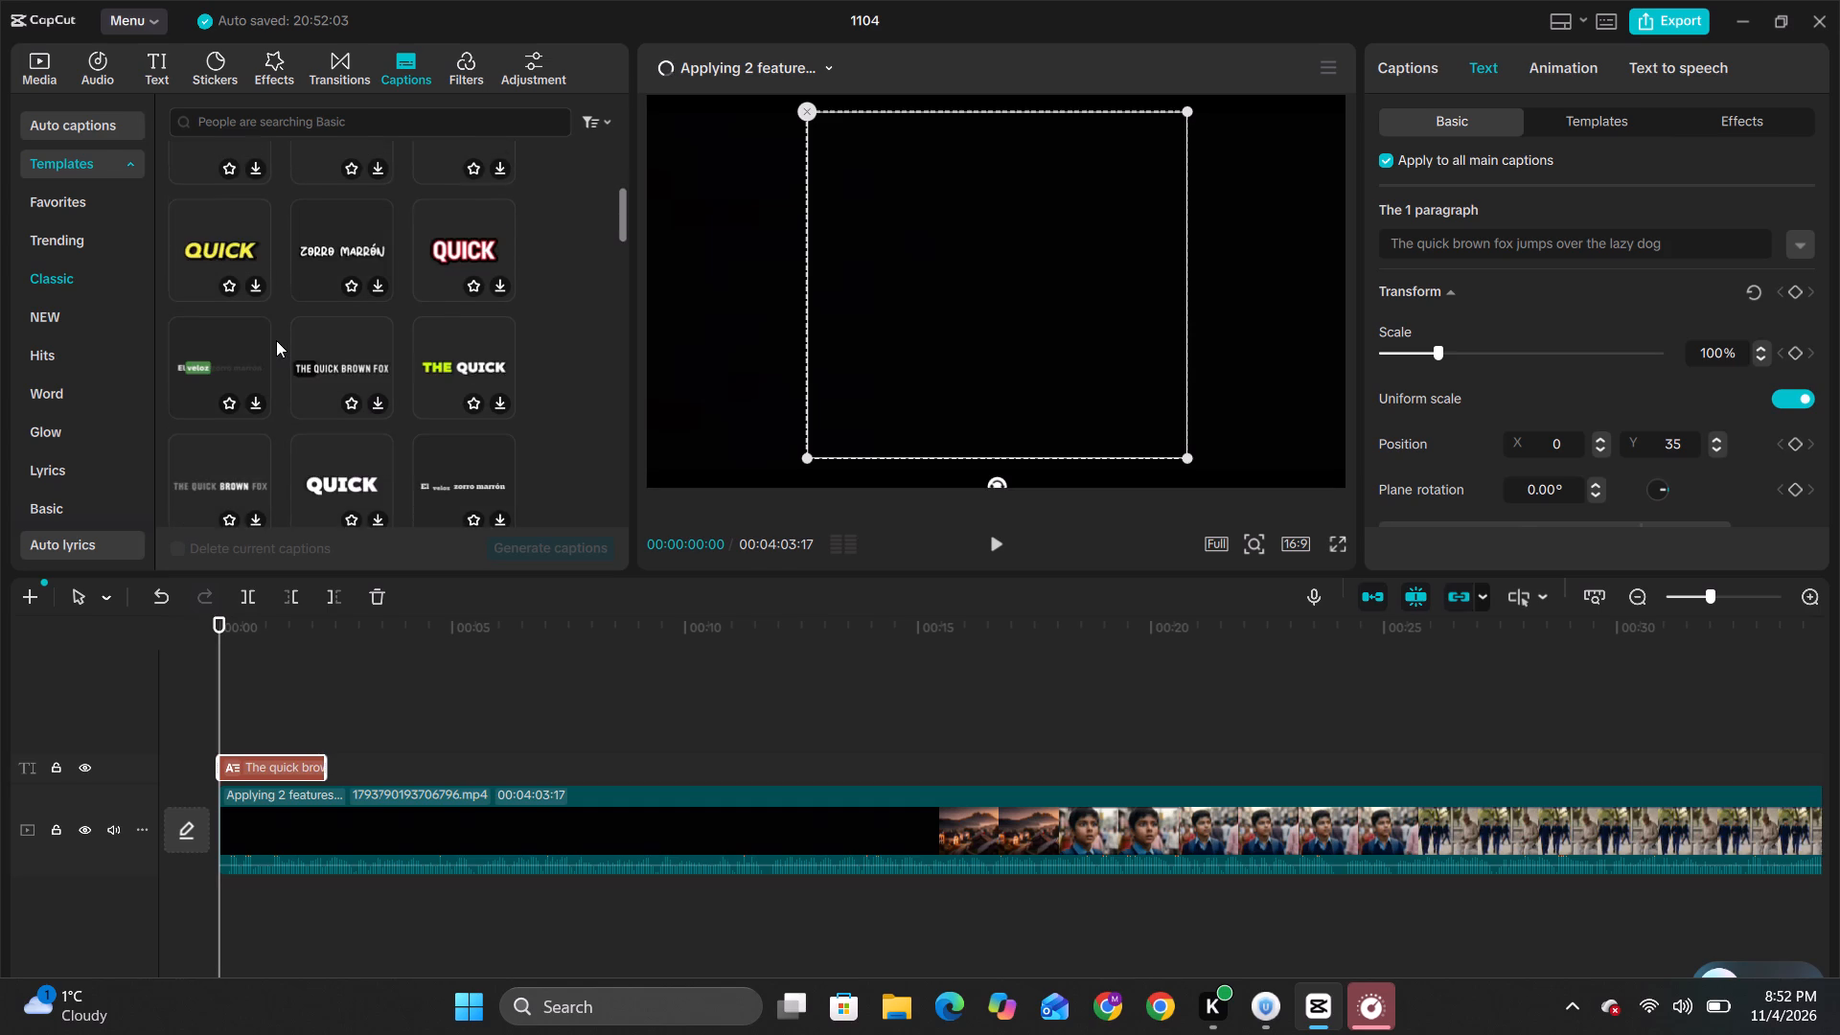
scroll(276, 340, down, 2)
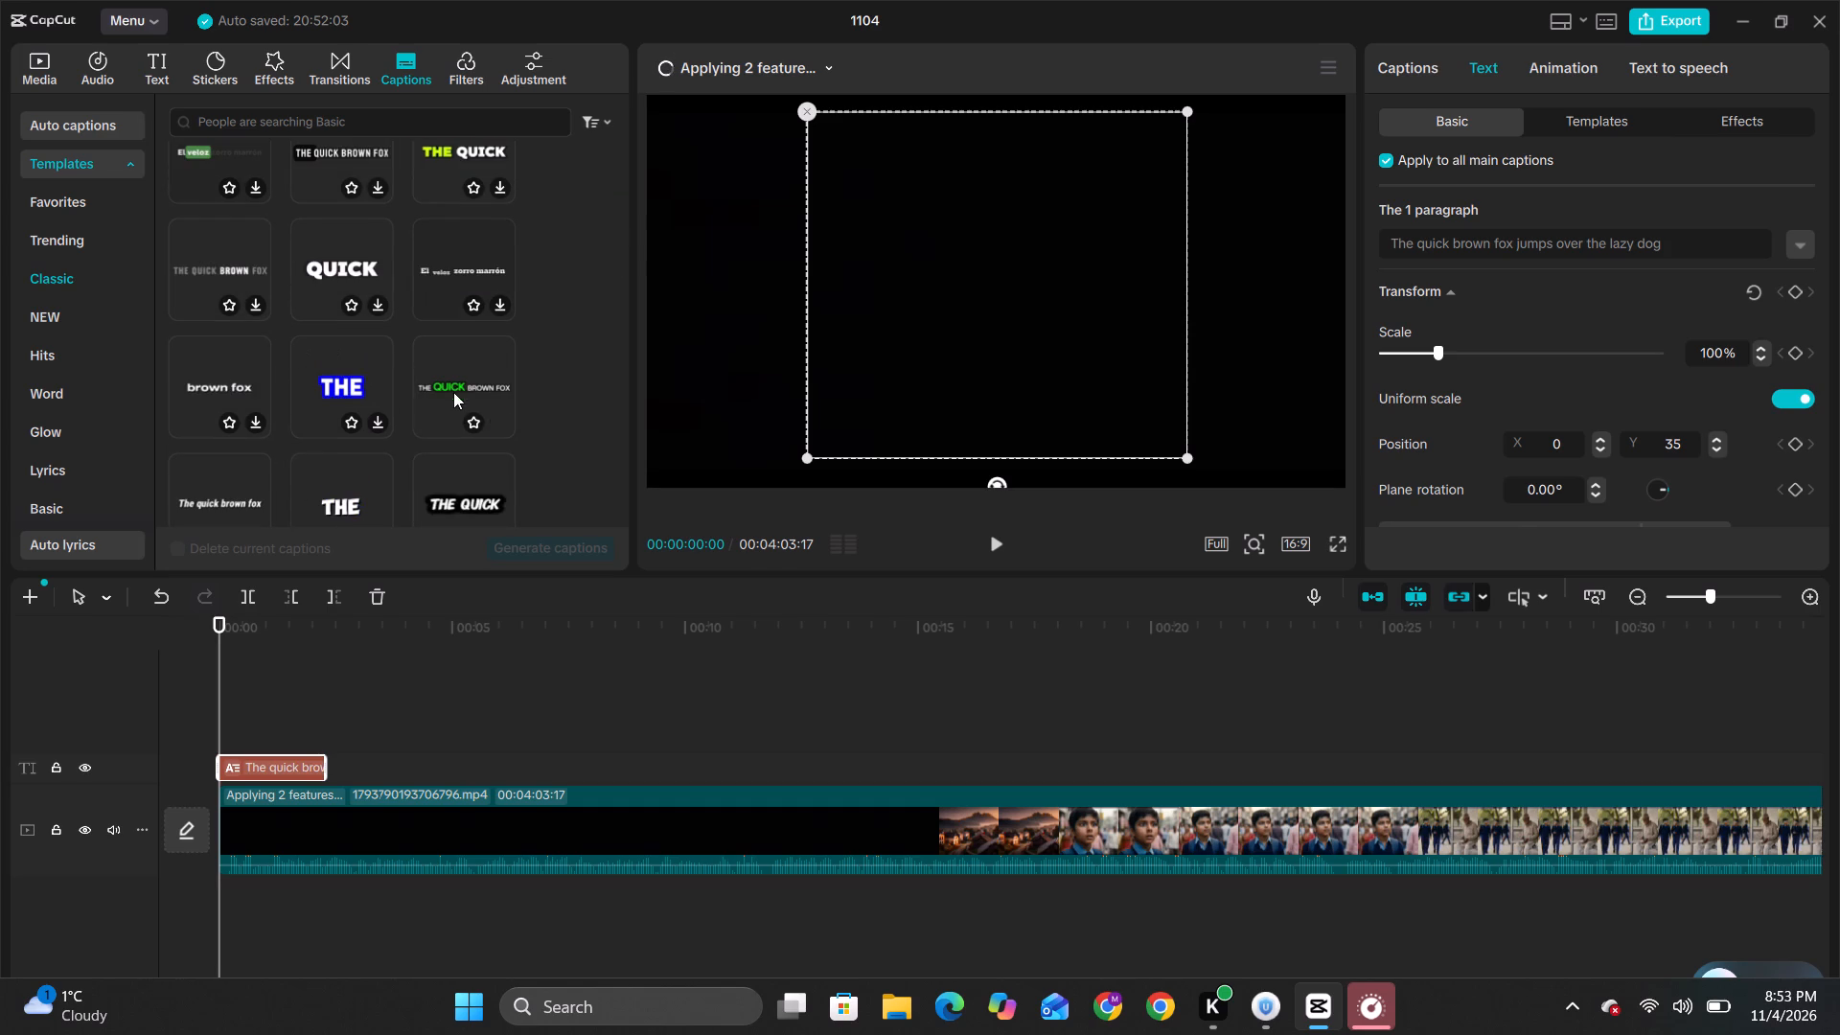
click(448, 377)
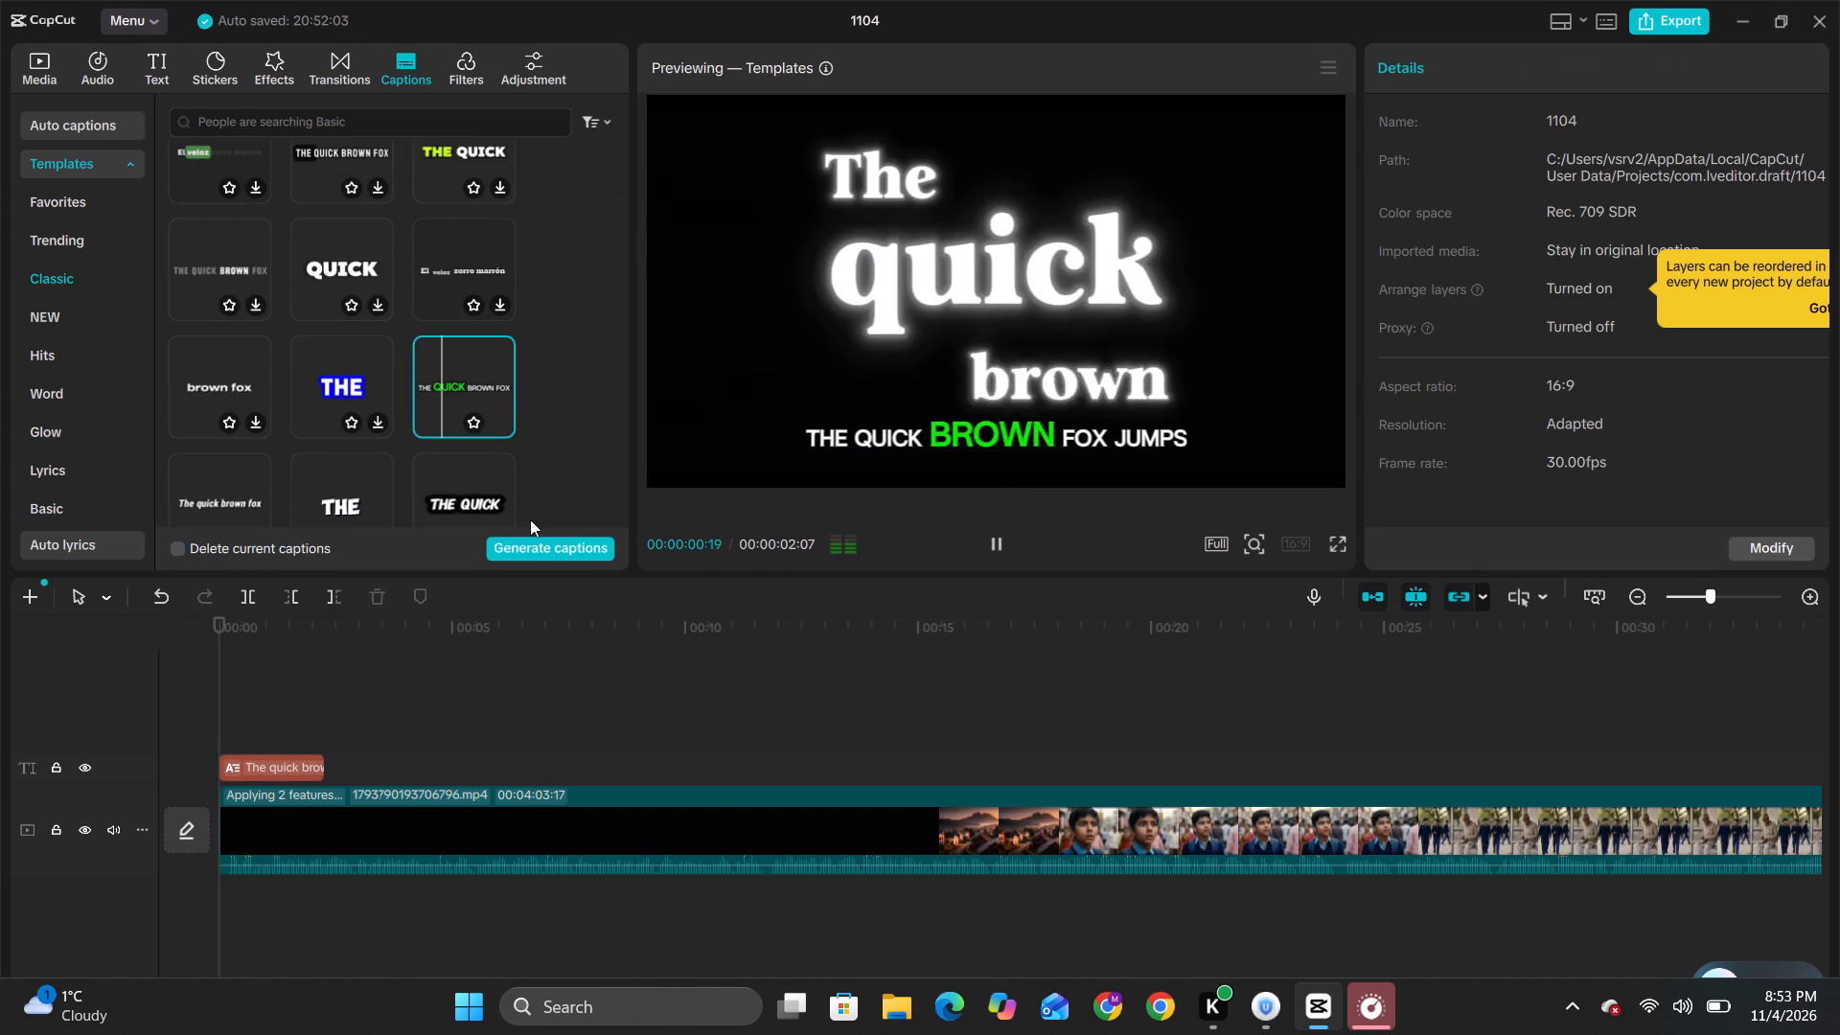
click(534, 551)
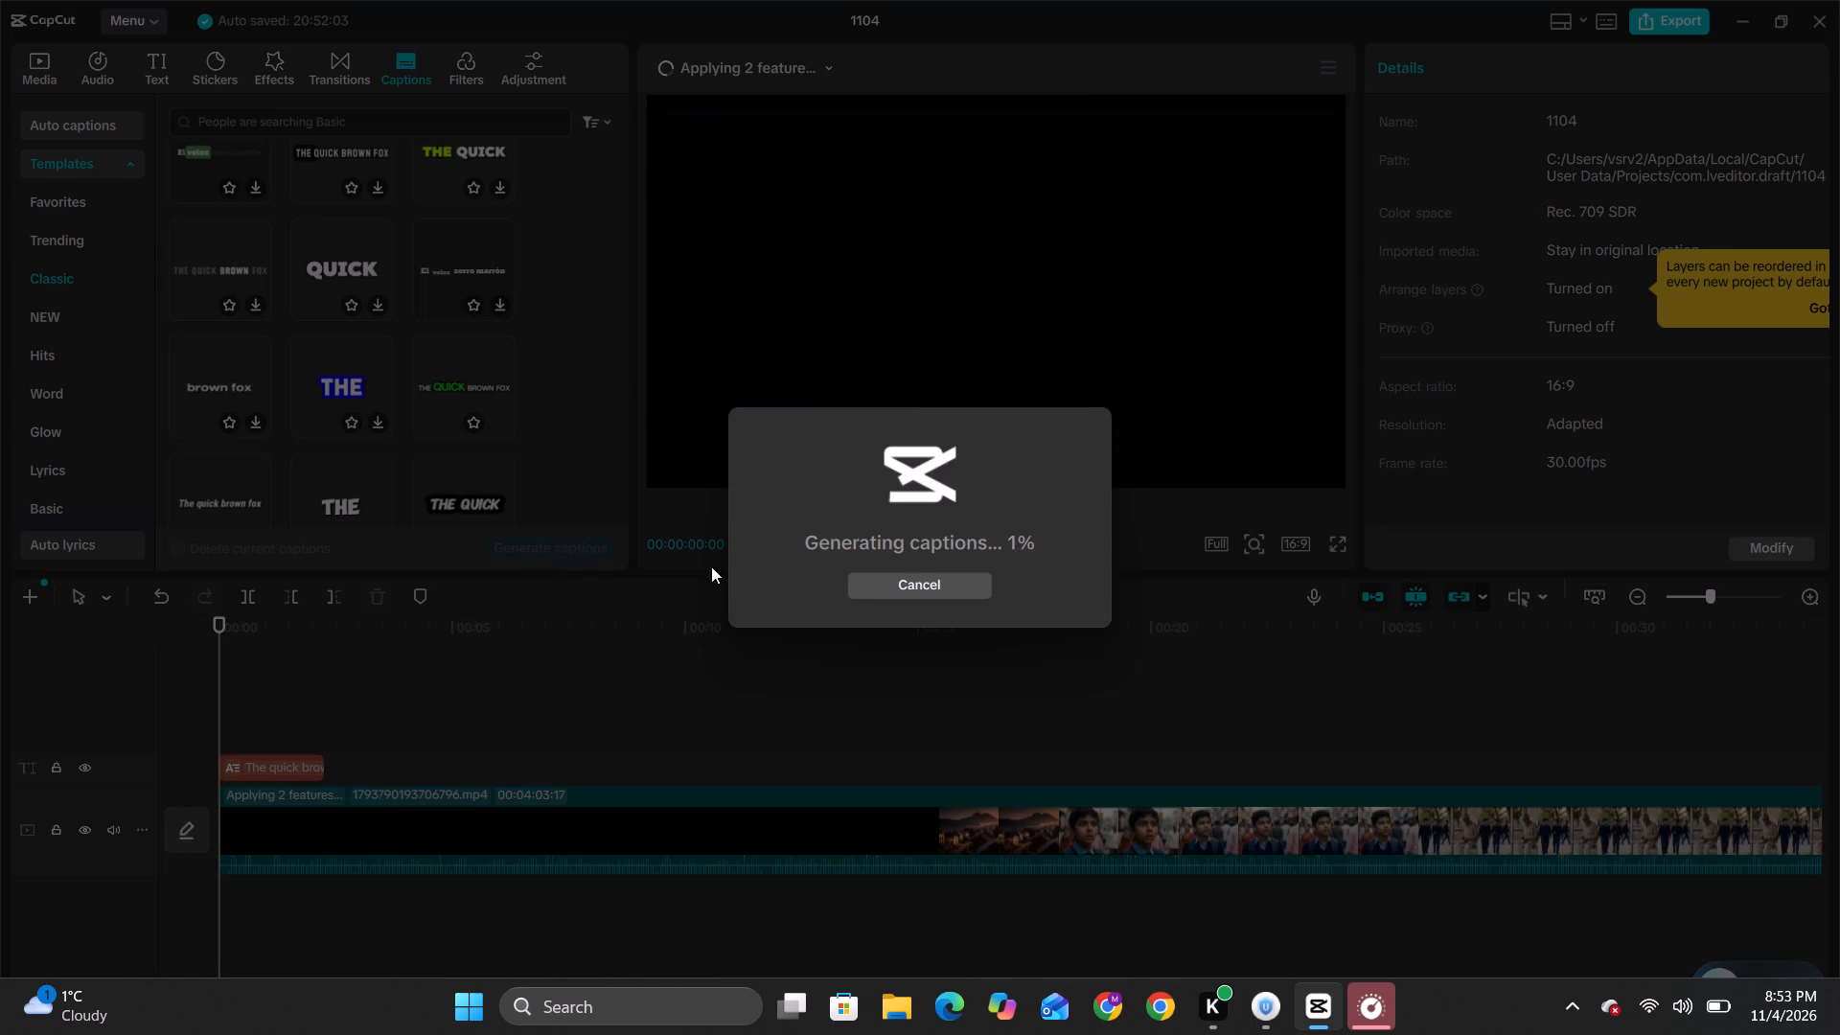
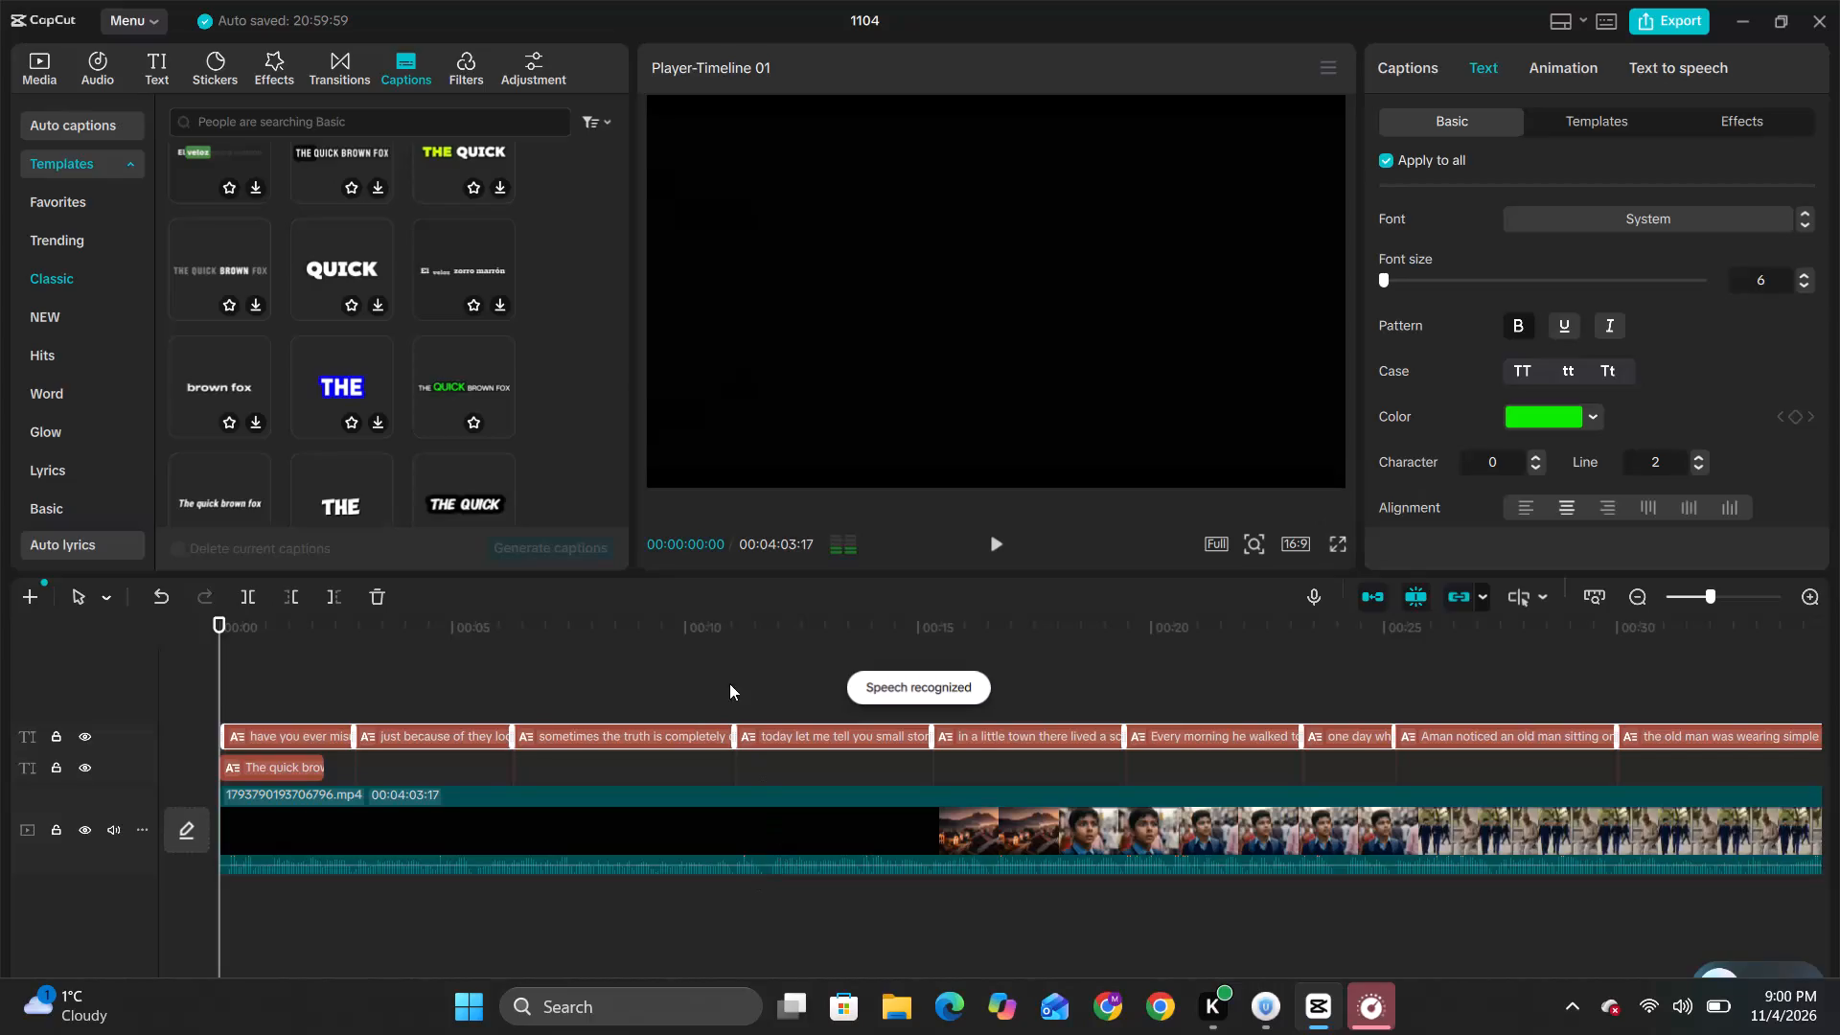
Play the opening seconds of the timeline to check the generated captions against the speech.
click(736, 64)
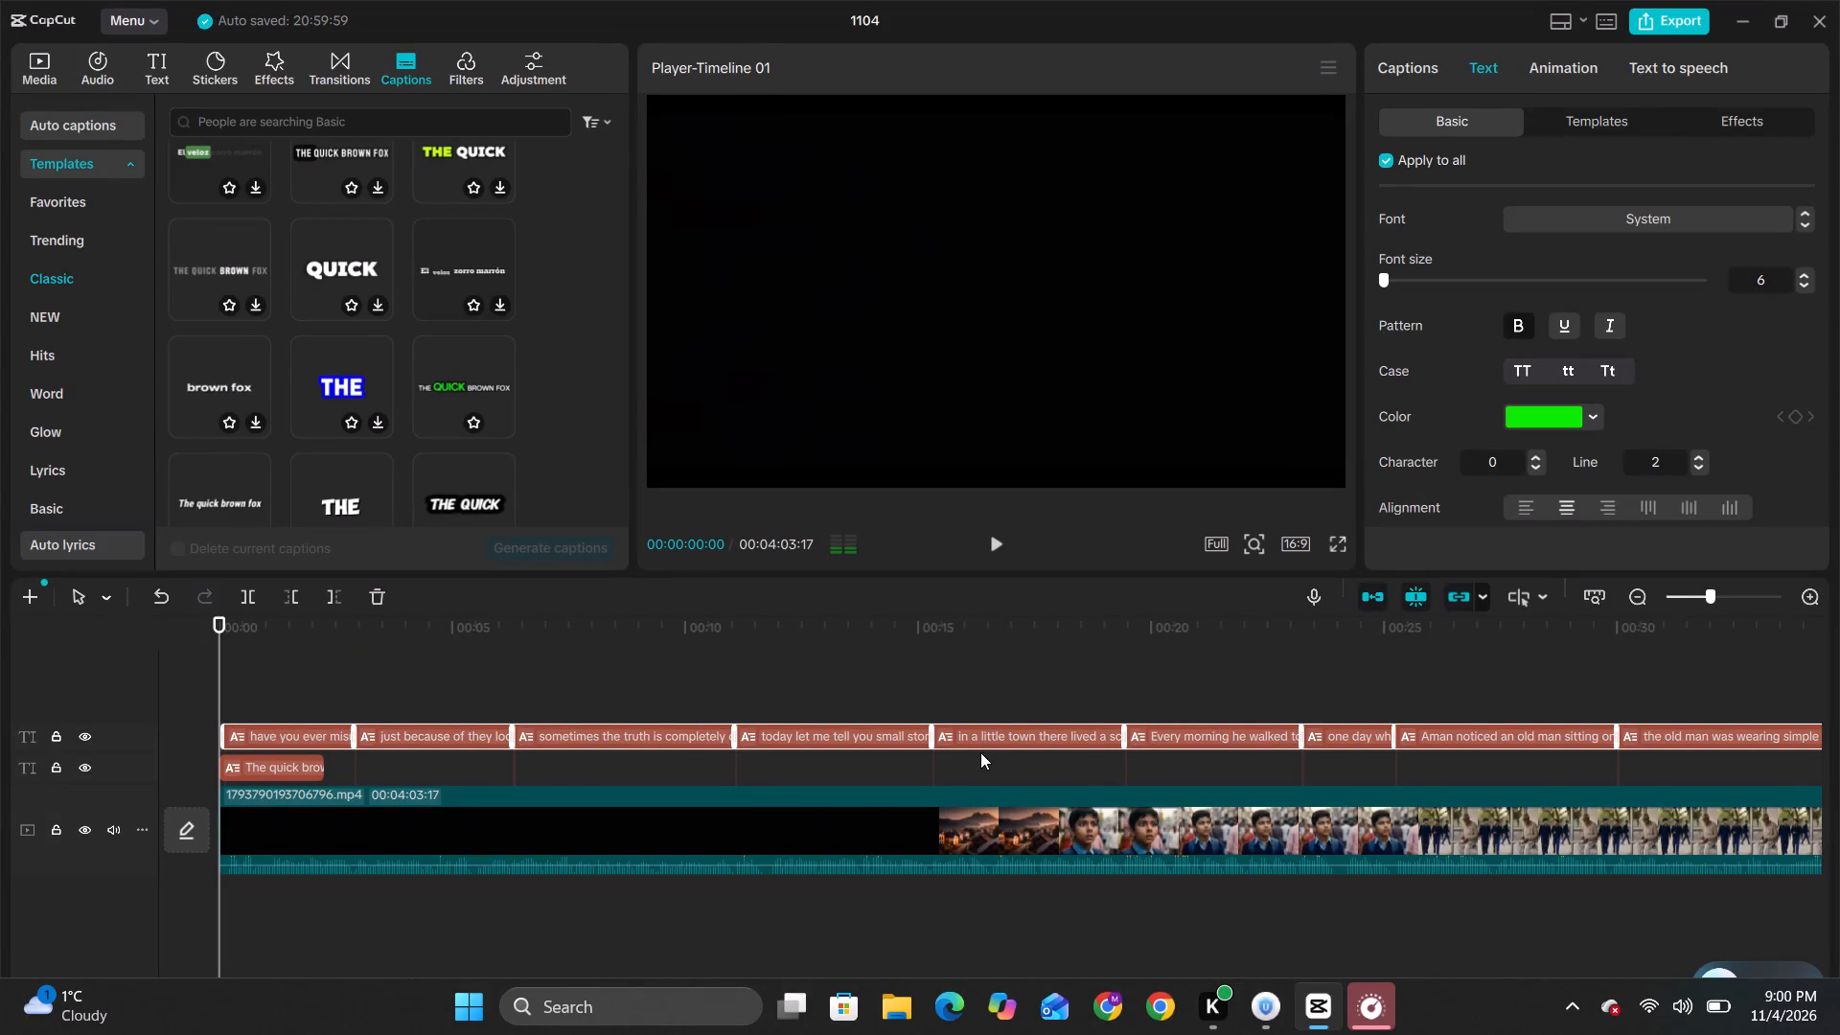
ctrl+scroll(980, 752, up, 5)
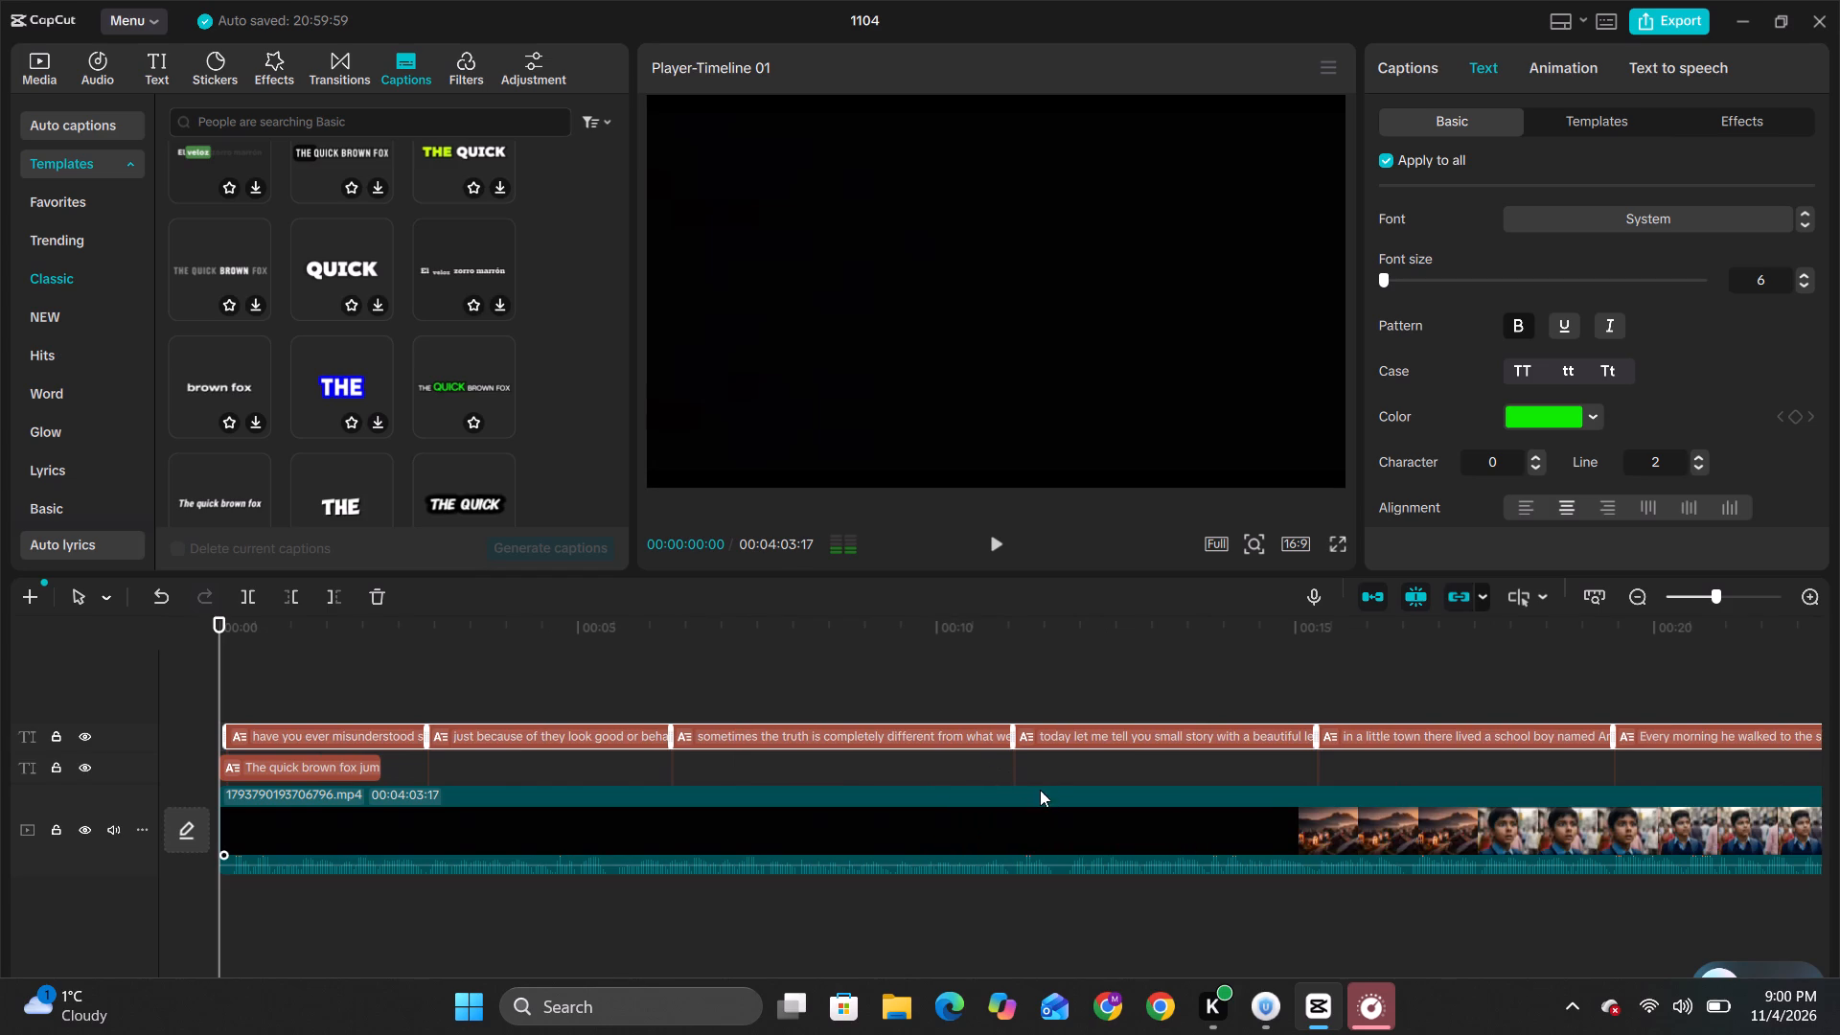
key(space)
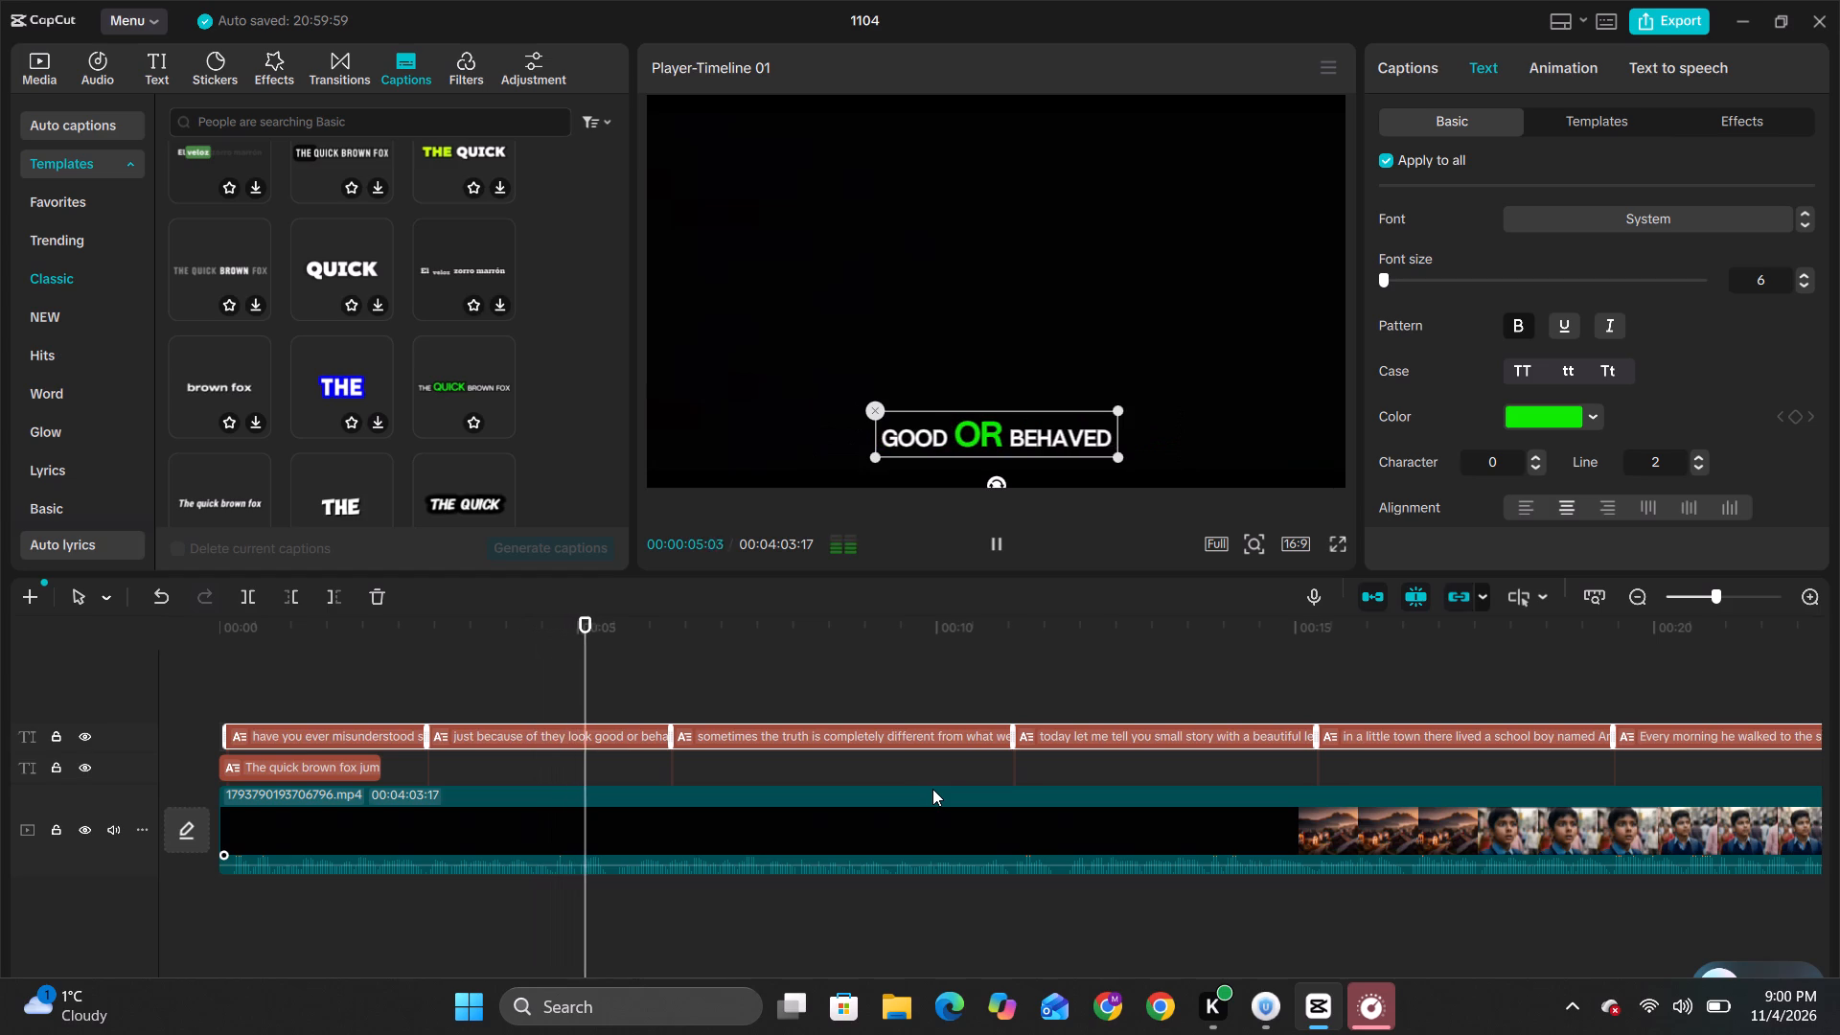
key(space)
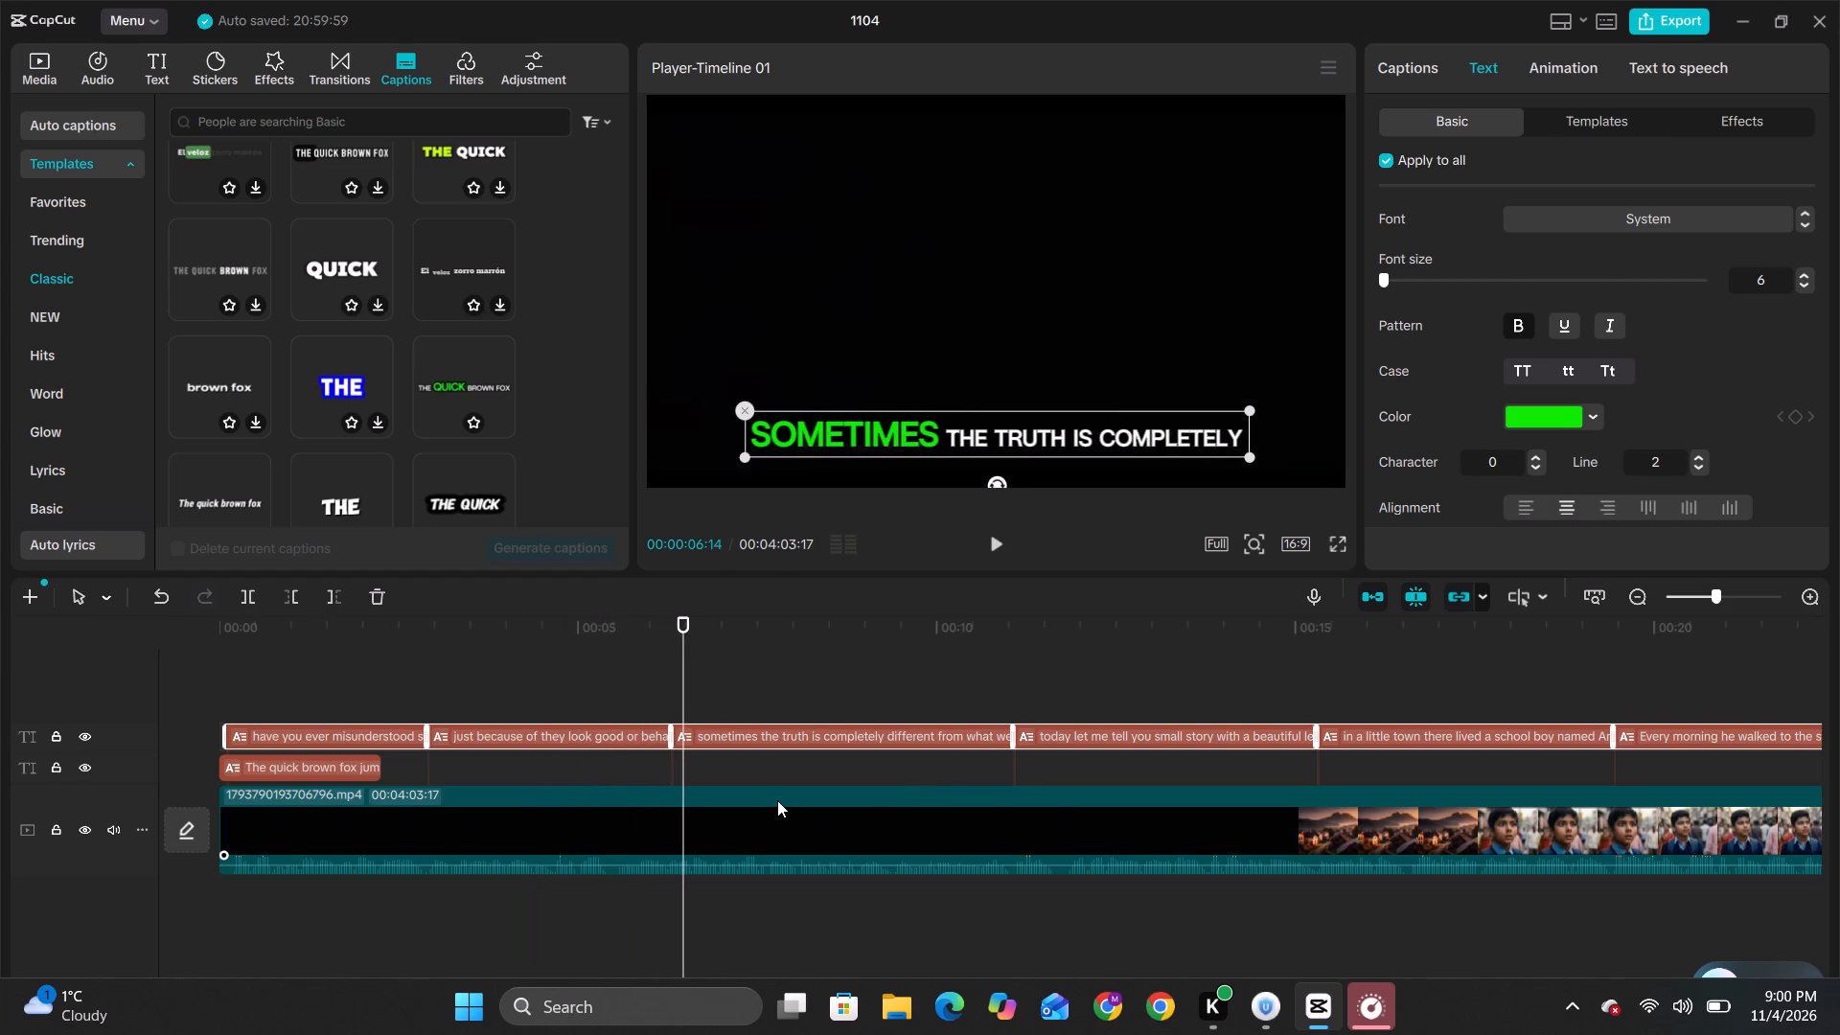
Set the system volume near maximum and play the main video clip from about 6 seconds to listen to its audio.
click(777, 800)
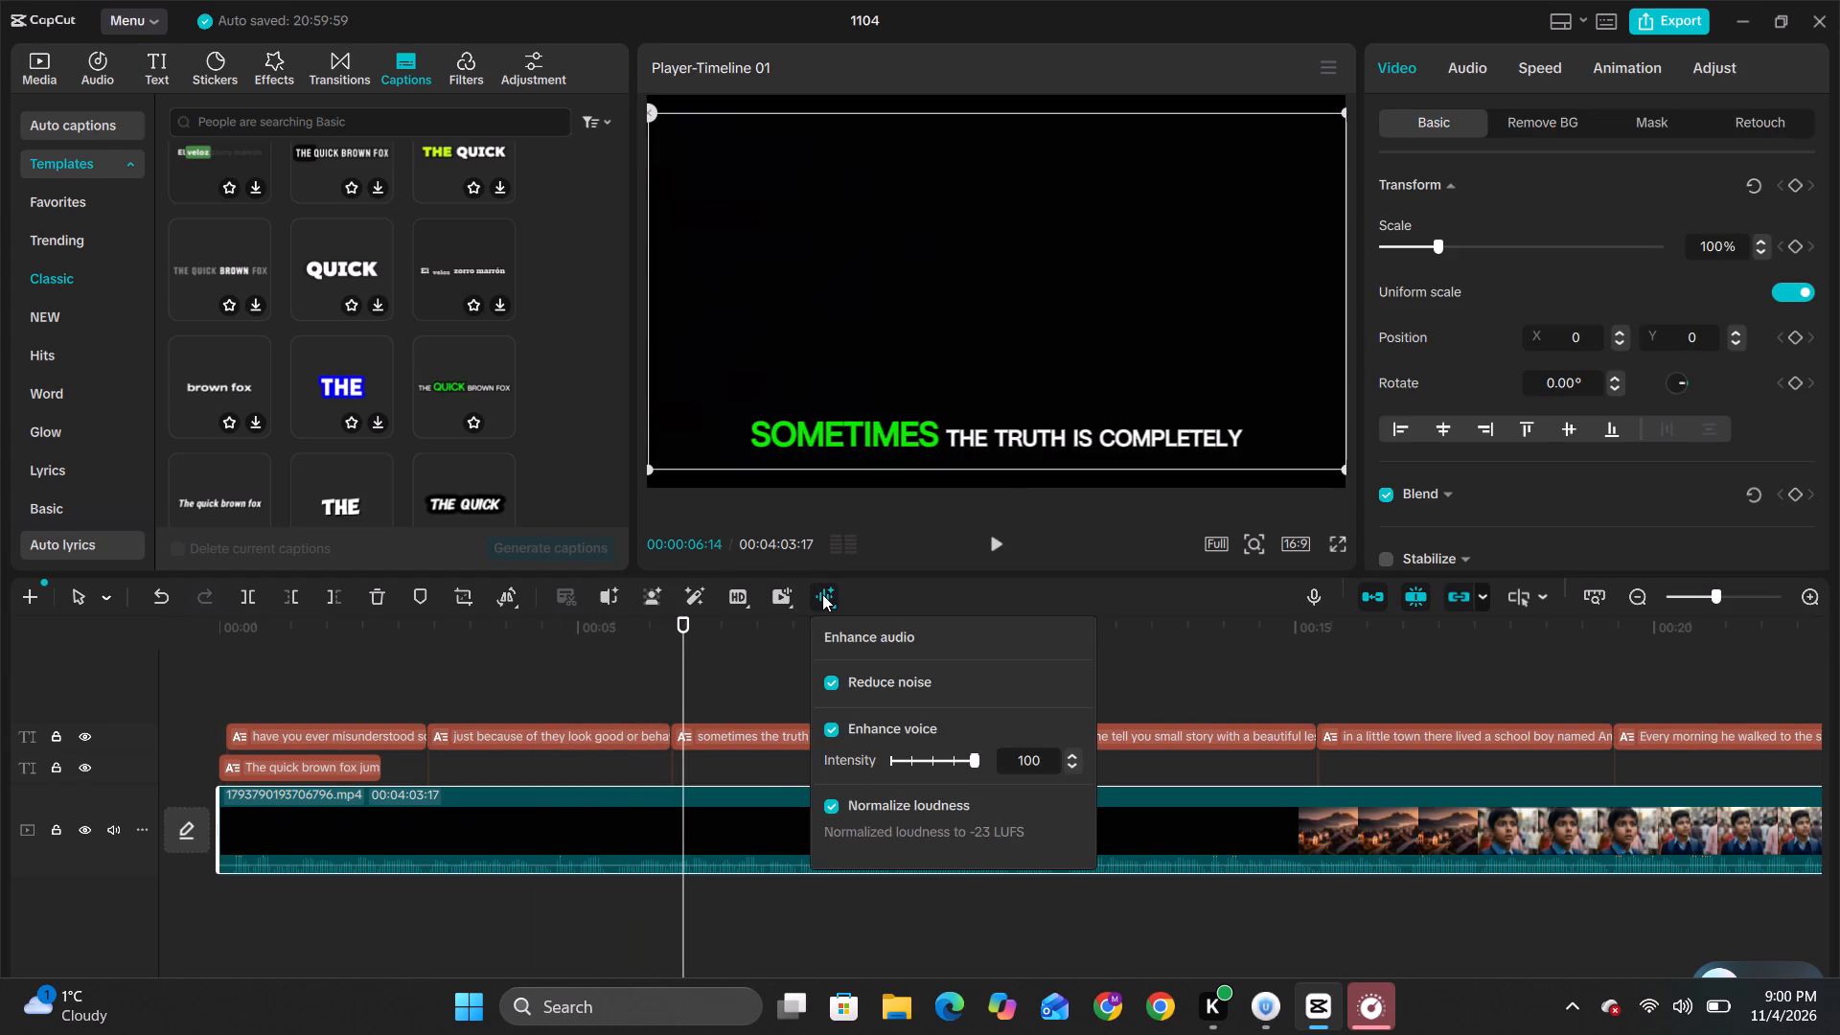
click(1672, 1021)
click(1716, 857)
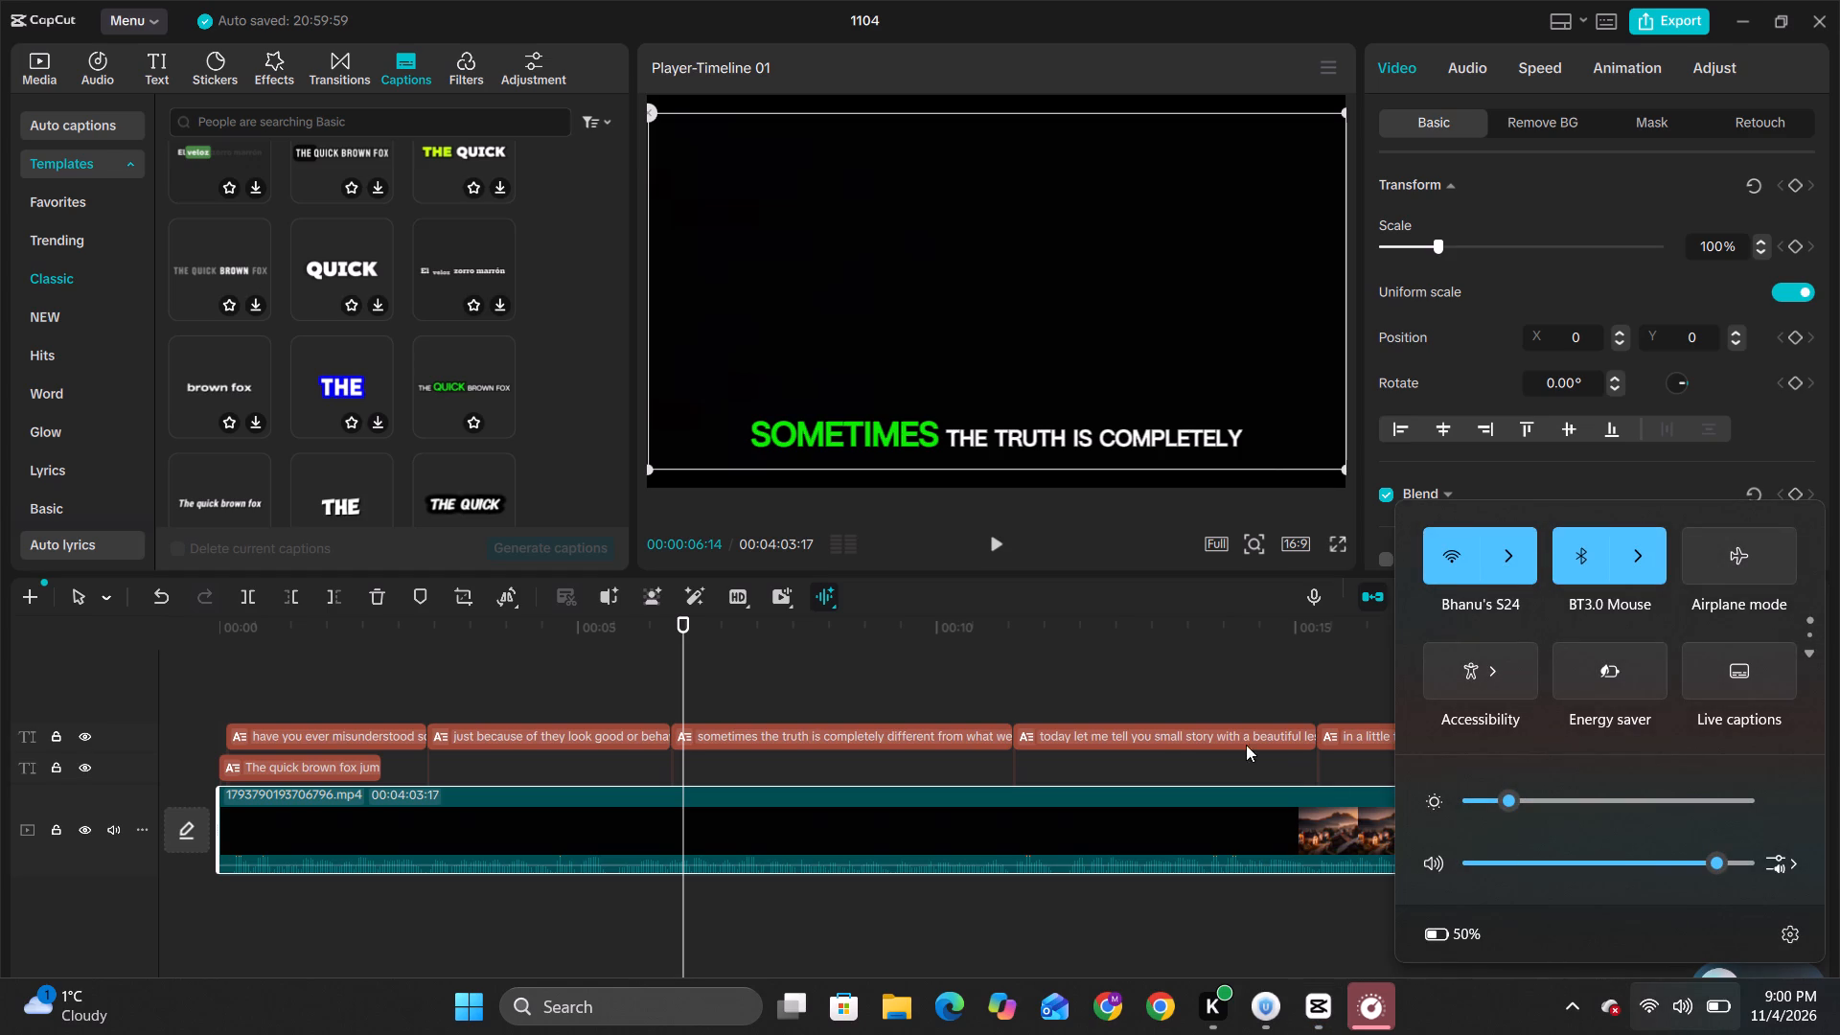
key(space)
click(997, 538)
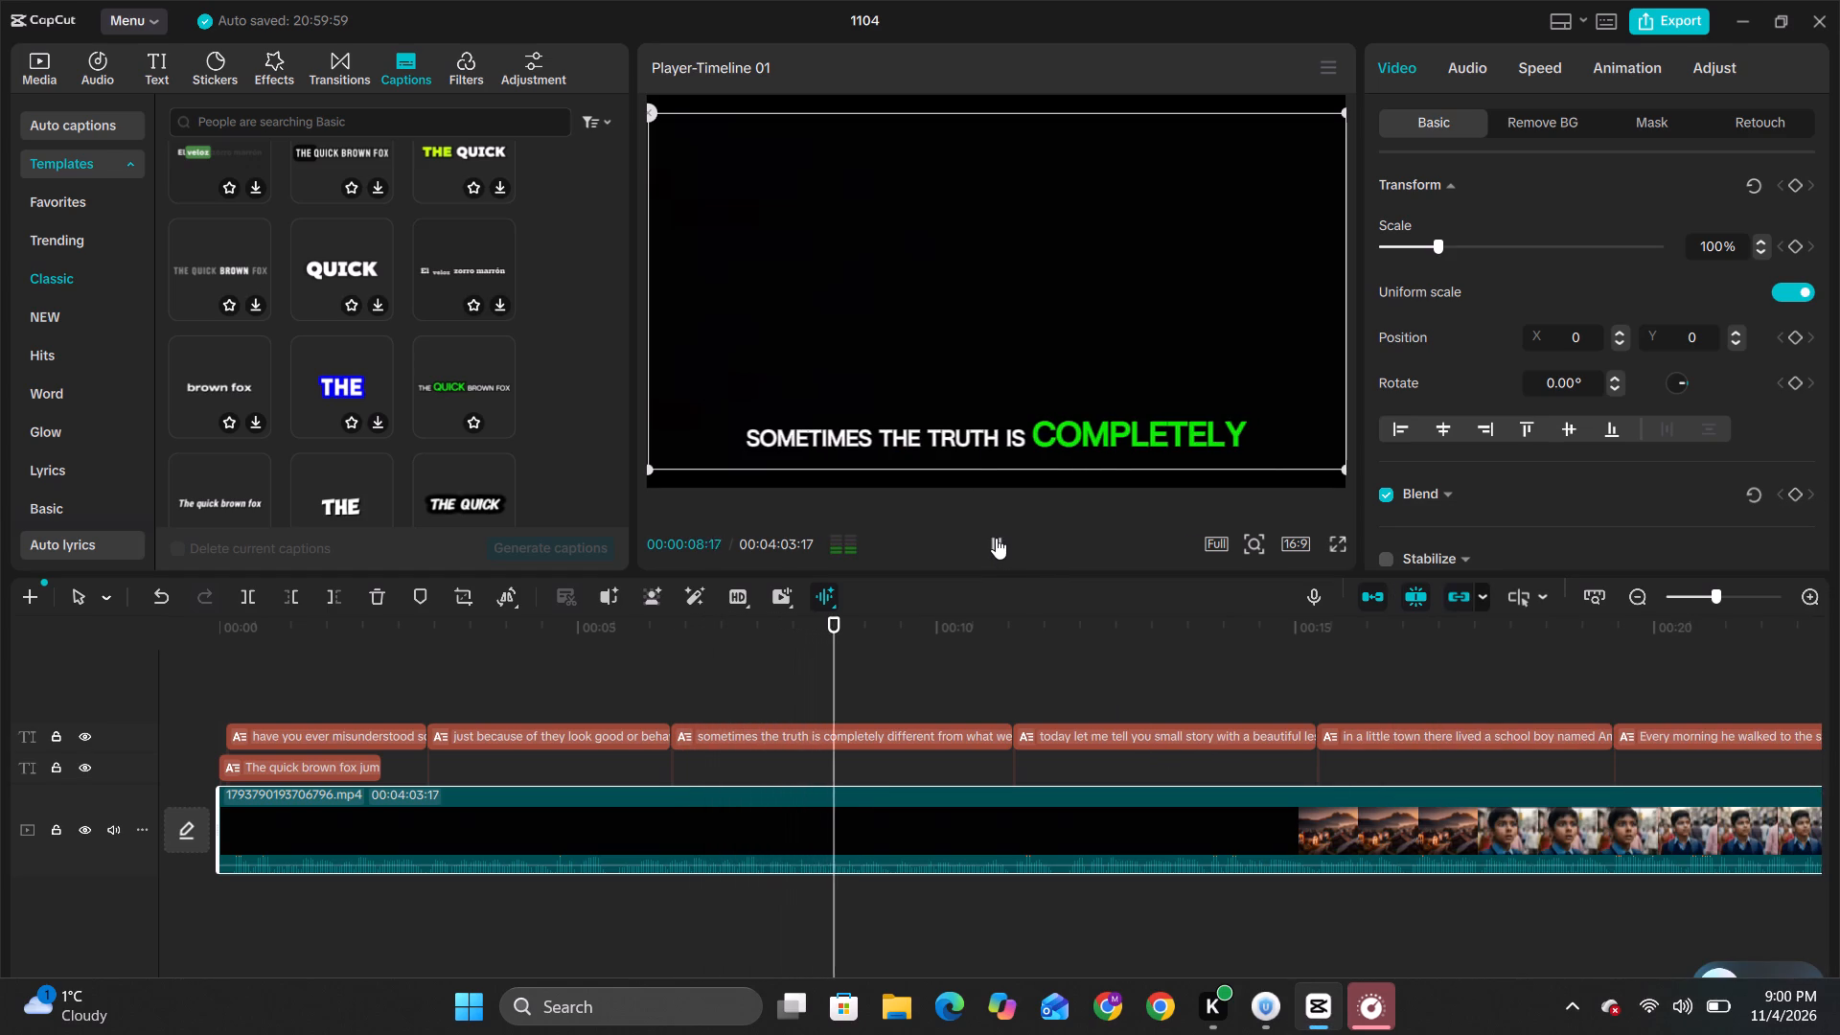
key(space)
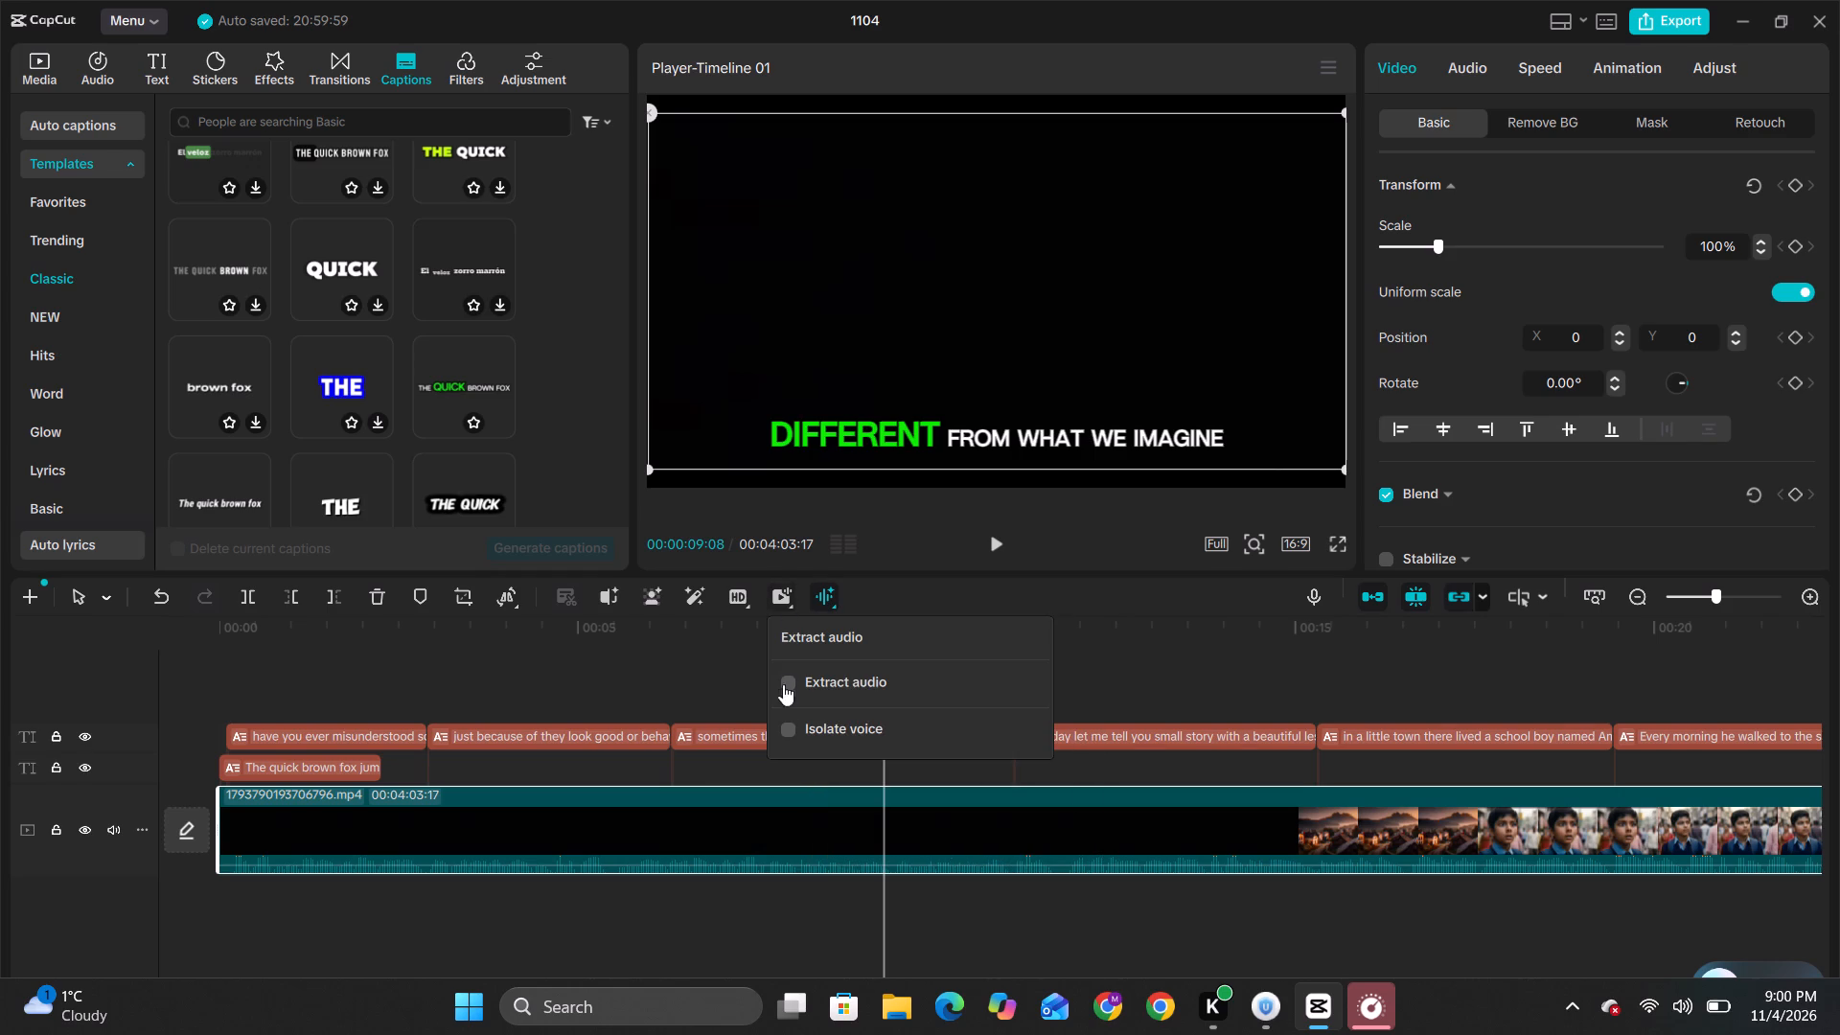
Apply Isolate voice to the main video clip with the Remove vocal option.
click(782, 727)
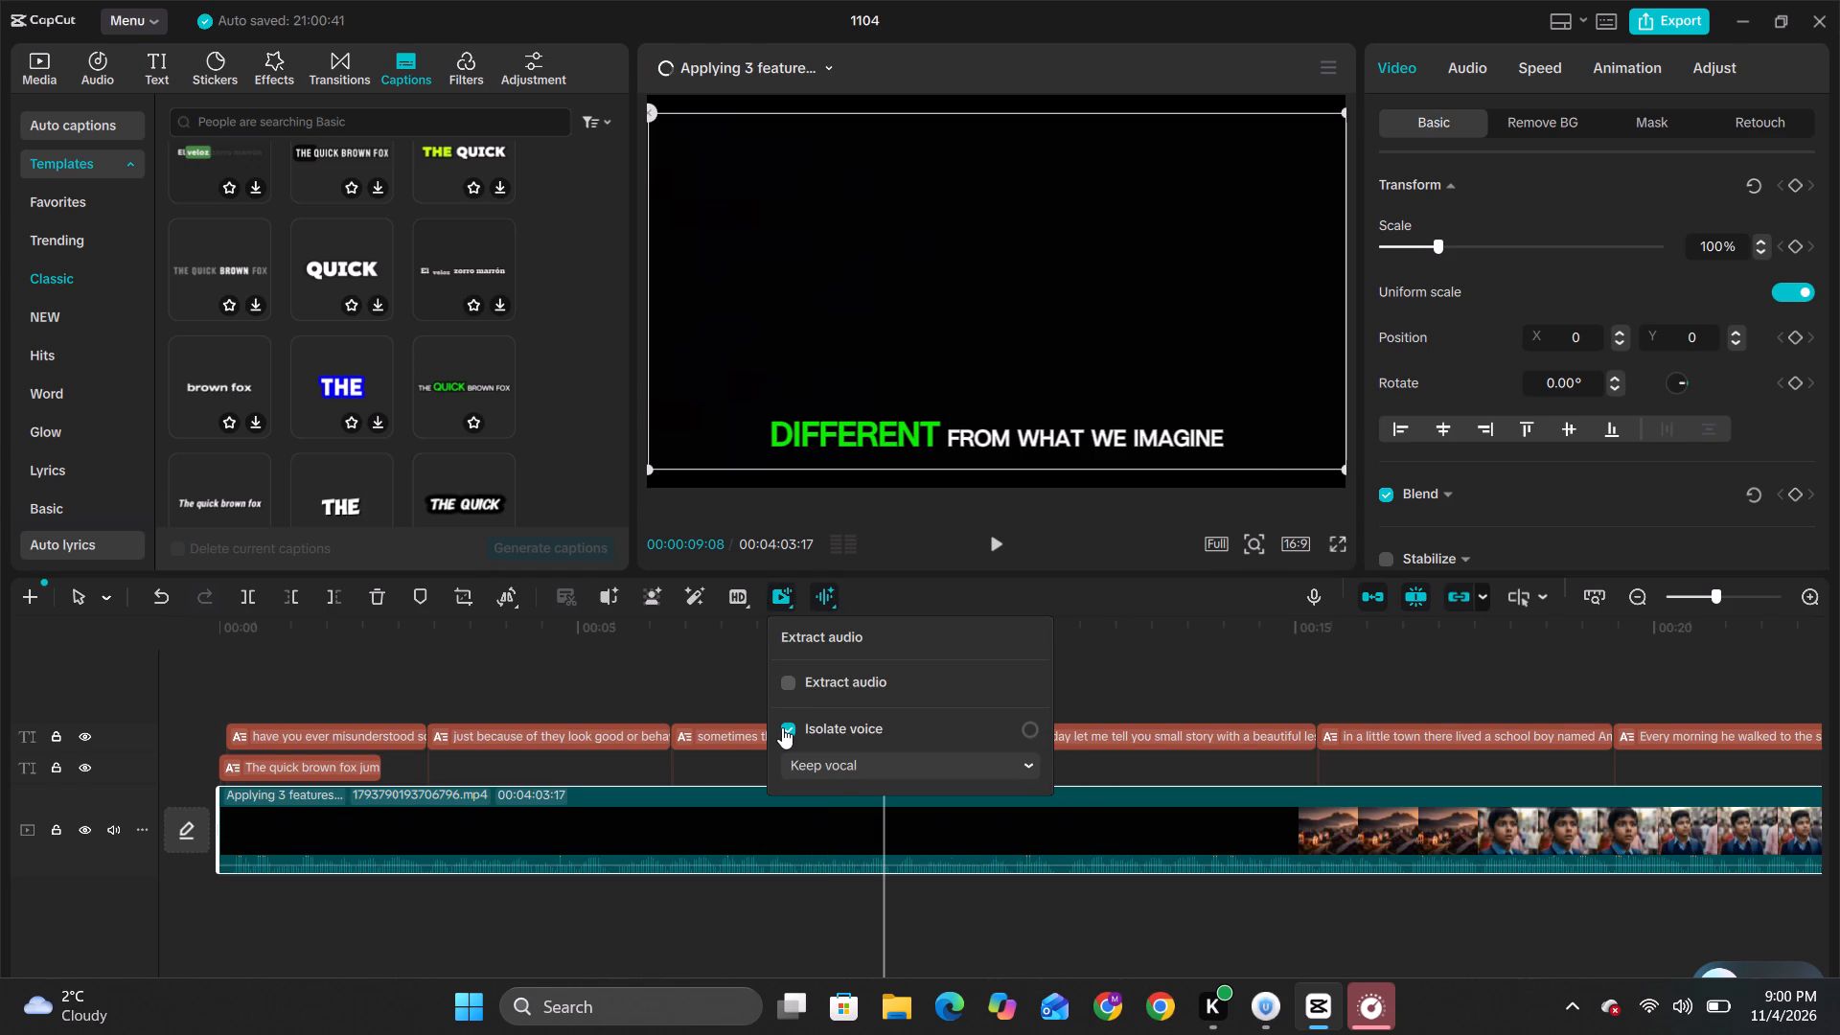
click(835, 766)
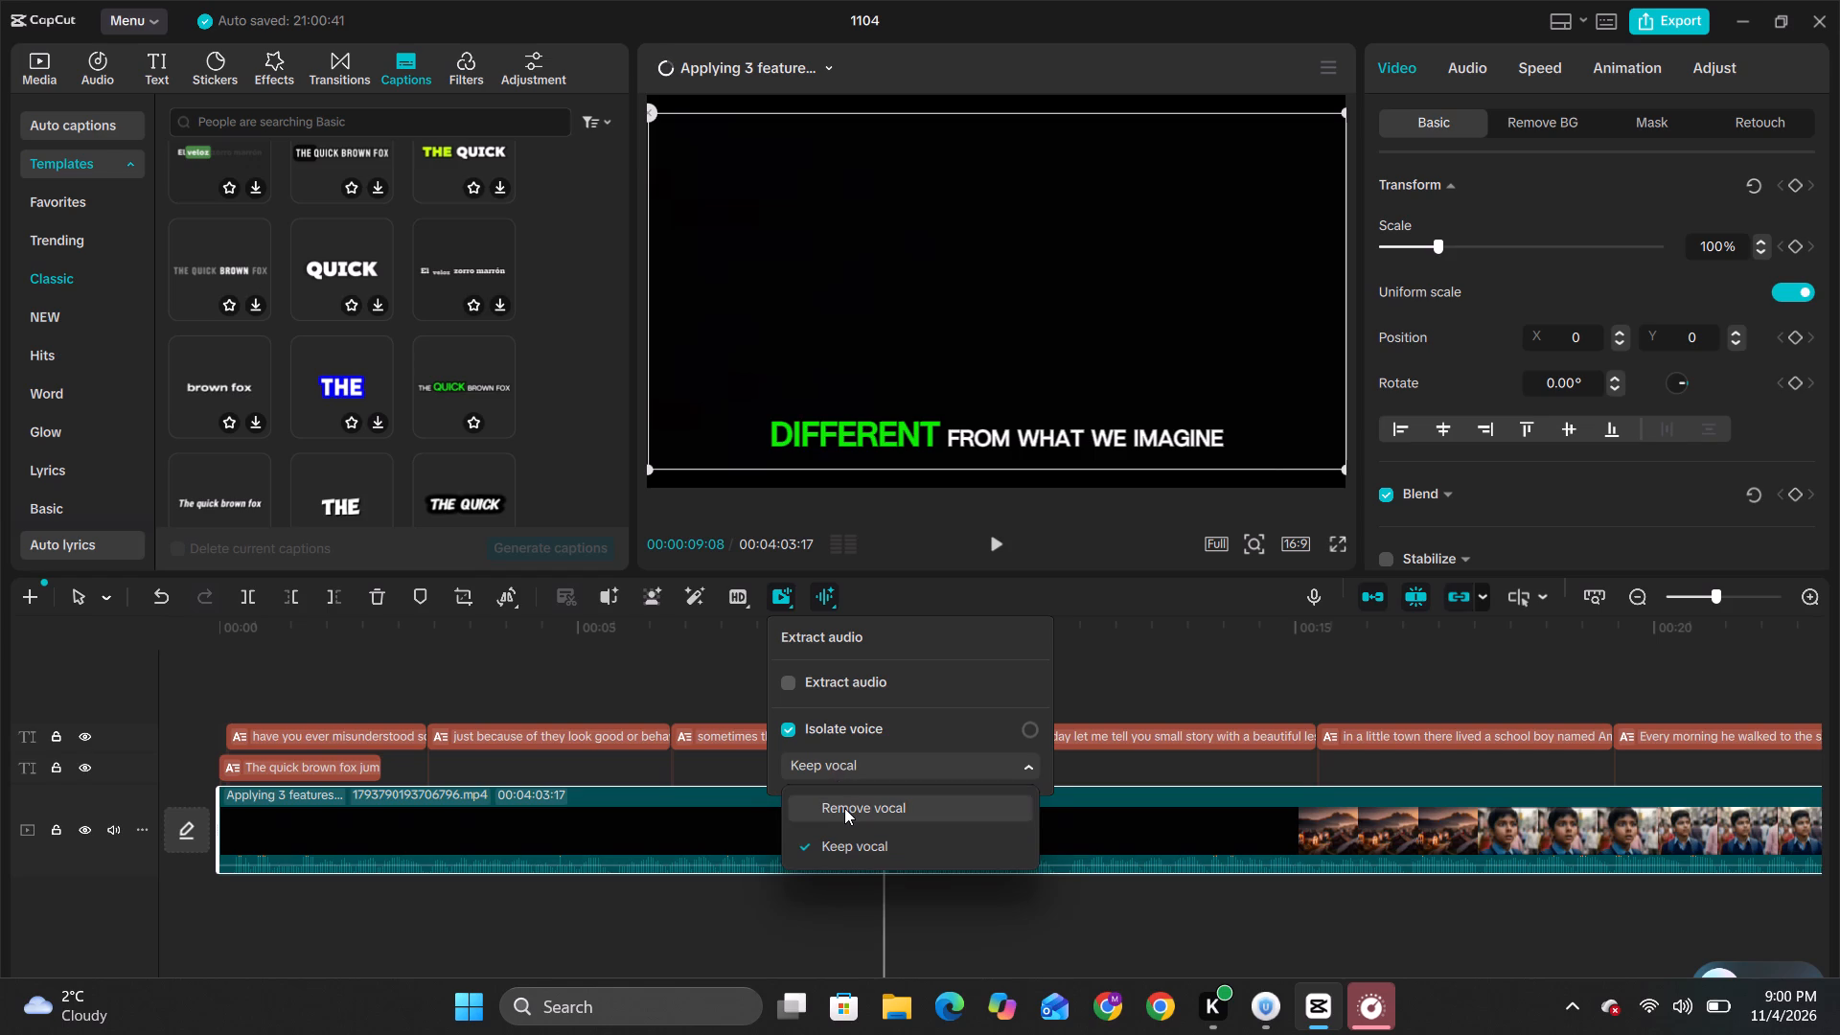
click(844, 808)
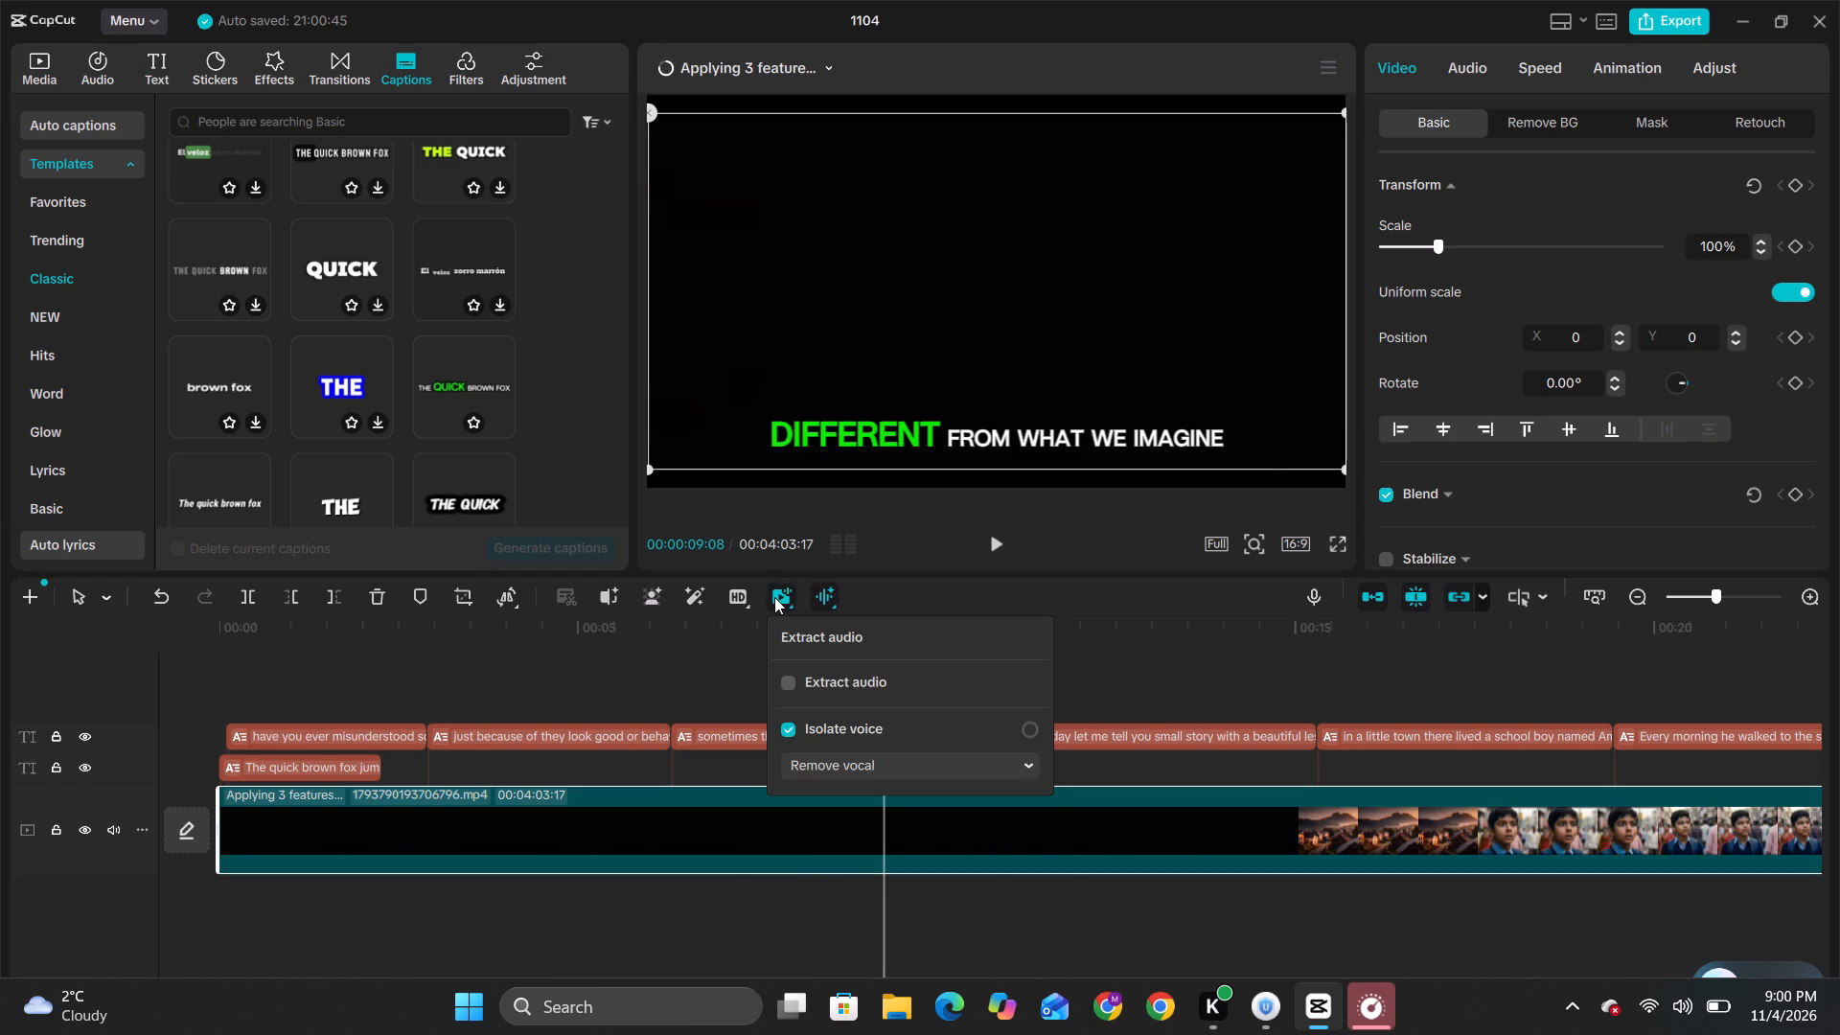
Check the progress of the clip's audio processing and play the section from about 4 seconds to hear it.
click(754, 72)
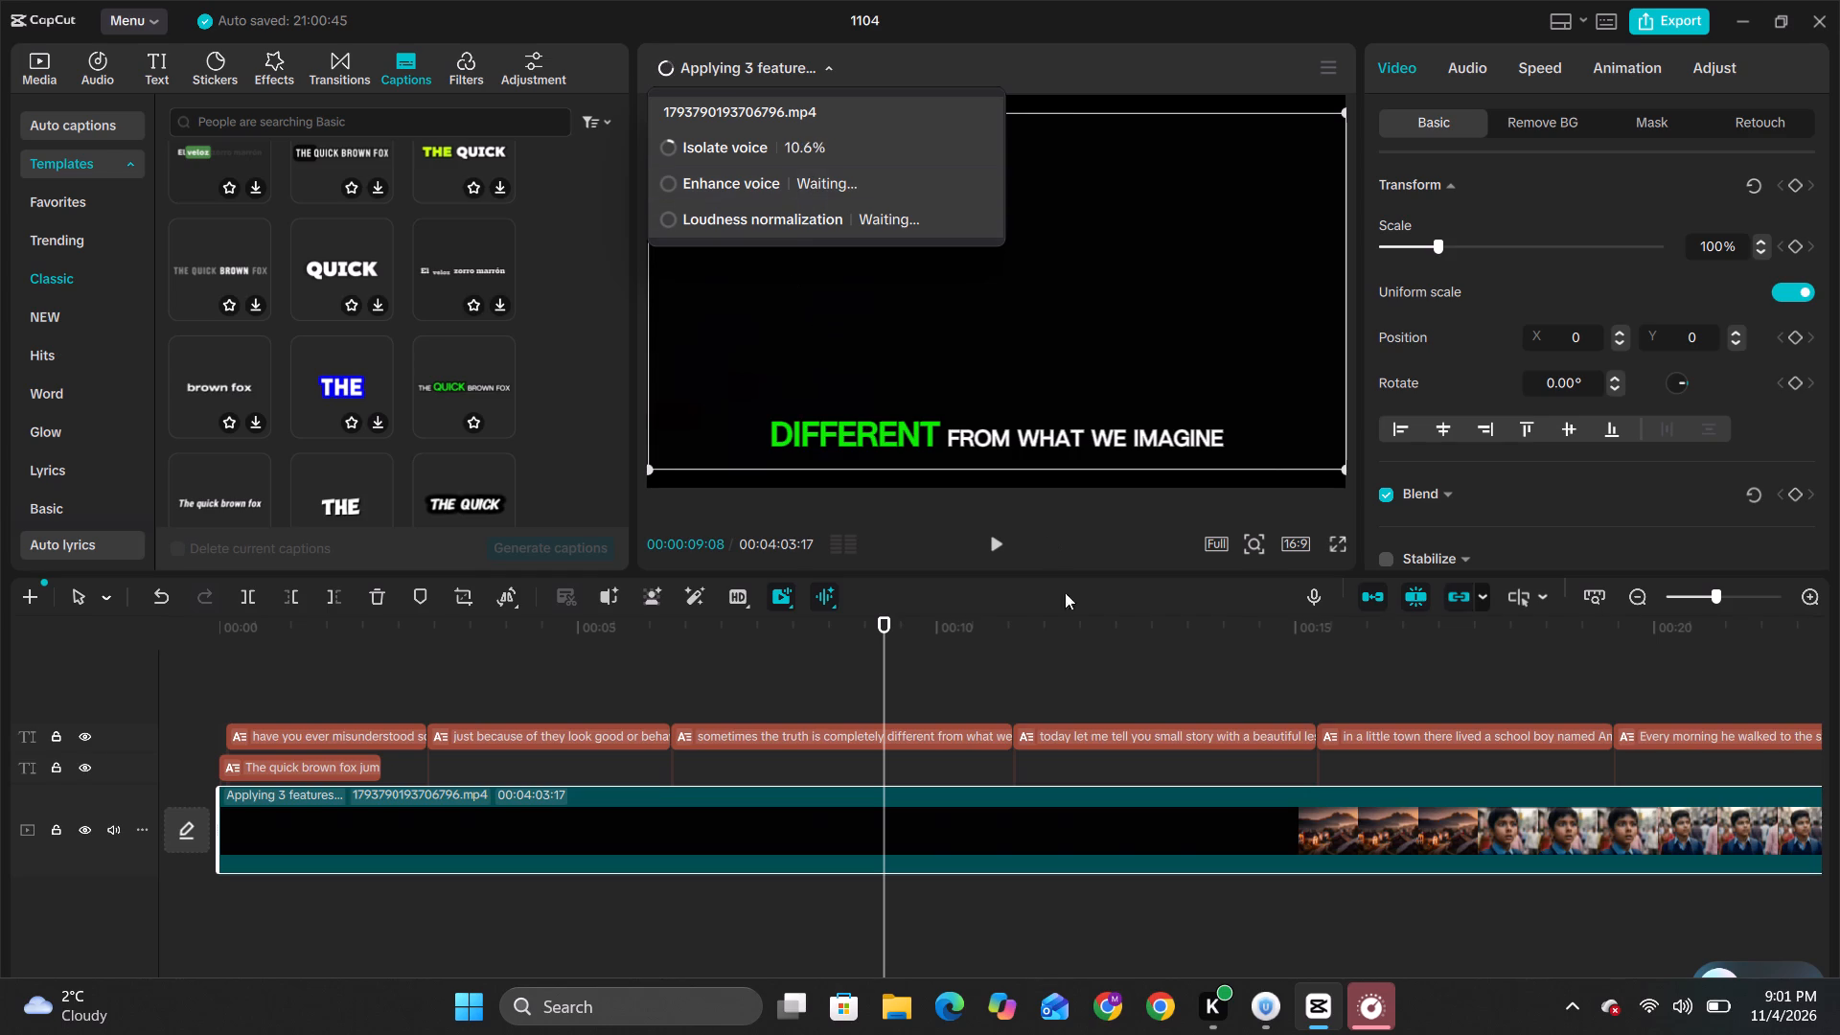
drag(1105, 678, 908, 682)
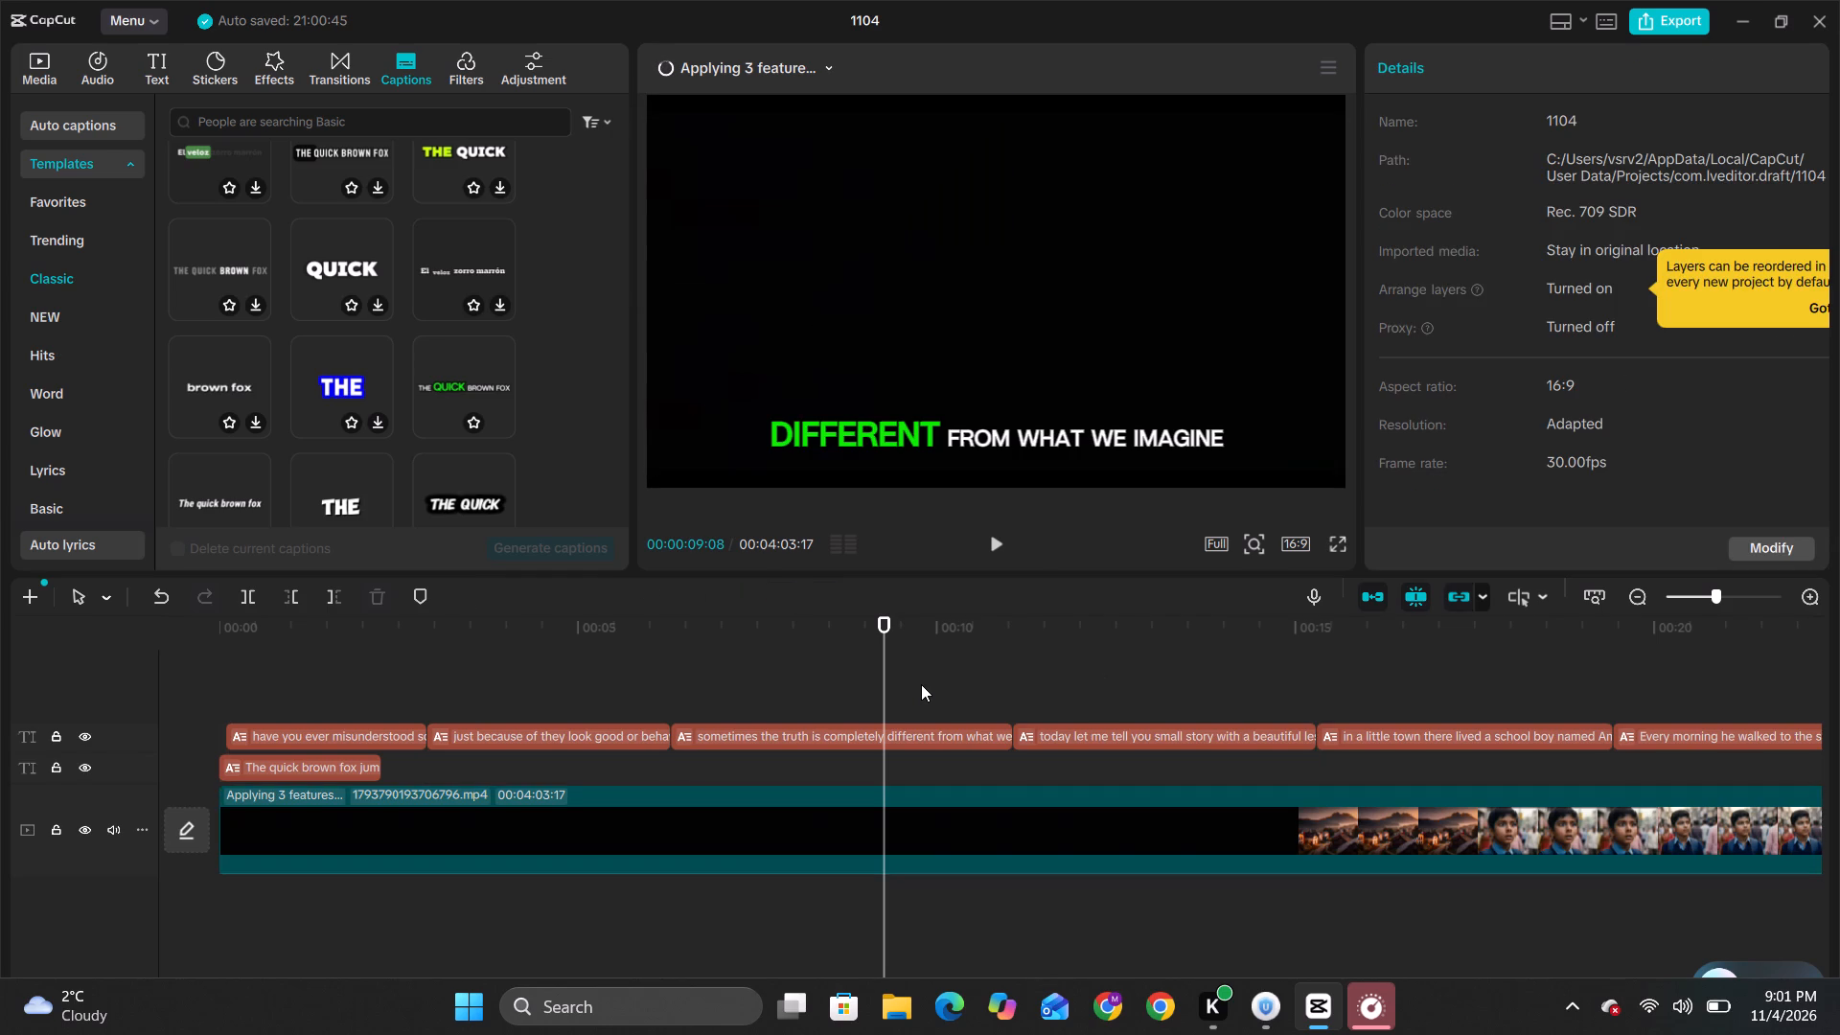
click(523, 679)
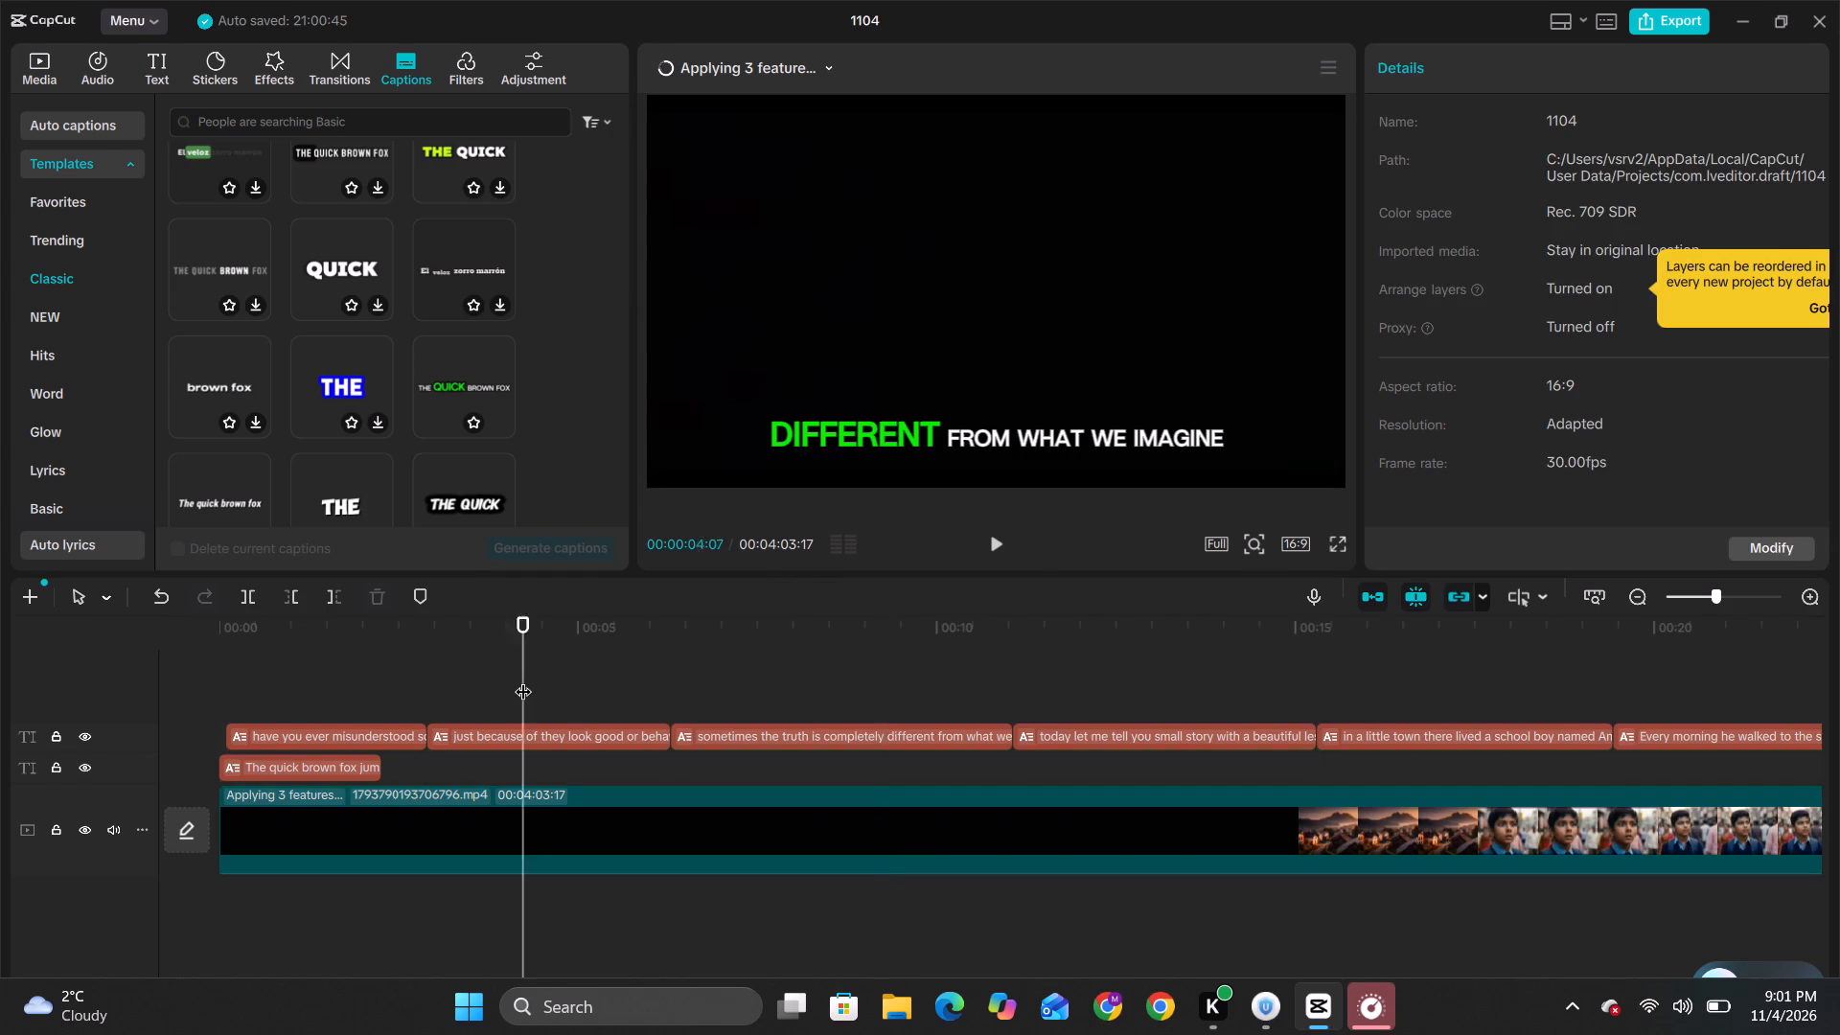
click(998, 545)
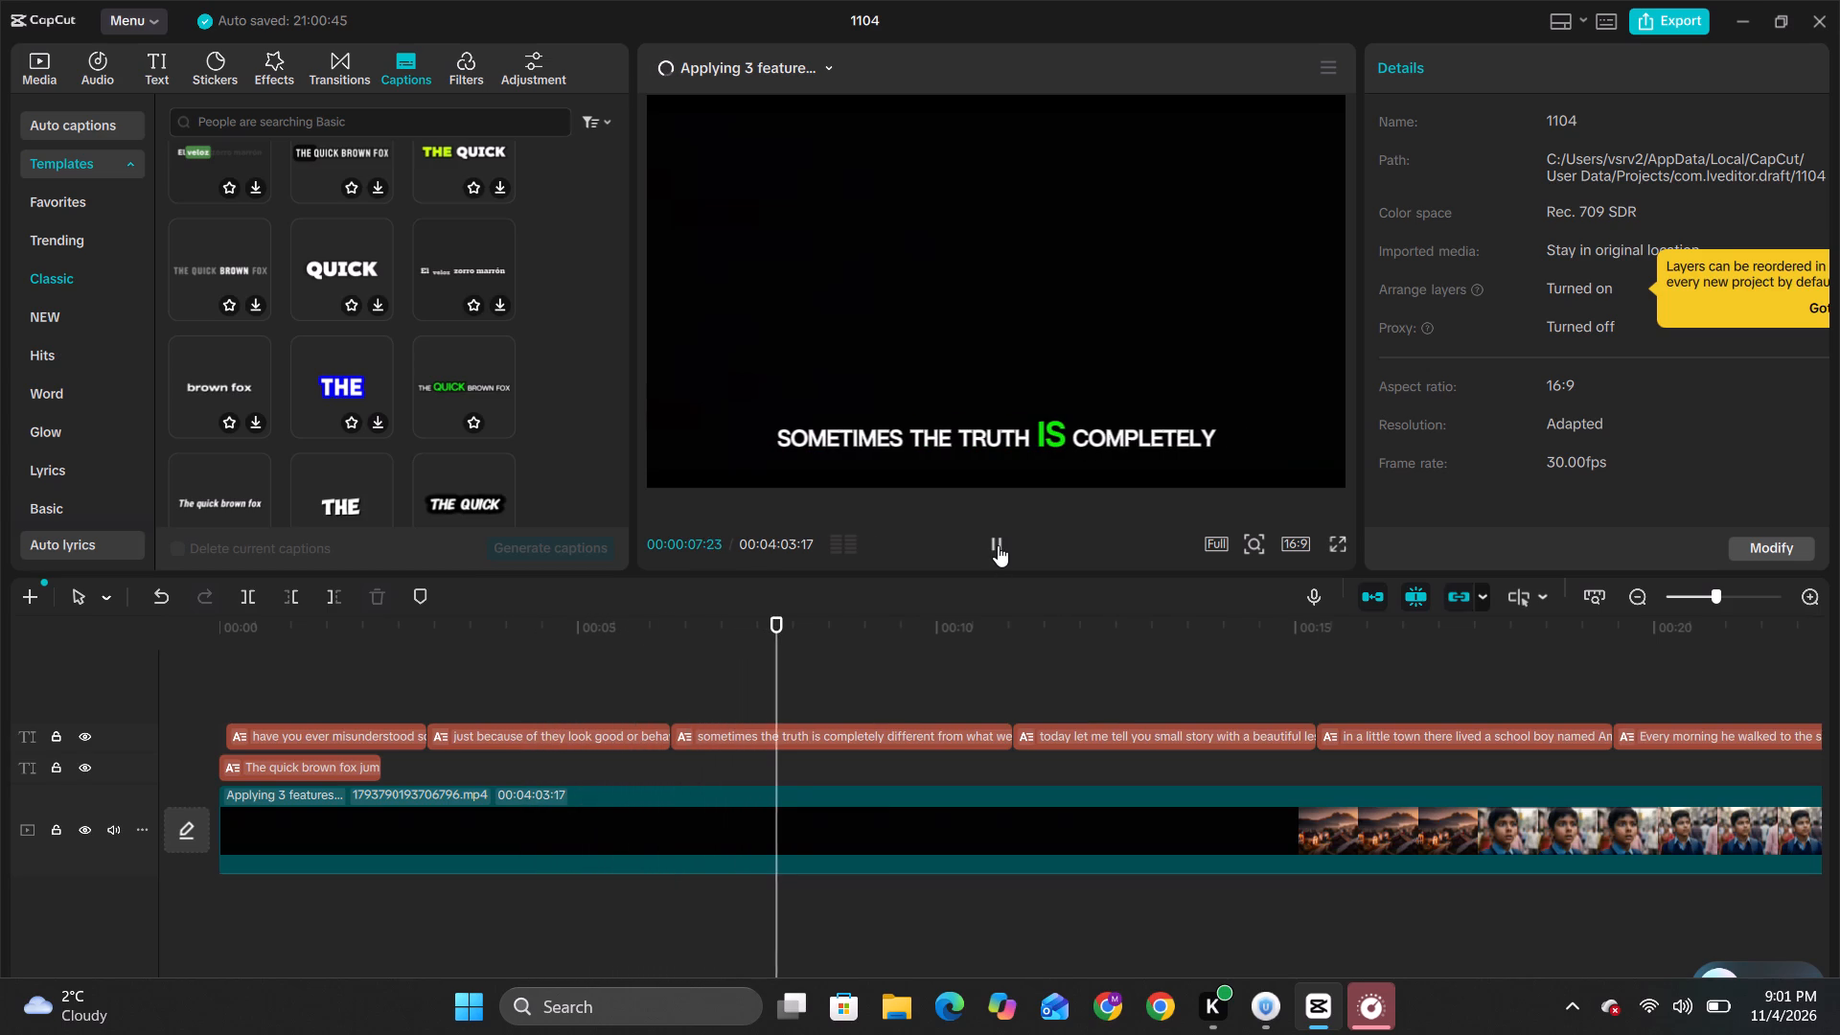
click(998, 545)
click(759, 70)
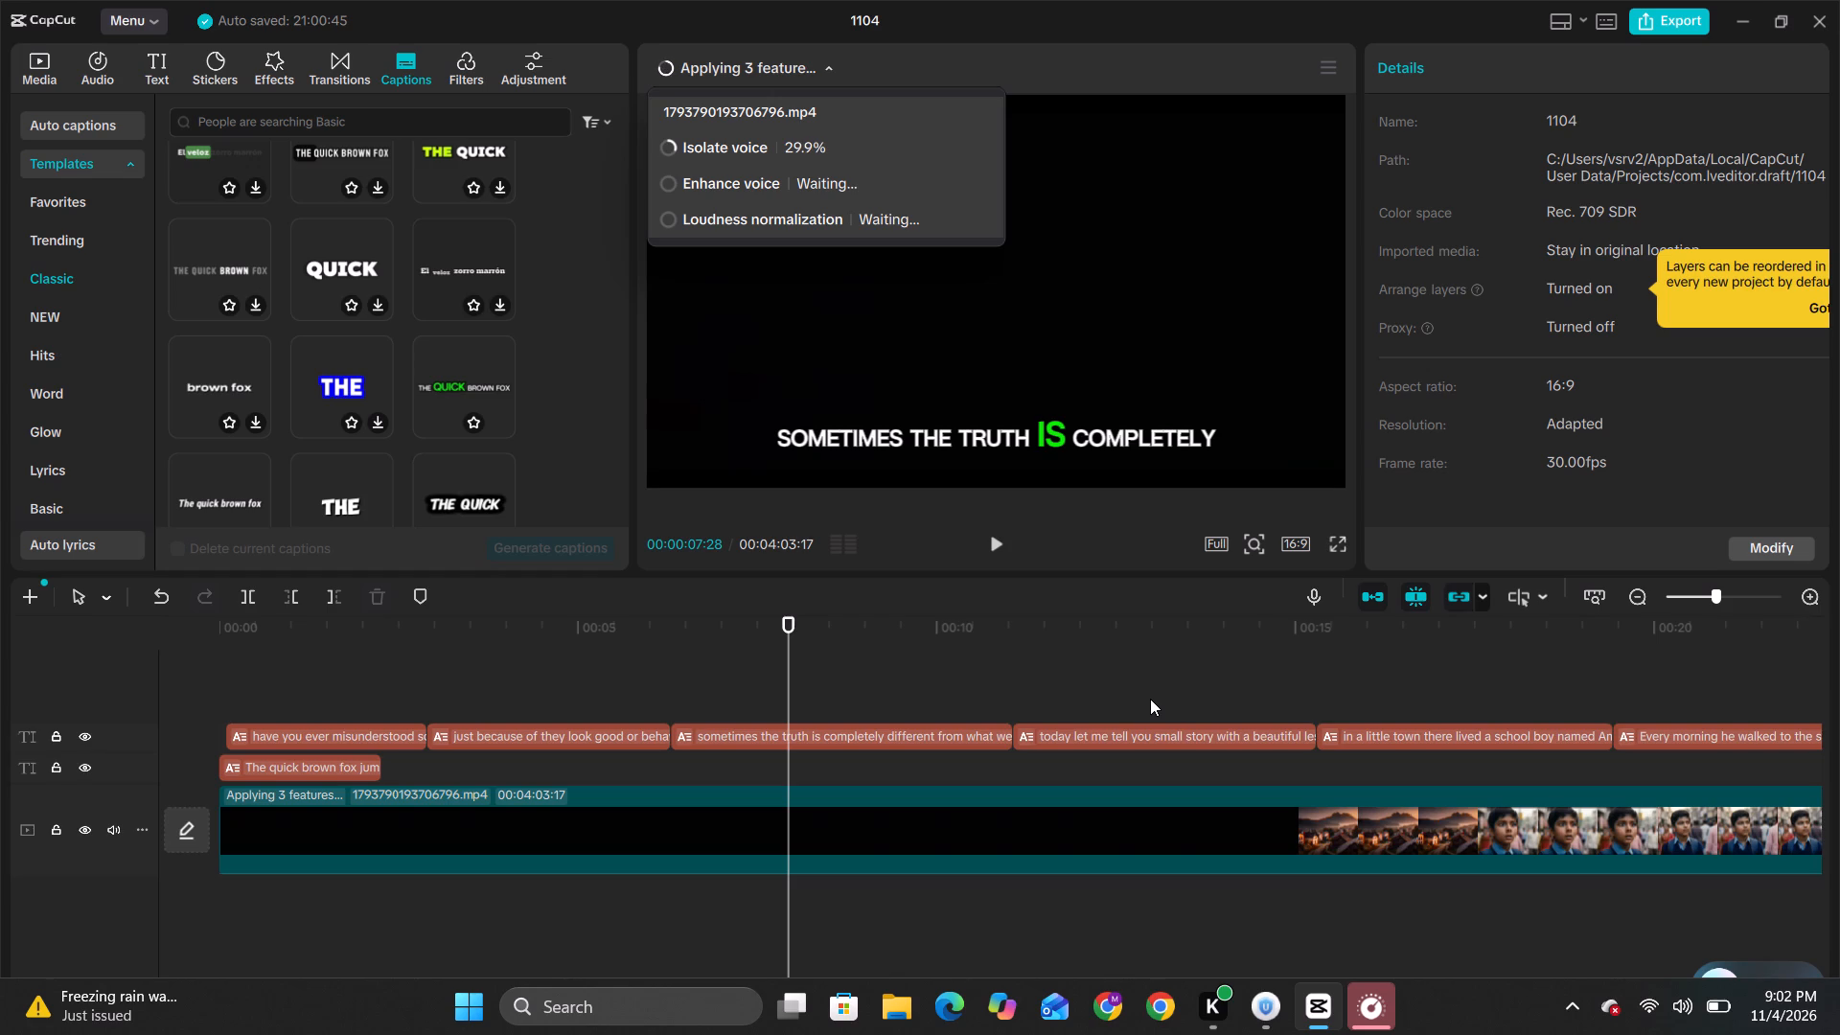
Preview the captions around the 15-second mark, where the black opening changes to the village picture.
drag(1466, 674, 1175, 674)
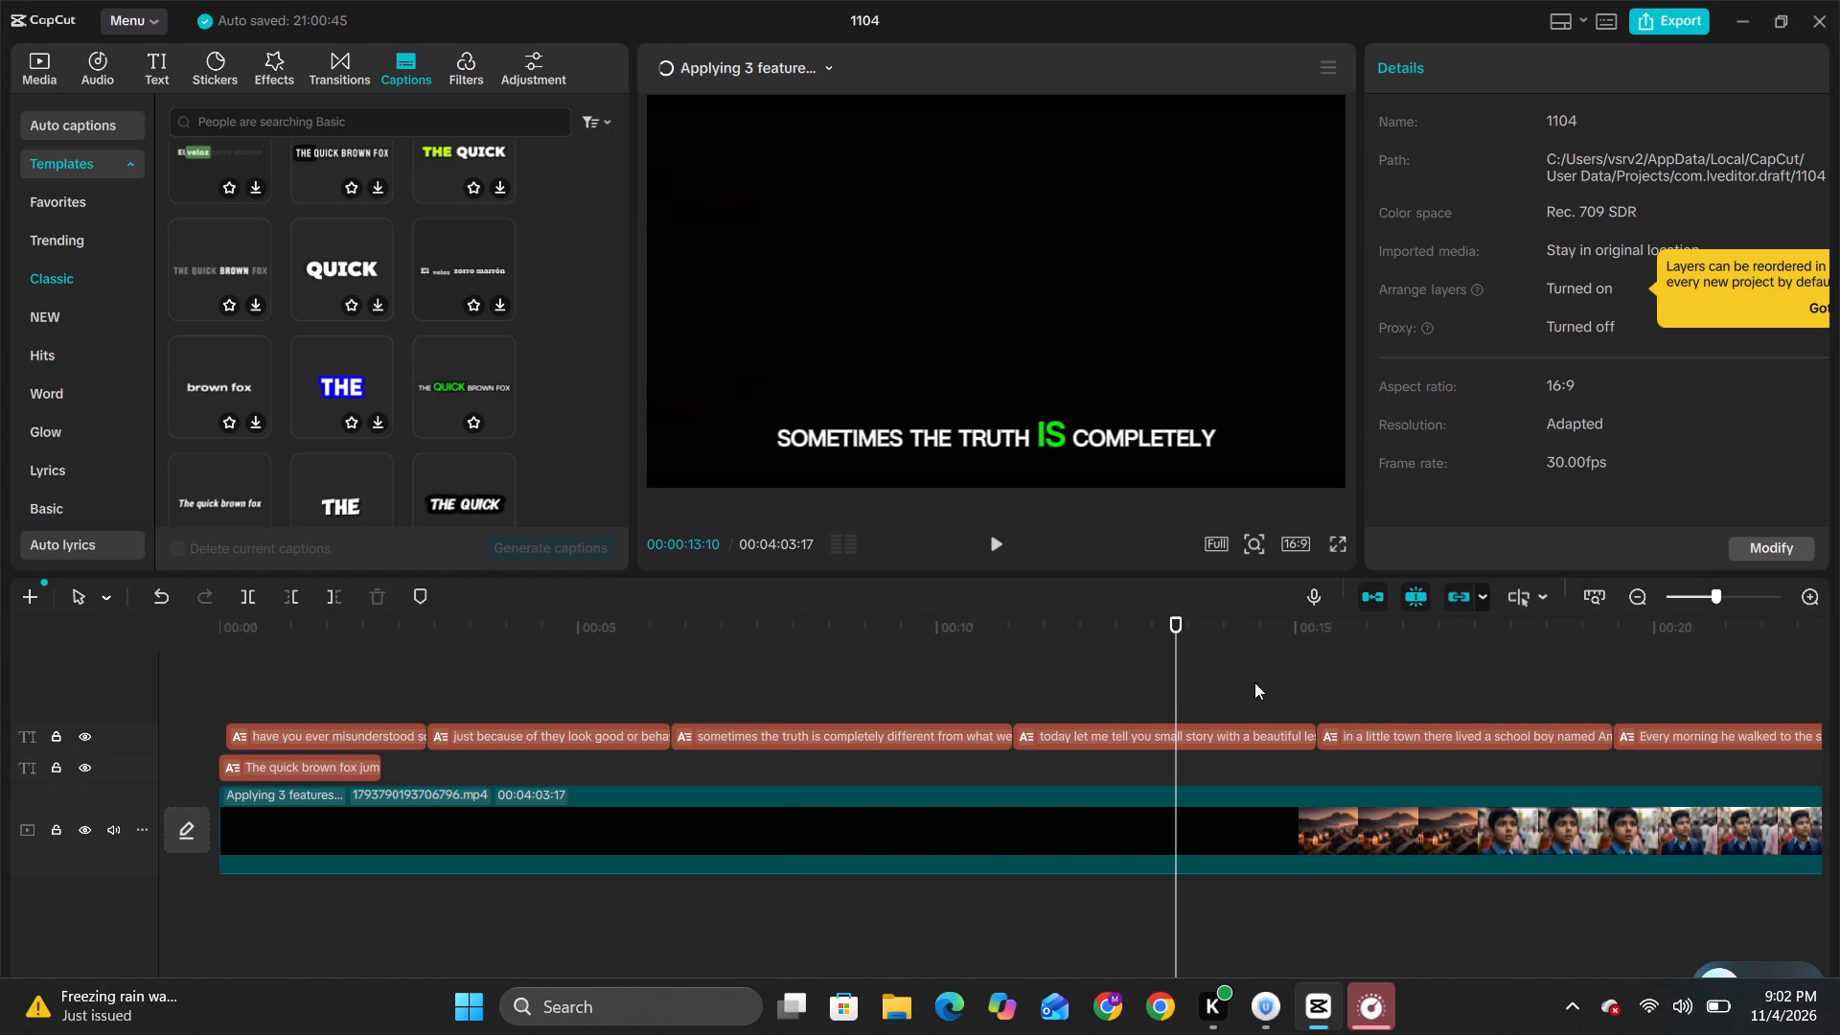
click(1342, 682)
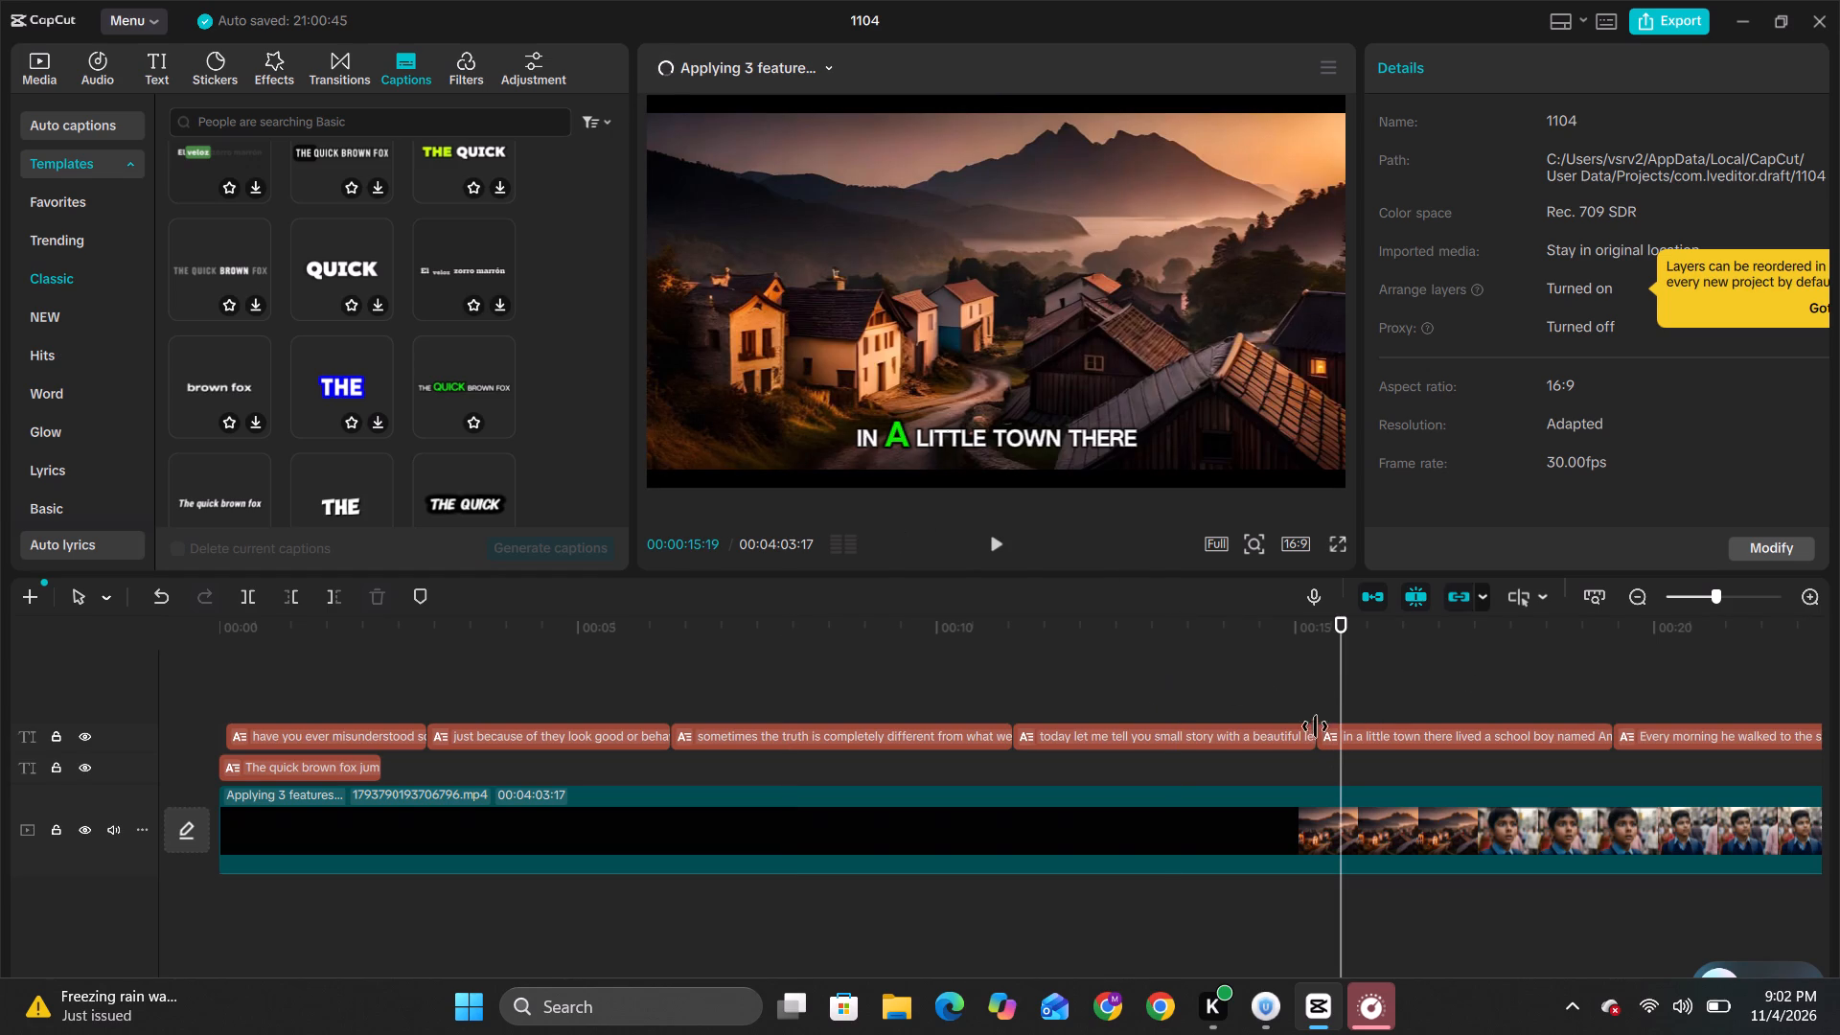
click(1296, 708)
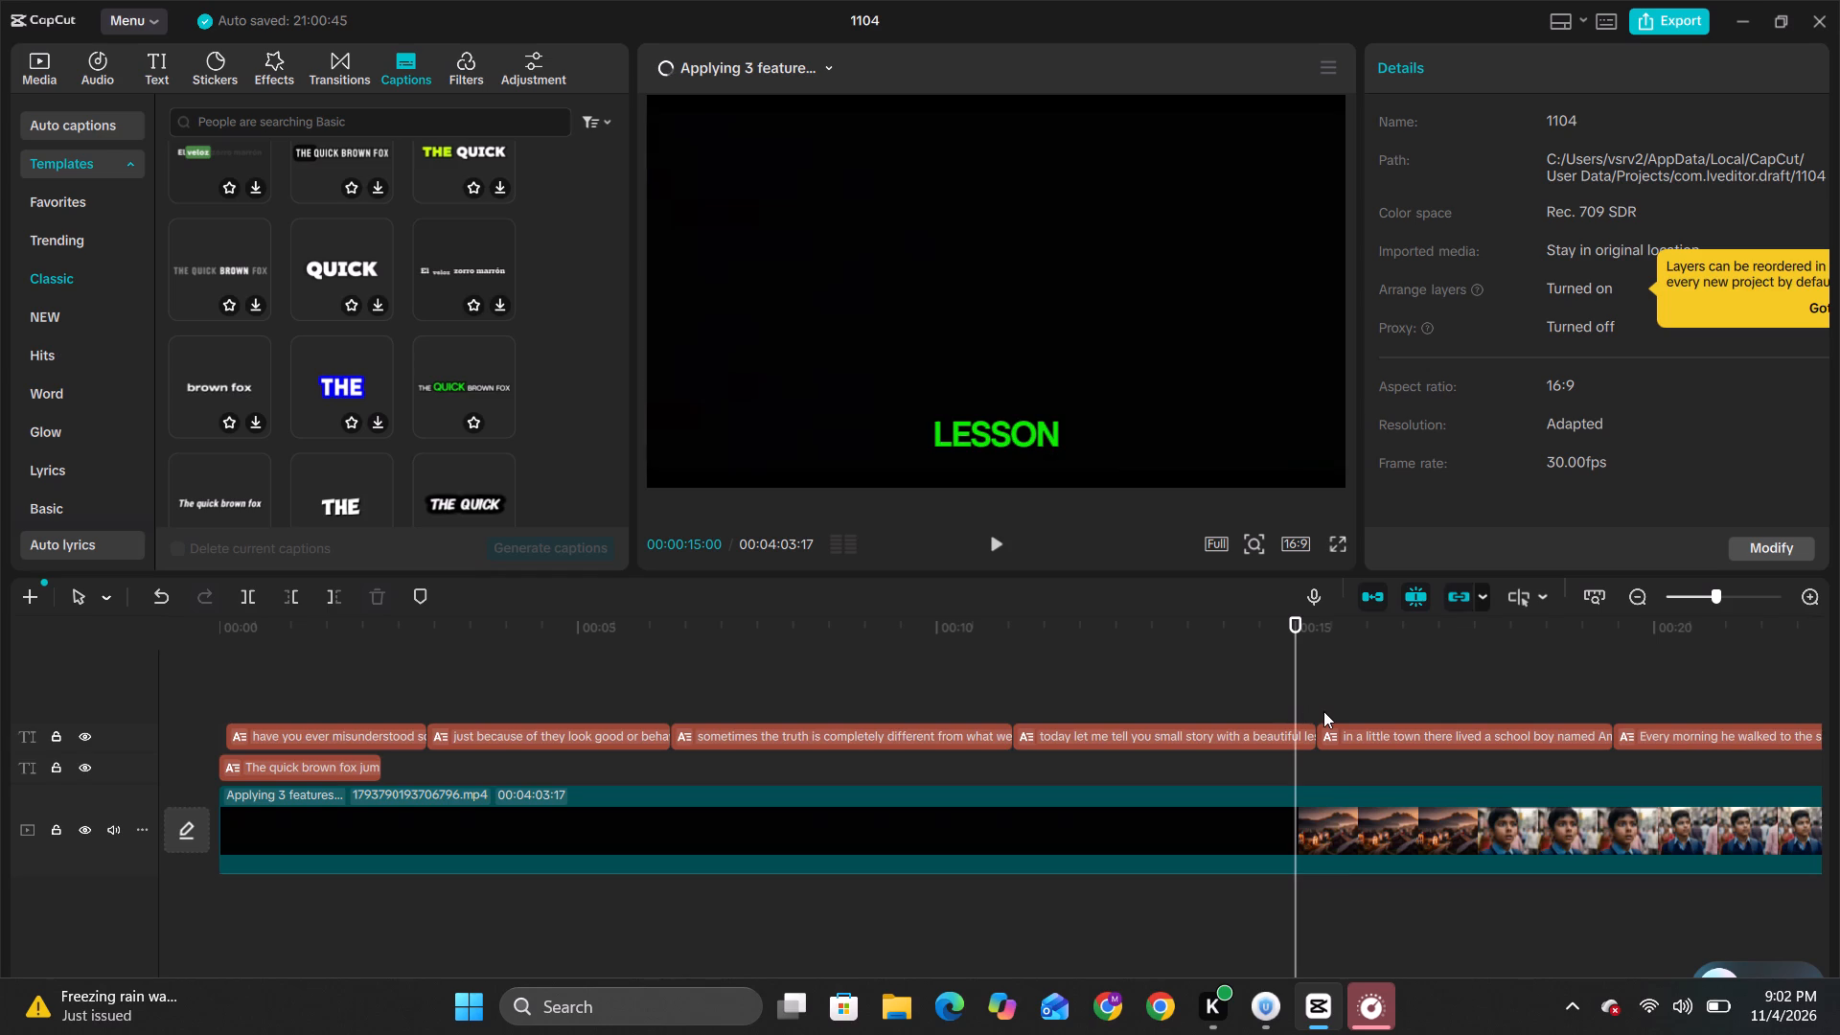
click(1302, 701)
click(1316, 701)
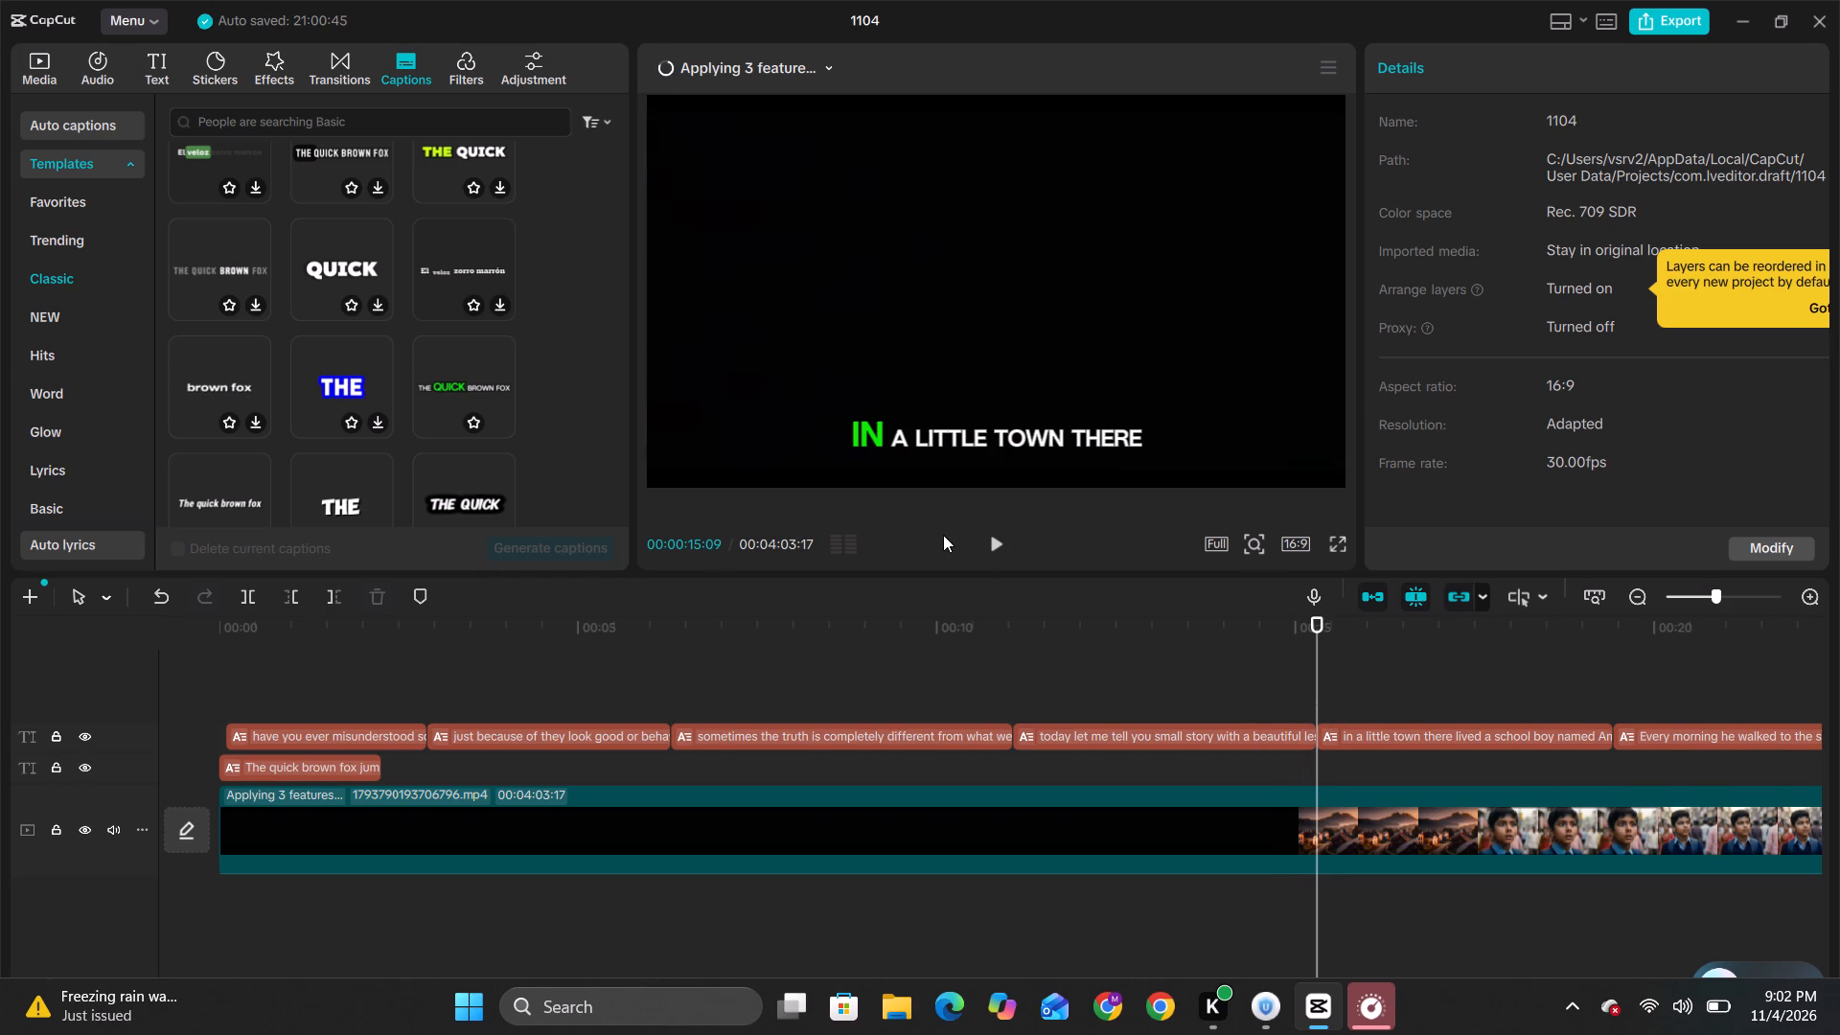
click(992, 548)
click(992, 548)
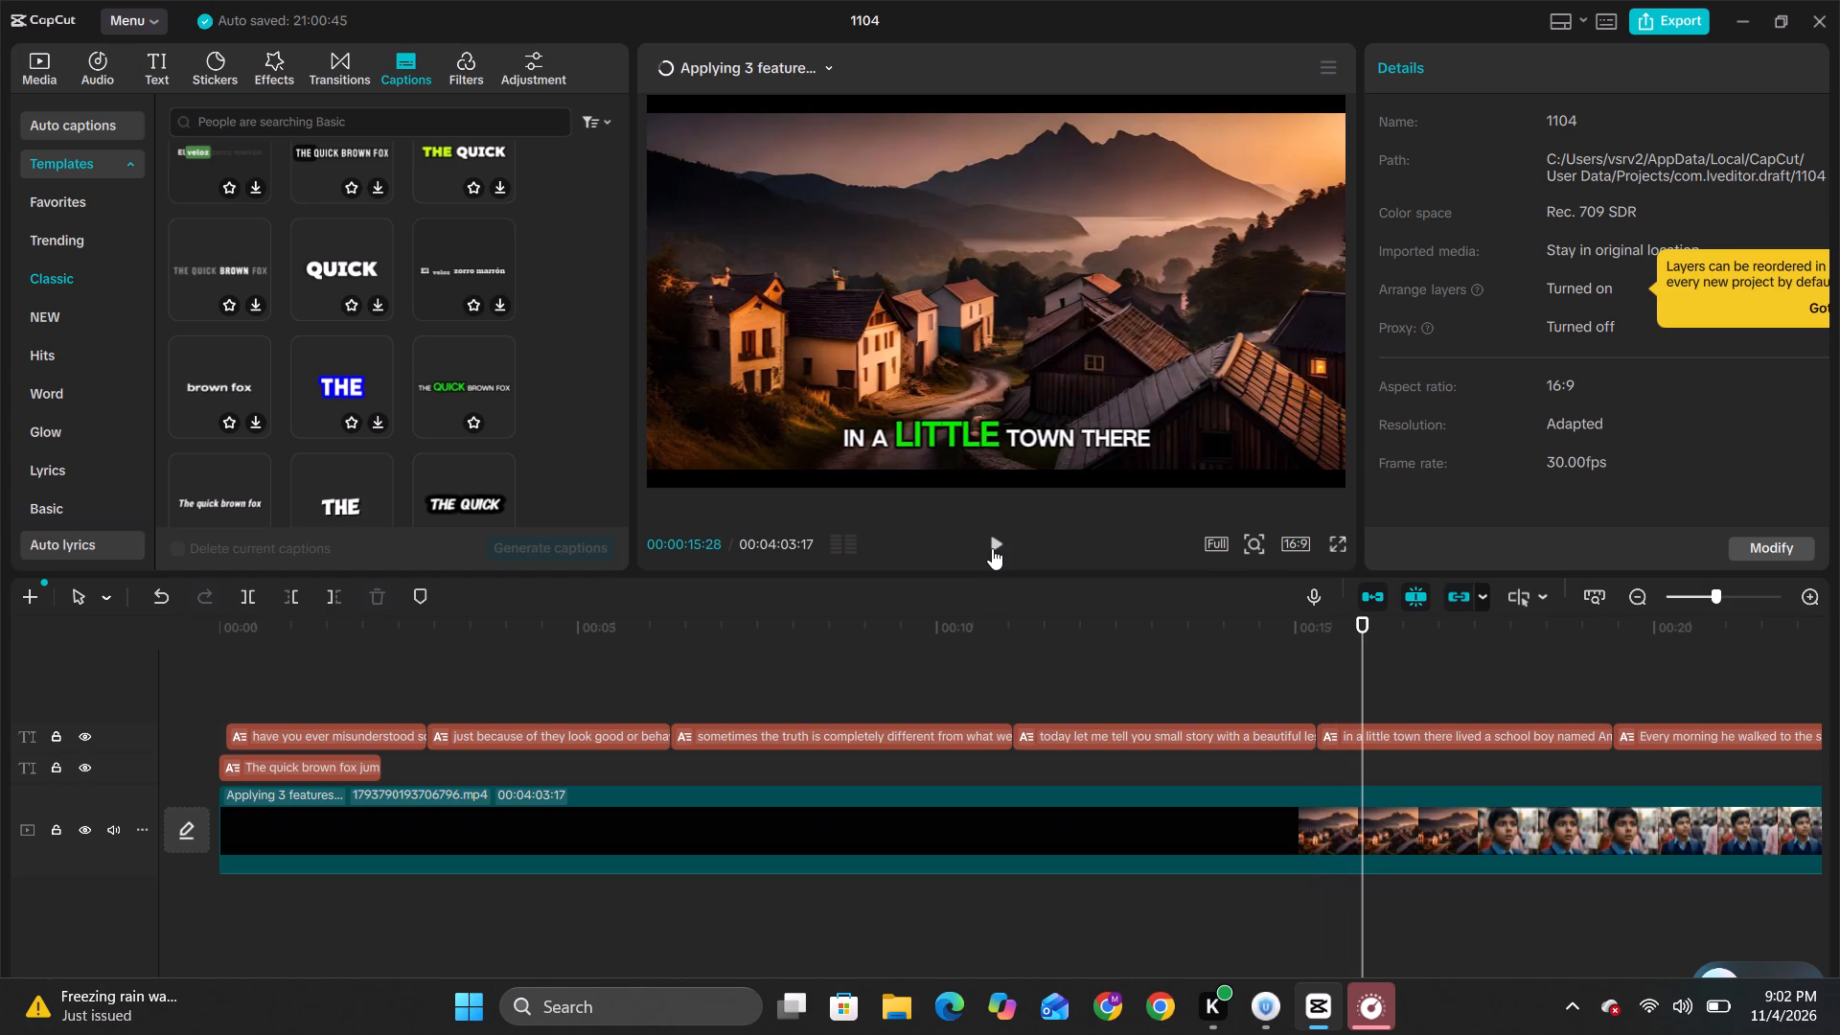
Select the caption "today let me tell you small story with a beautiful lesson" on the timeline.
click(1162, 738)
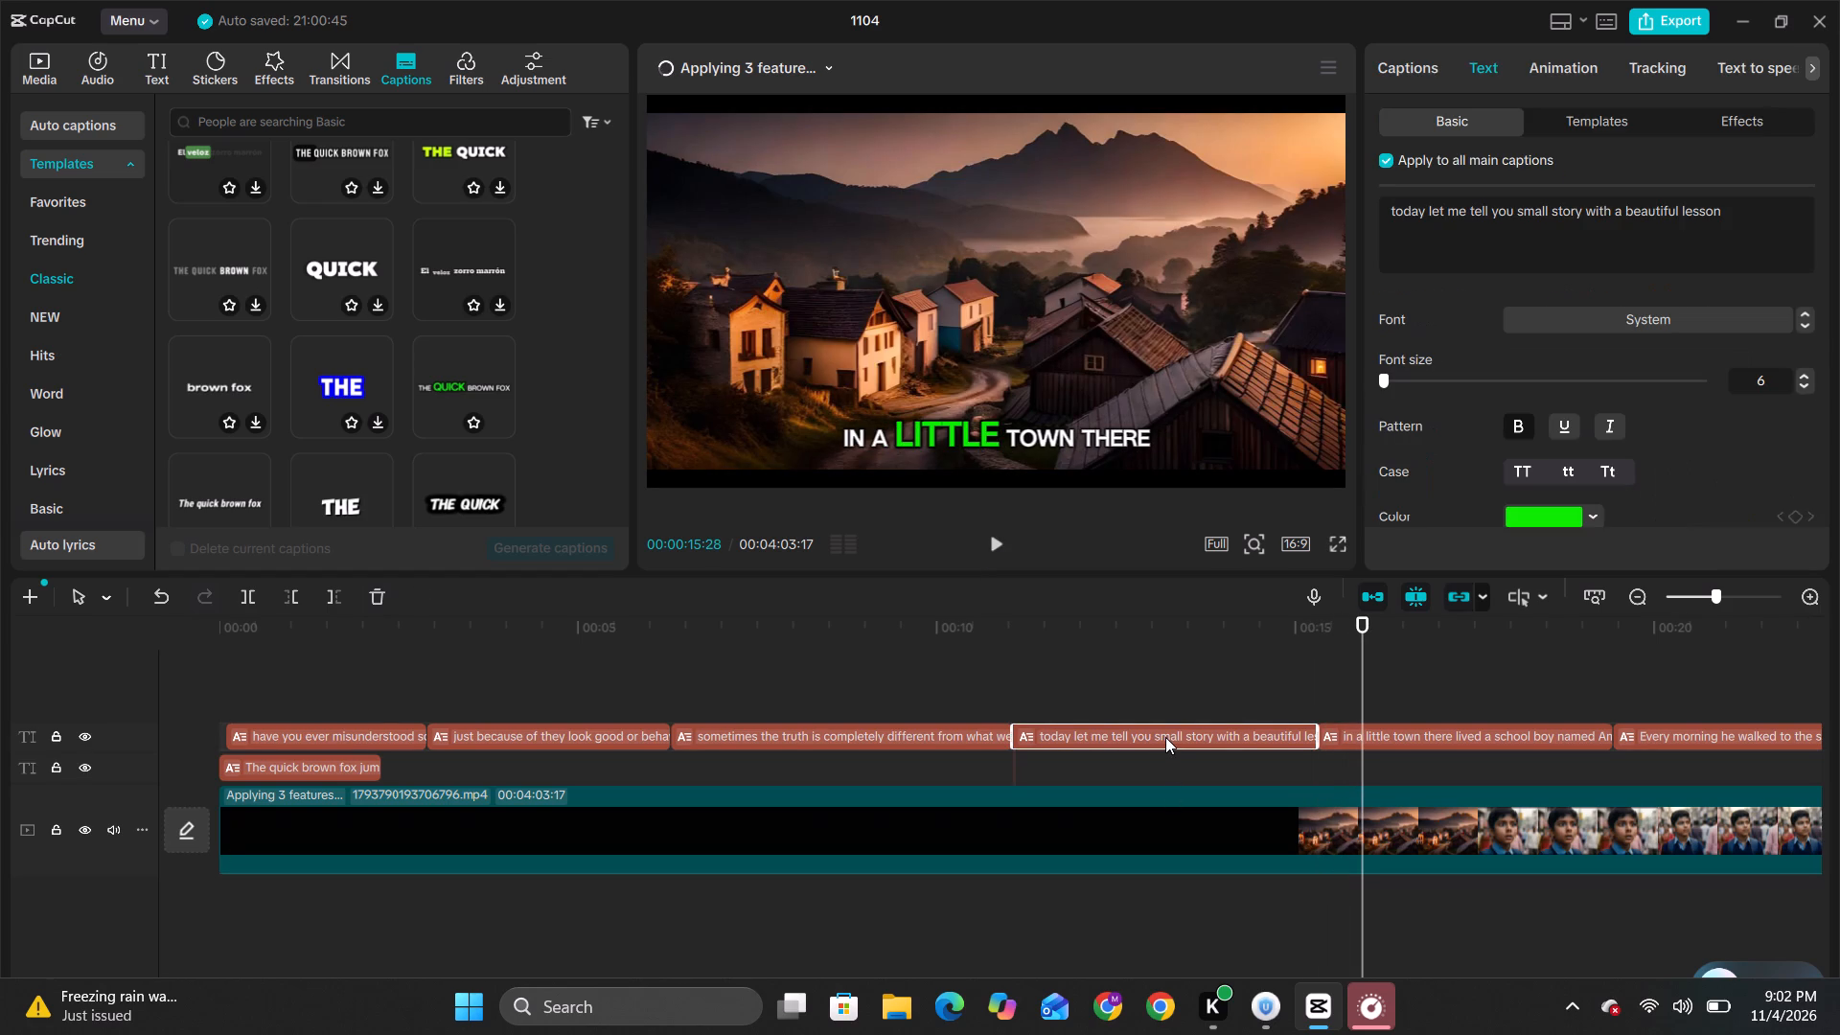
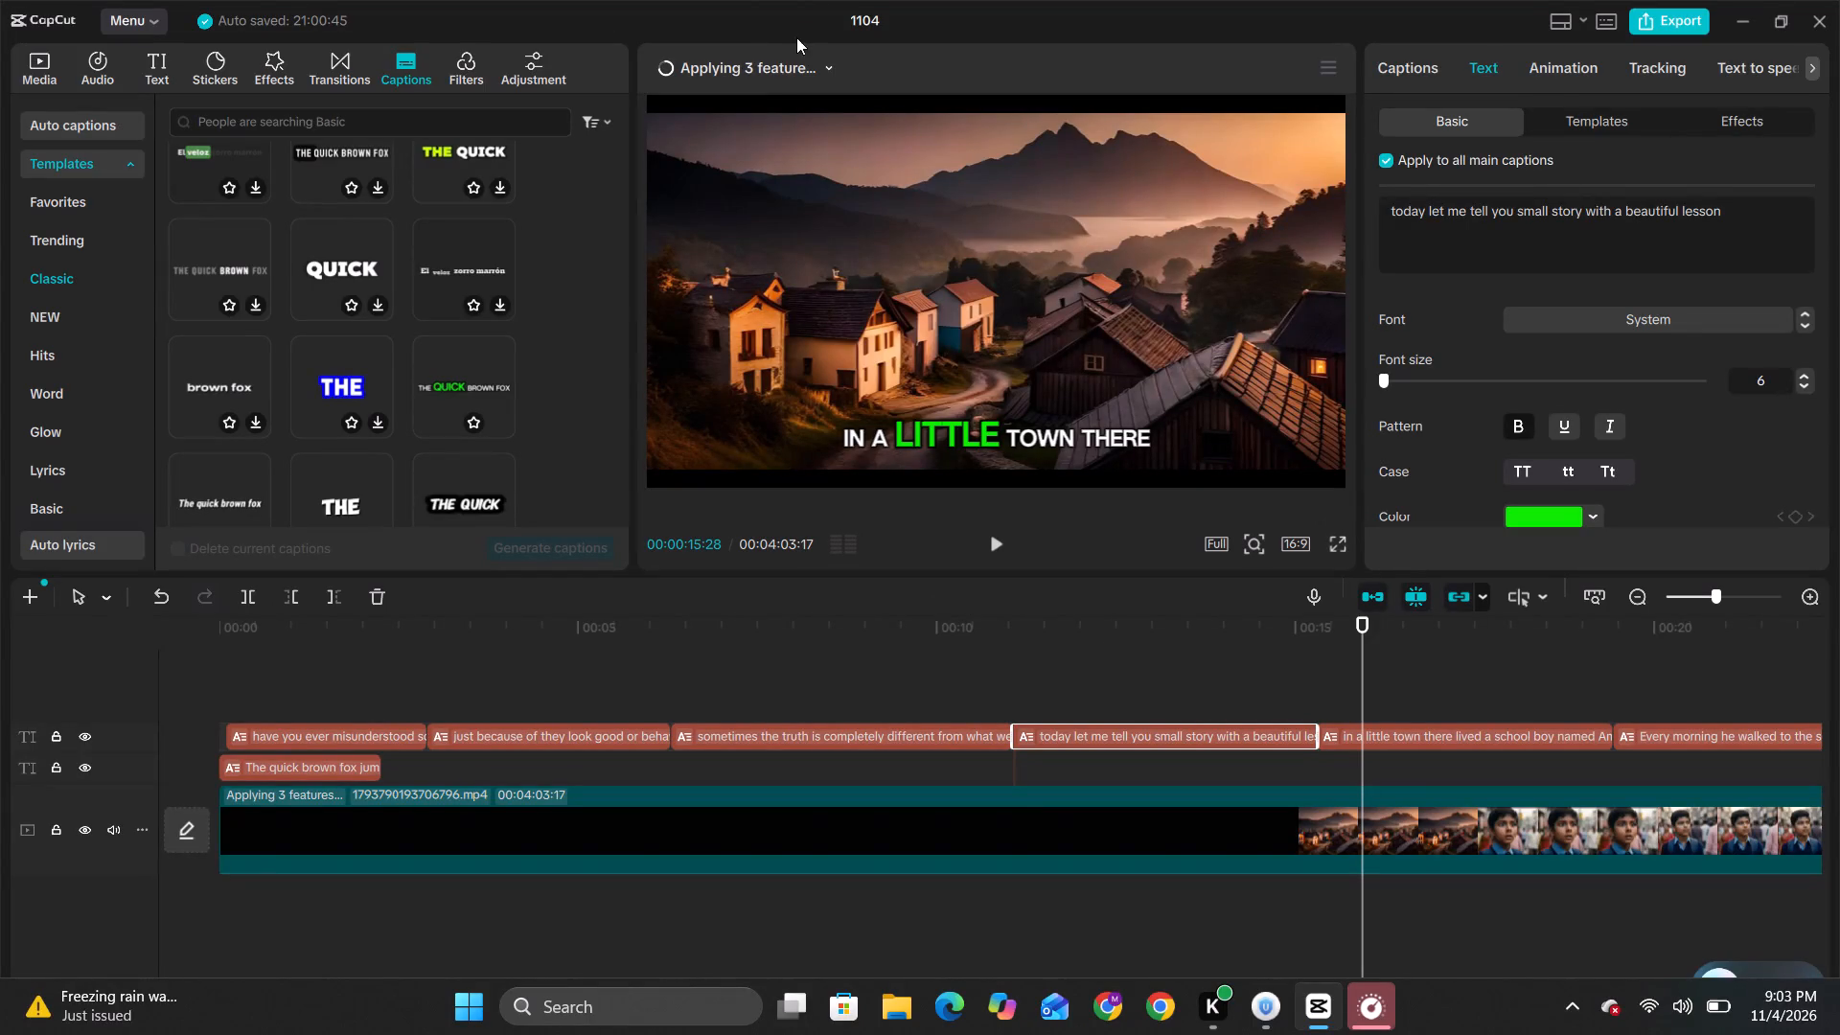
Check the progress of the three audio features being applied to the story video clip.
click(773, 63)
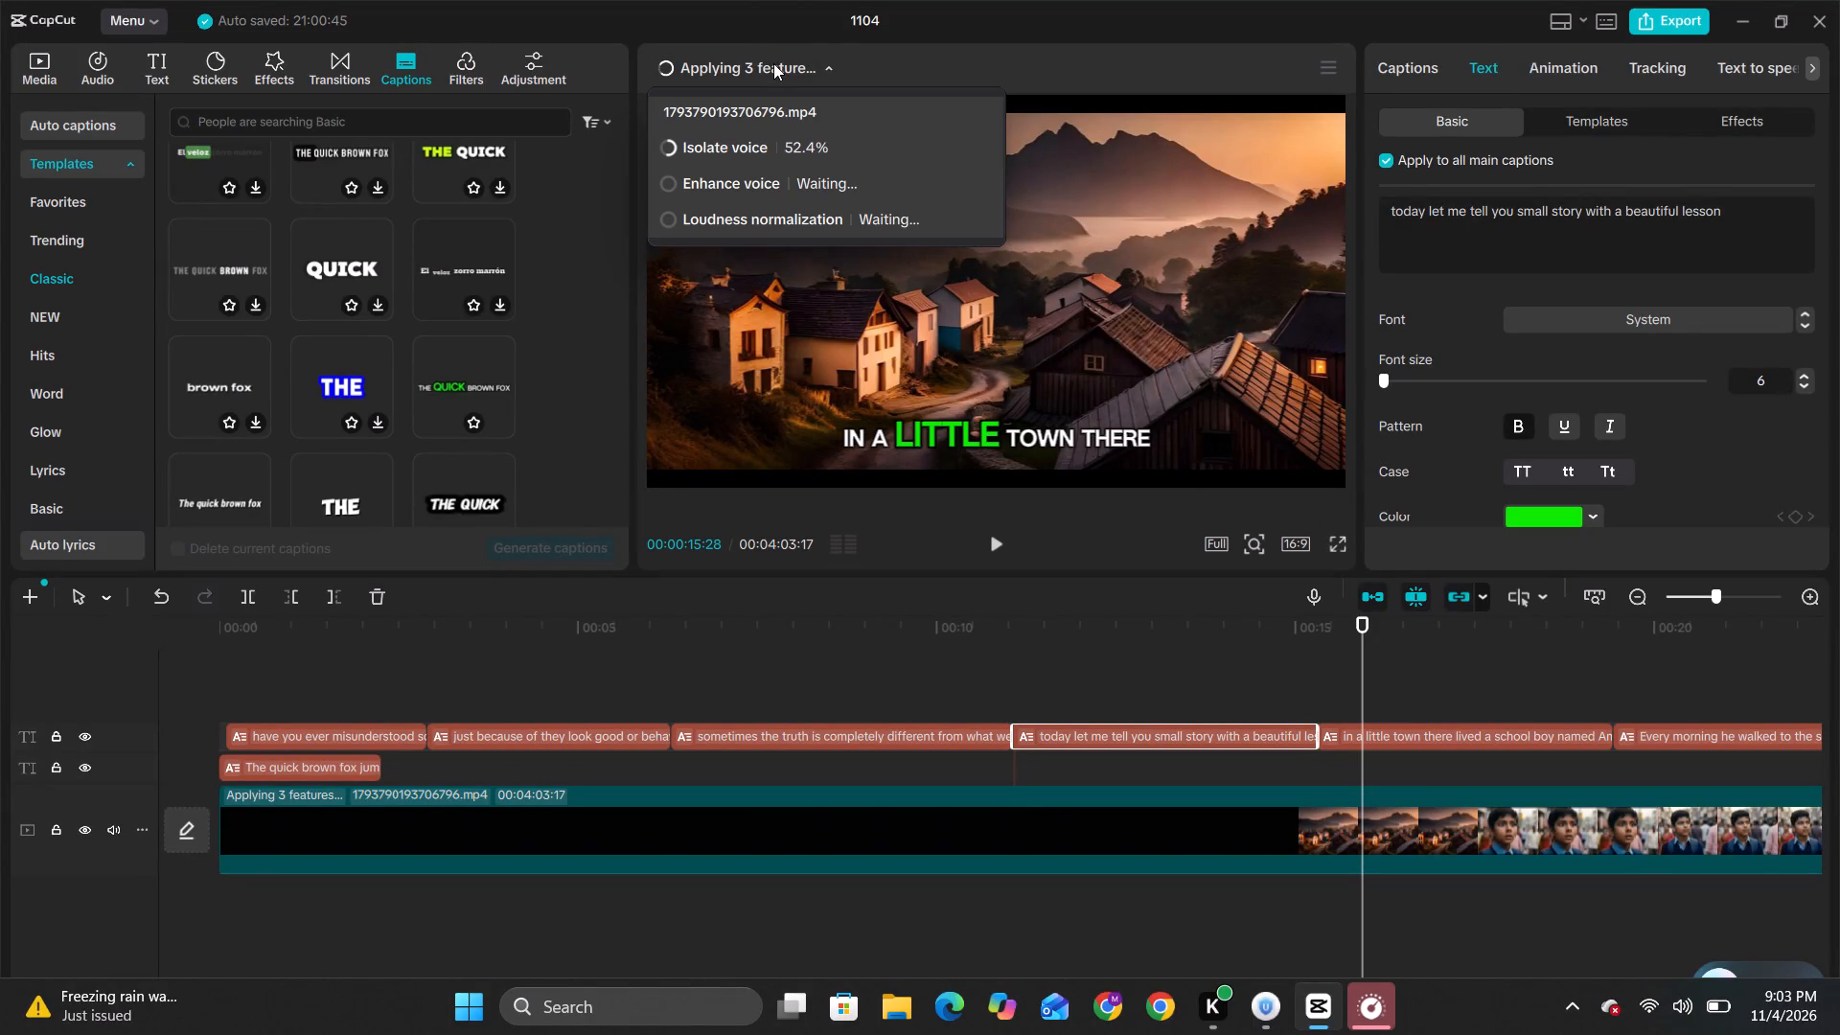